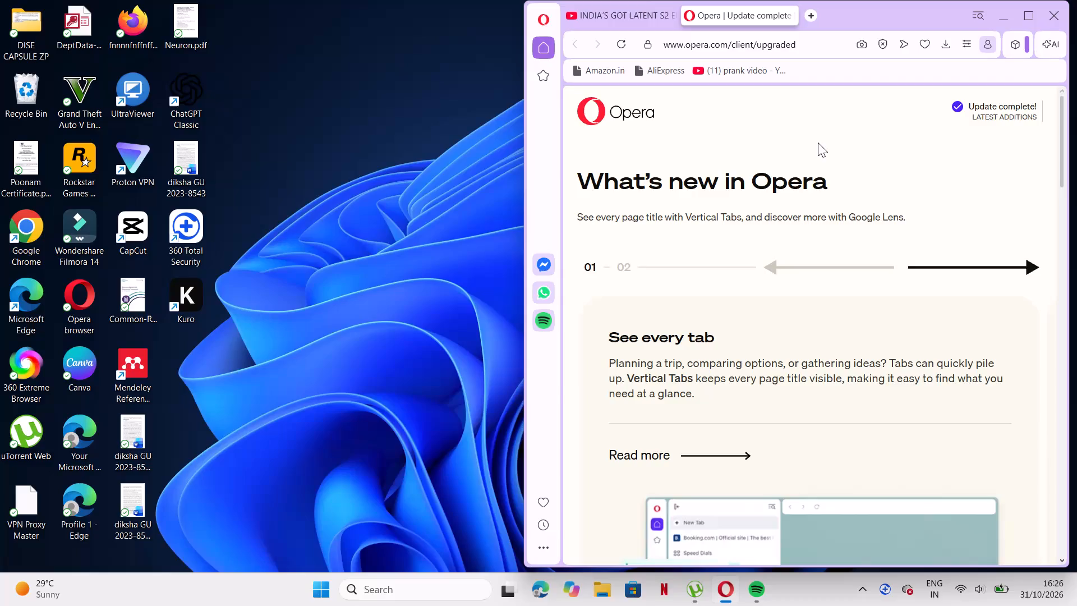
Close the Opera browser window.
left_click(1057, 10)
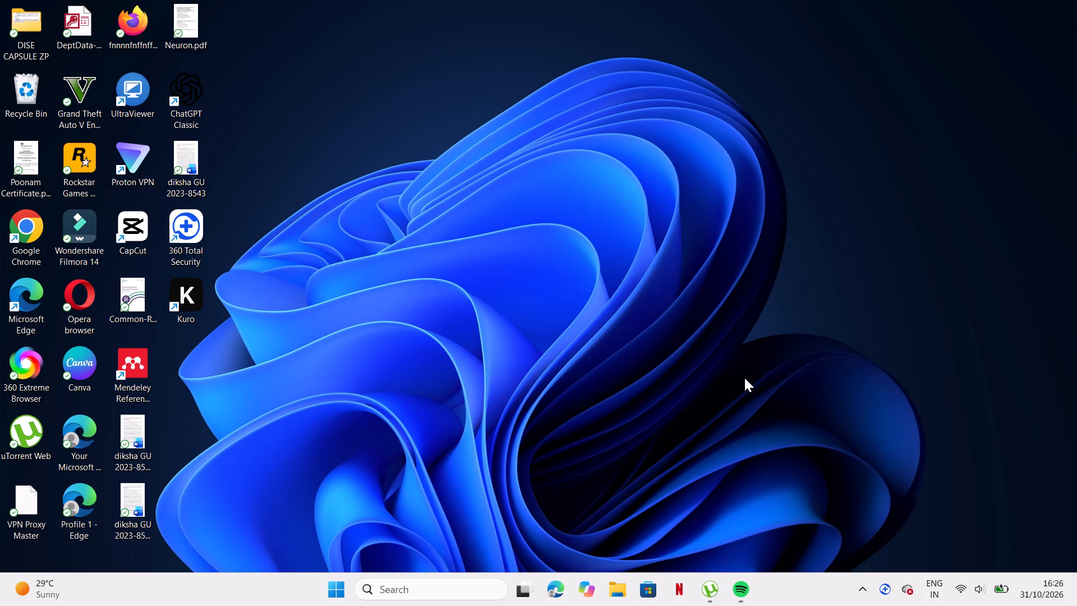
Launch Word and open the most recent document, the one whose name ends in "new FINAL doi".
left_click(334, 605)
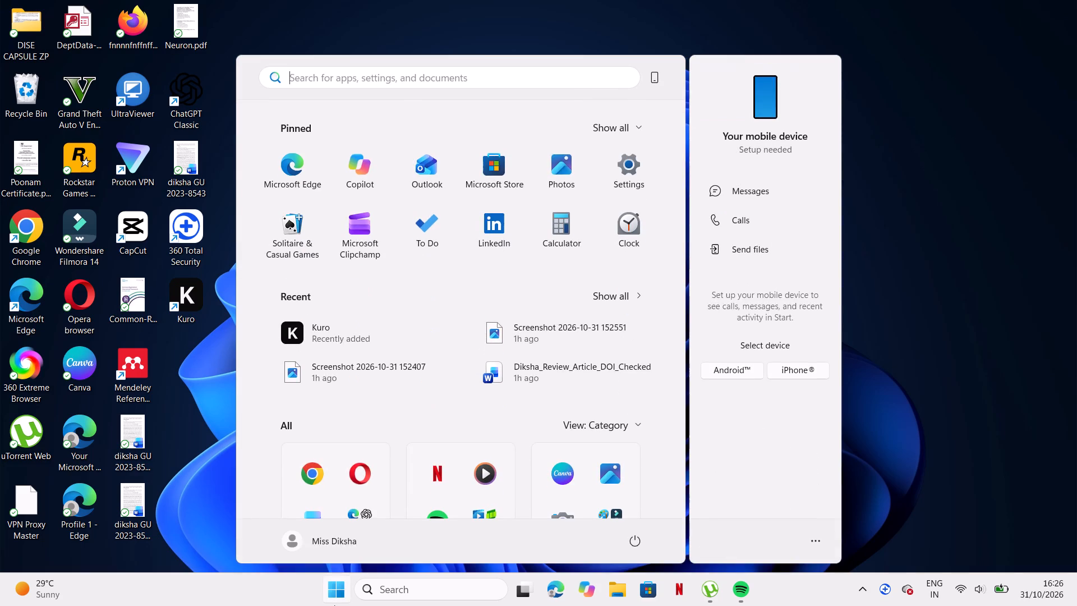
scroll(382, 351, "down", 1)
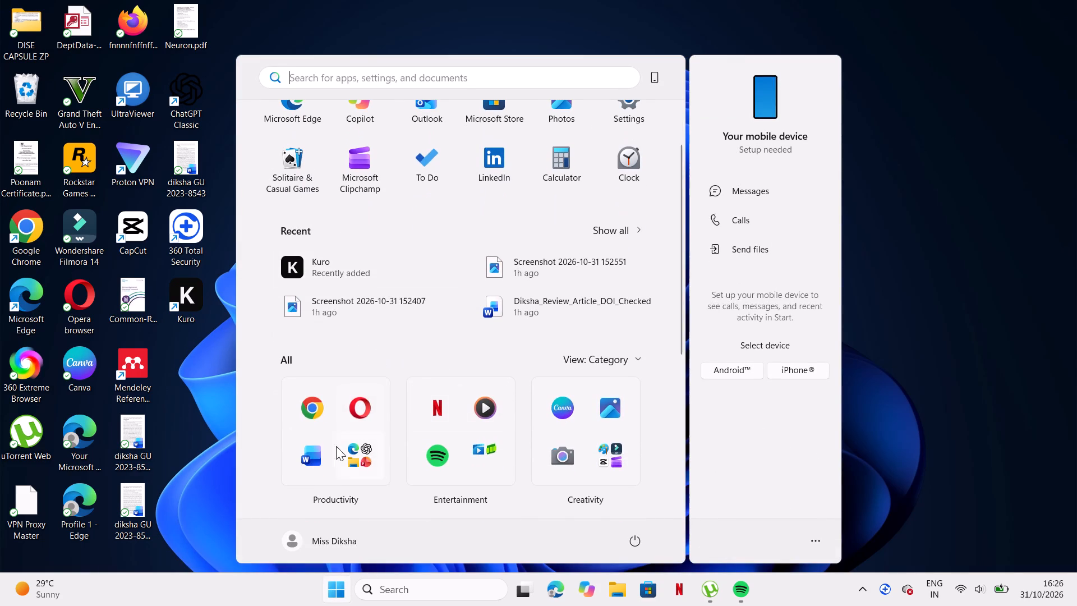
left_click(314, 449)
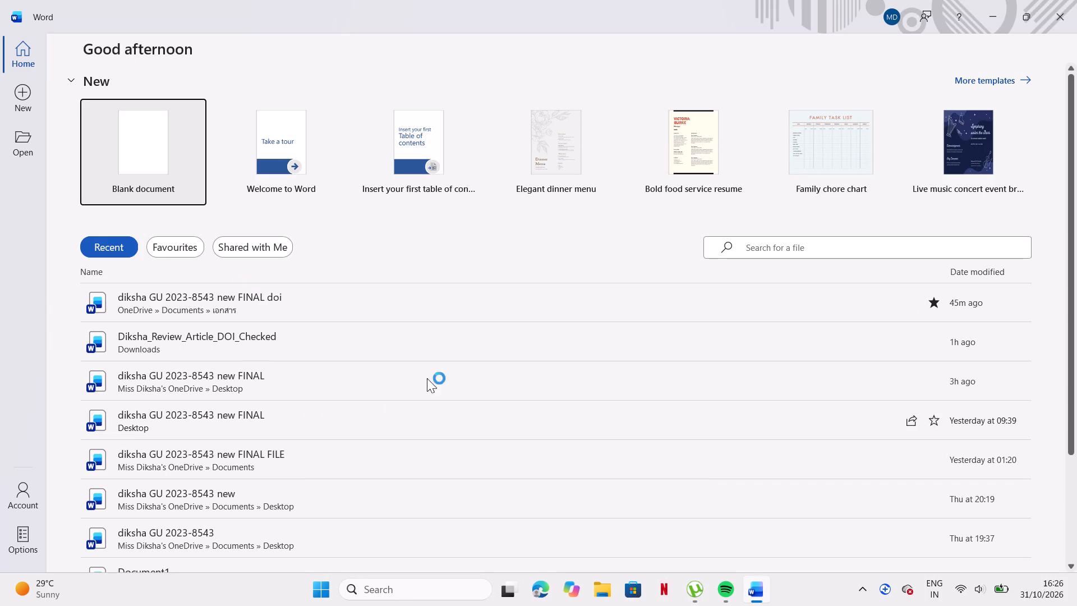
left_click(520, 307)
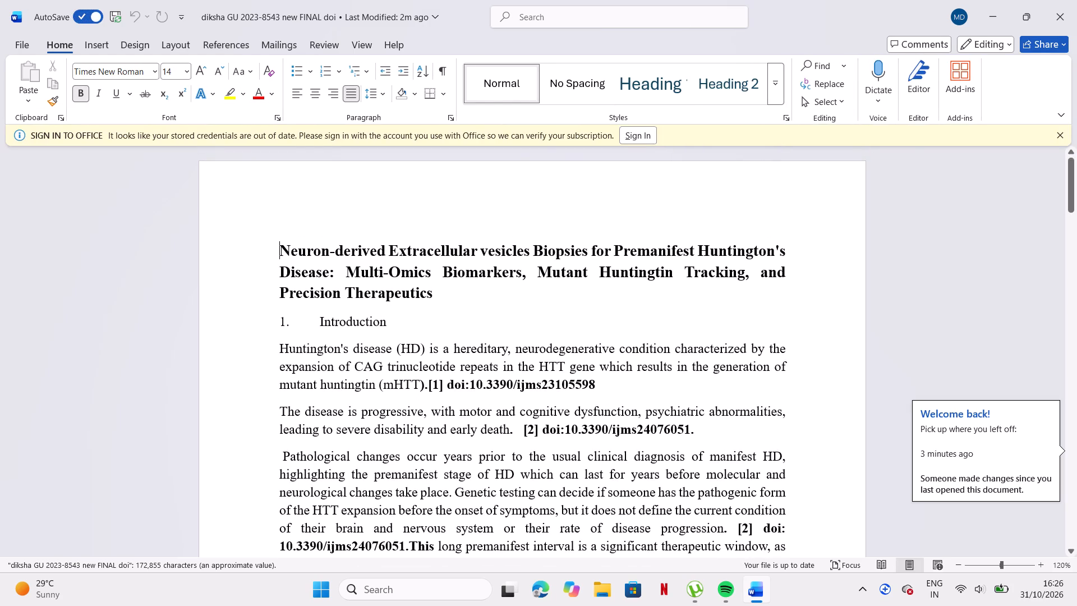
On page 51, join the line starting "One approach to a future HD digital biomarker platform" to the paragraph ending "applicable to HD.".
scroll(520, 307, "down", 20)
scroll(520, 307, "down", 16)
scroll(520, 307, "down", 10)
scroll(520, 307, "down", 11)
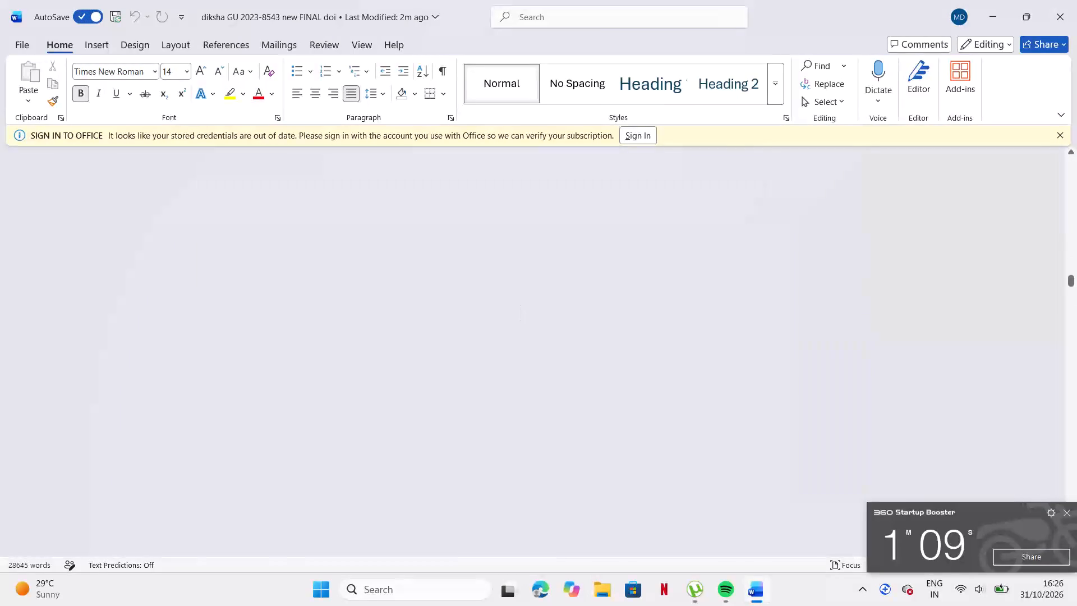
scroll(520, 307, "down", 19)
scroll(520, 307, "down", 7)
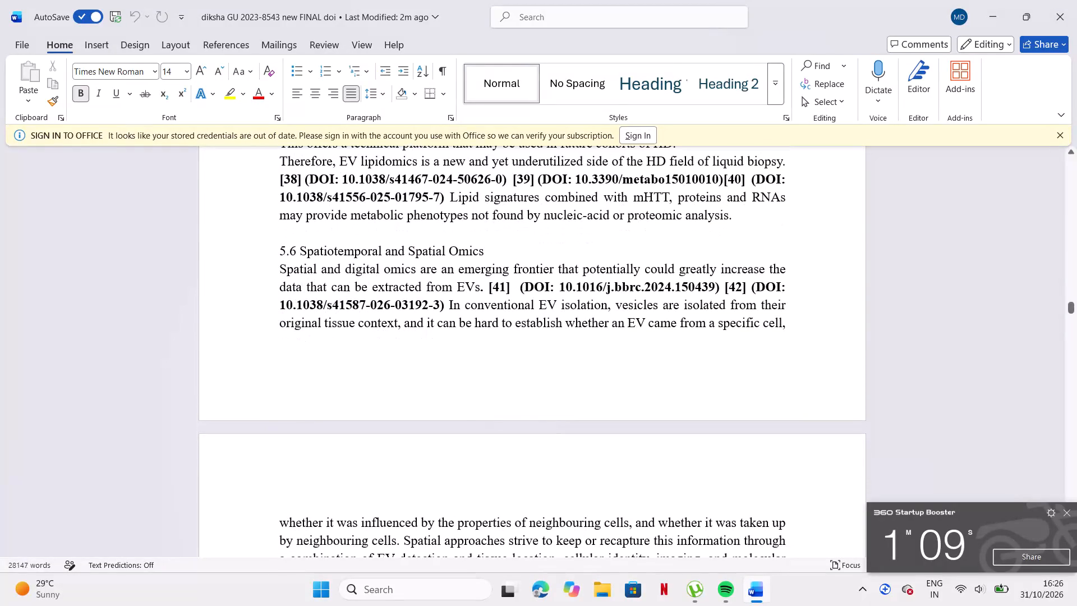
scroll(520, 307, "down", 4)
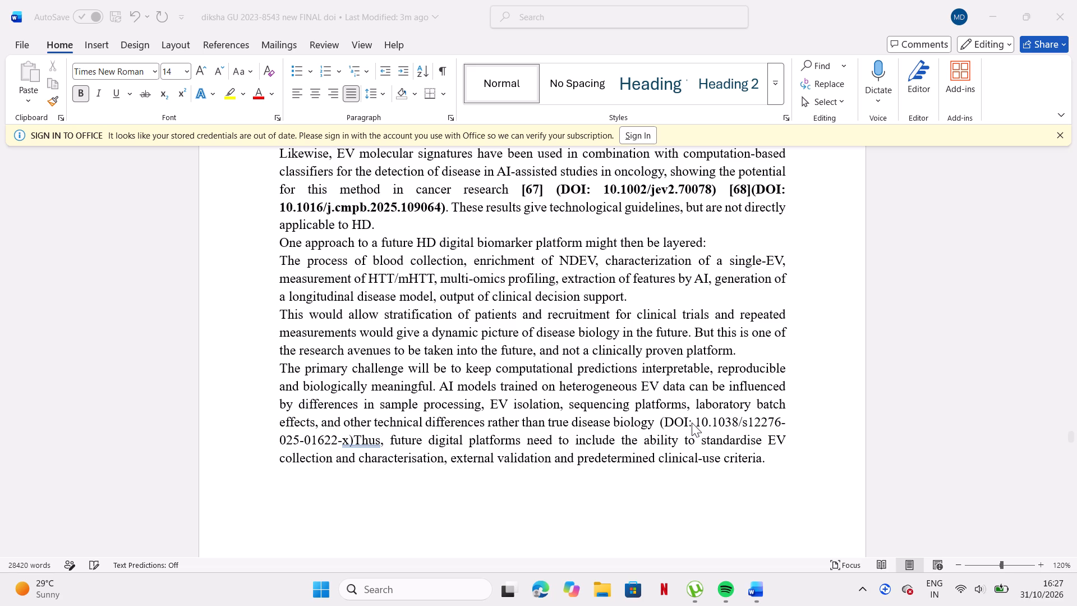
left_click(277, 243)
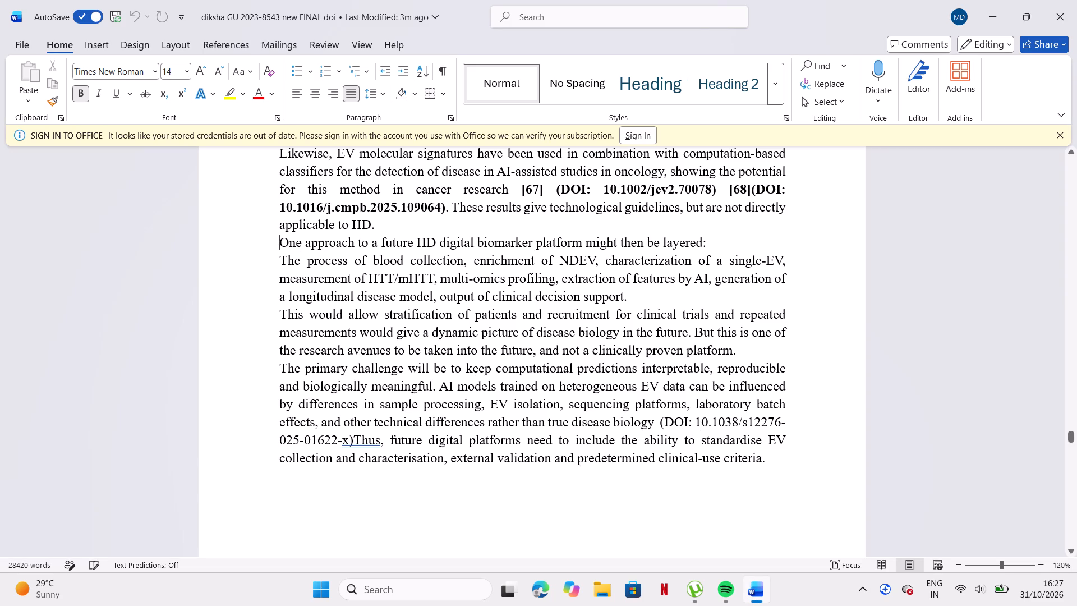
key("BackSpace")
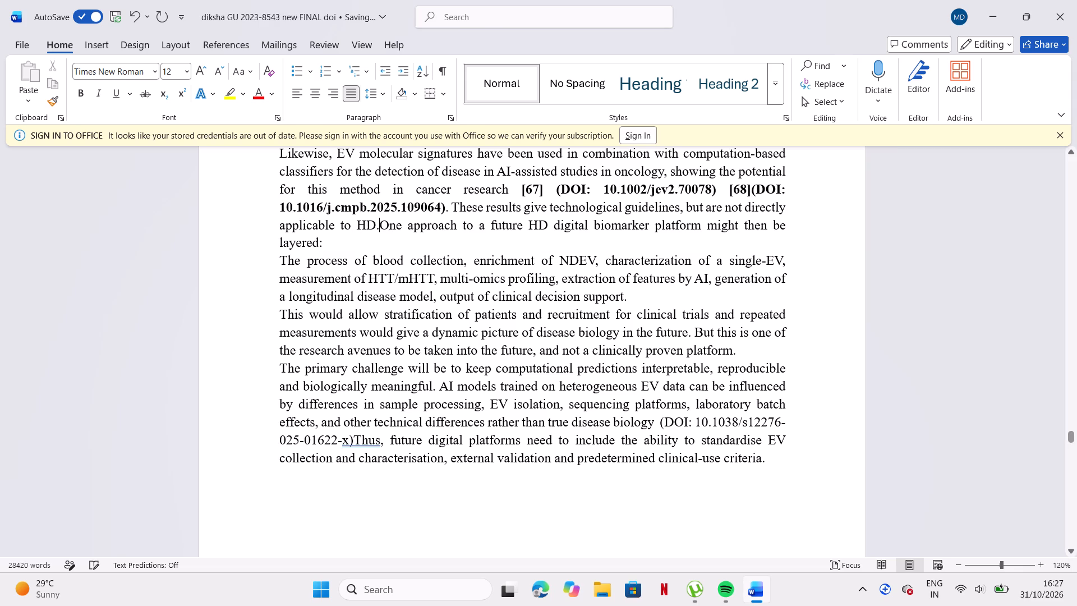
Insert a paragraph break after "HD.One" so that "approach to a future HD digital biomarker platform" starts a new line.
left_click(276, 264)
left_click(407, 223)
key("Return")
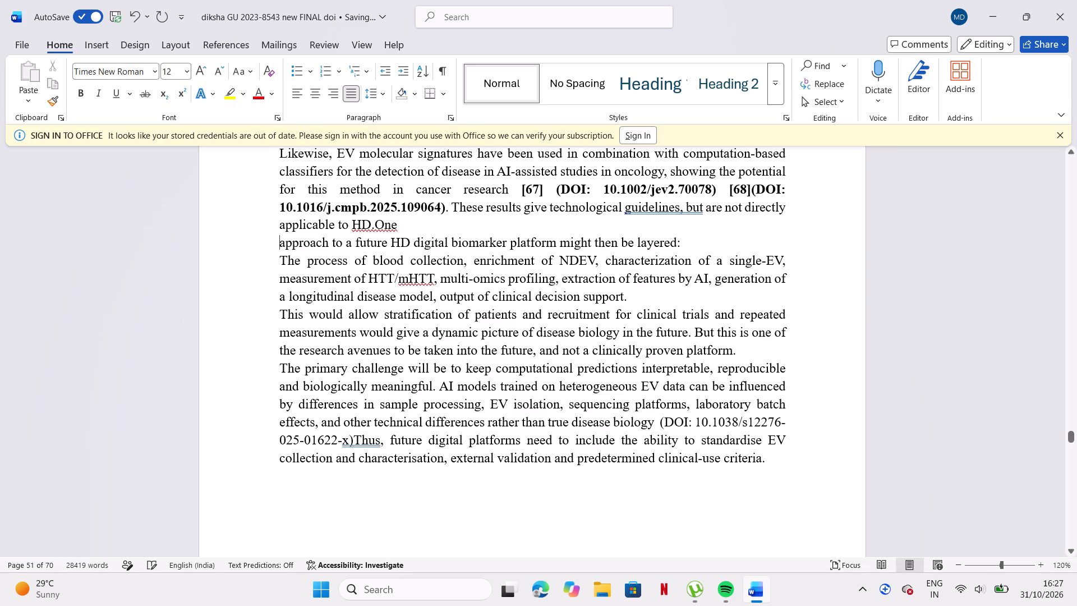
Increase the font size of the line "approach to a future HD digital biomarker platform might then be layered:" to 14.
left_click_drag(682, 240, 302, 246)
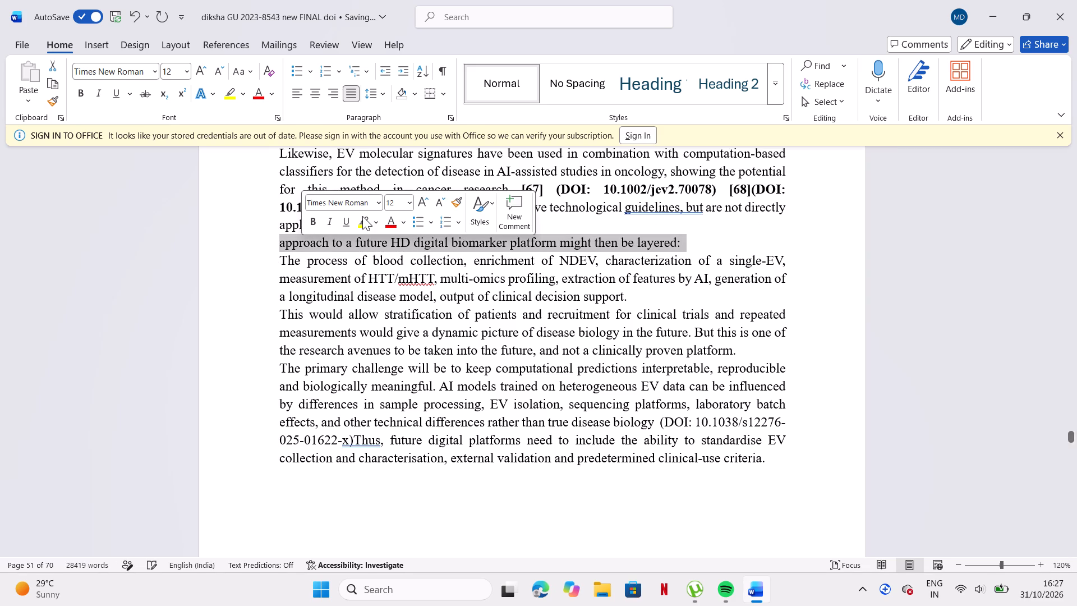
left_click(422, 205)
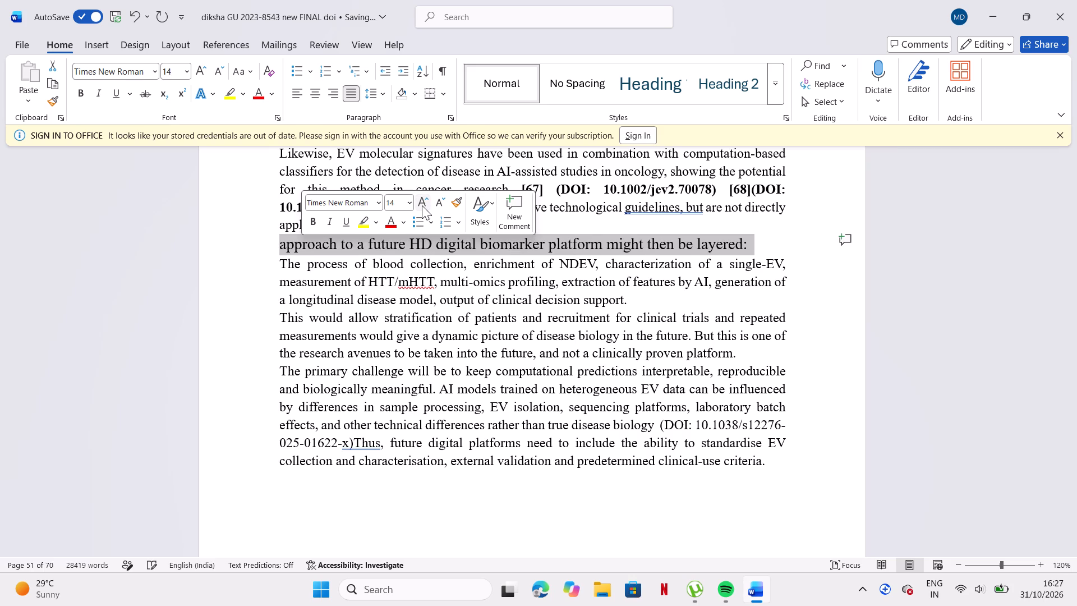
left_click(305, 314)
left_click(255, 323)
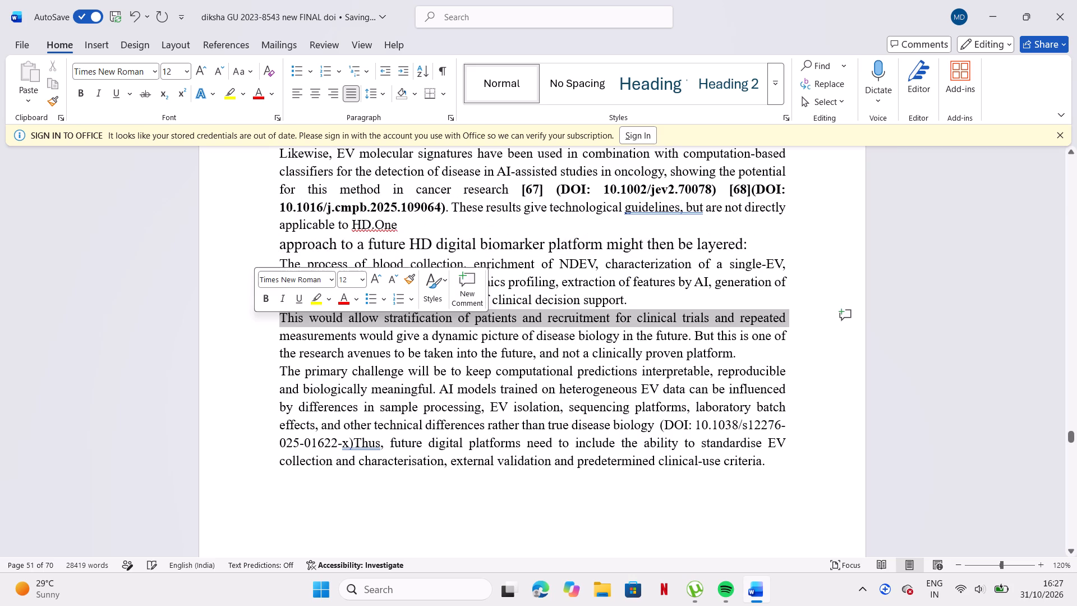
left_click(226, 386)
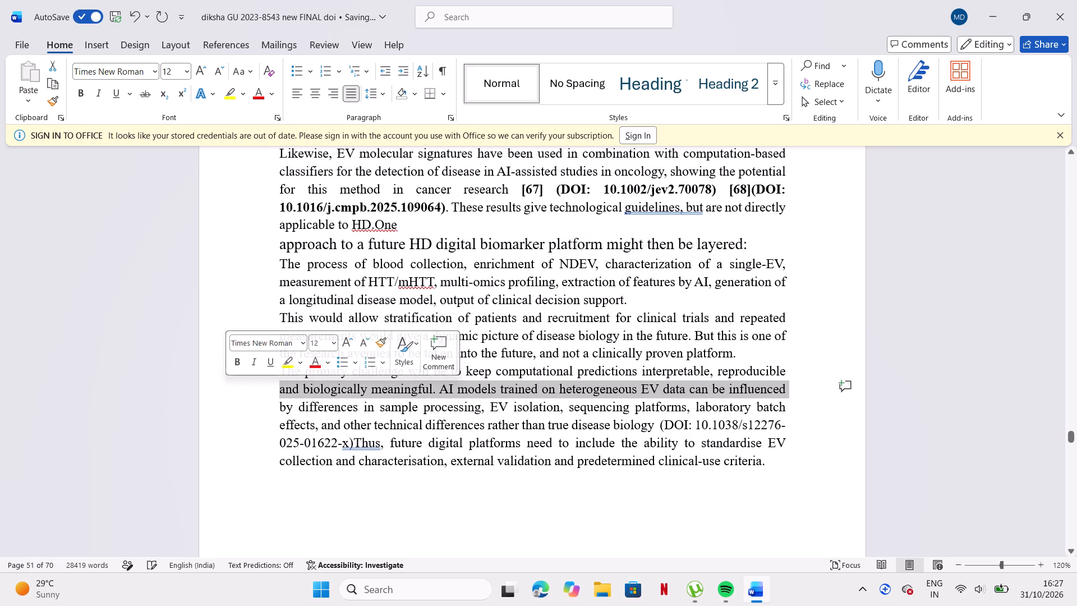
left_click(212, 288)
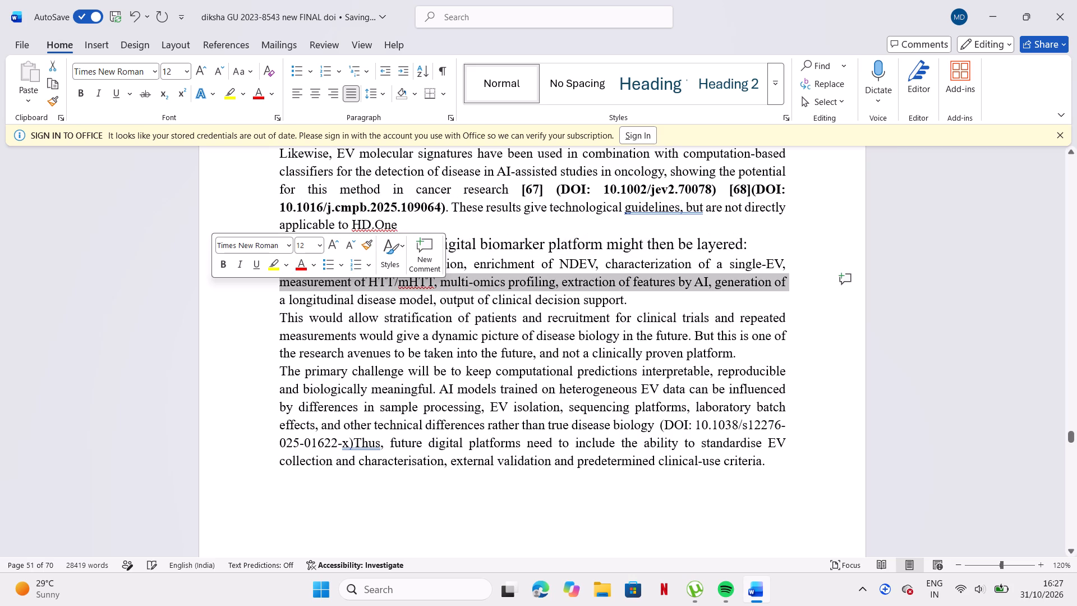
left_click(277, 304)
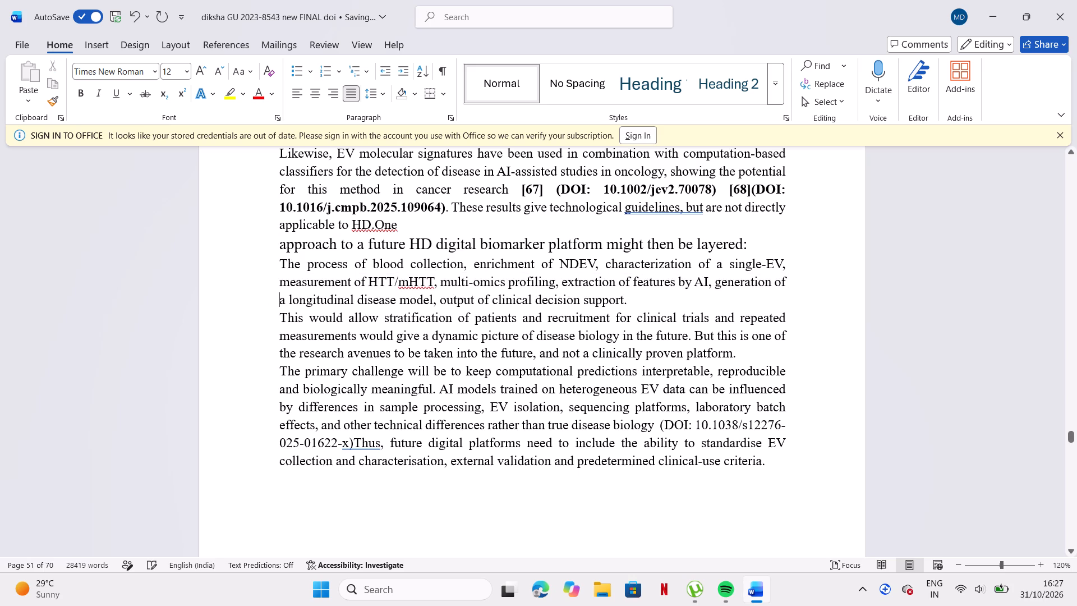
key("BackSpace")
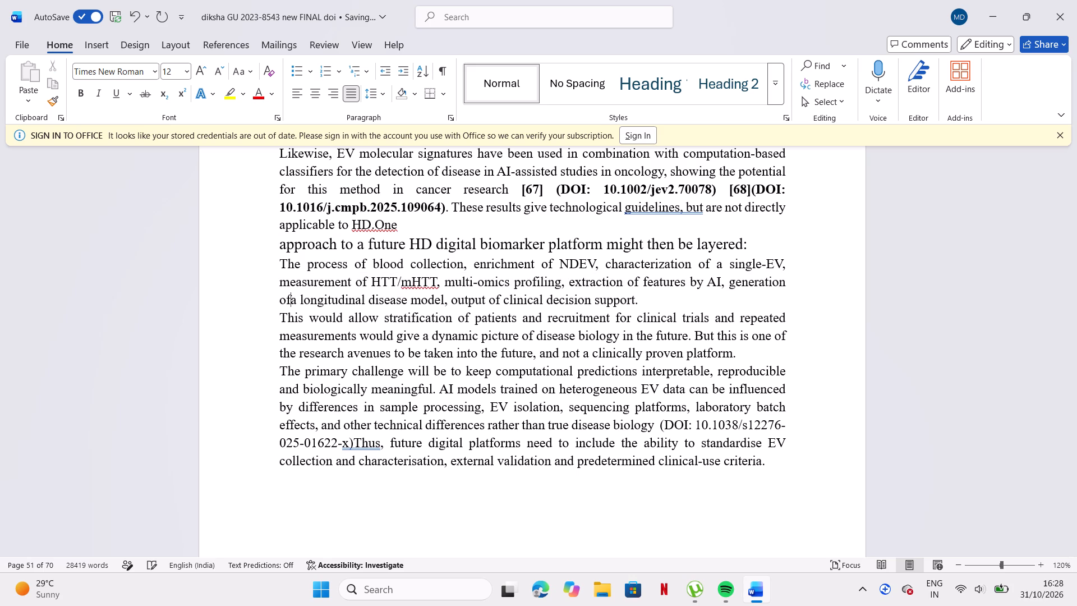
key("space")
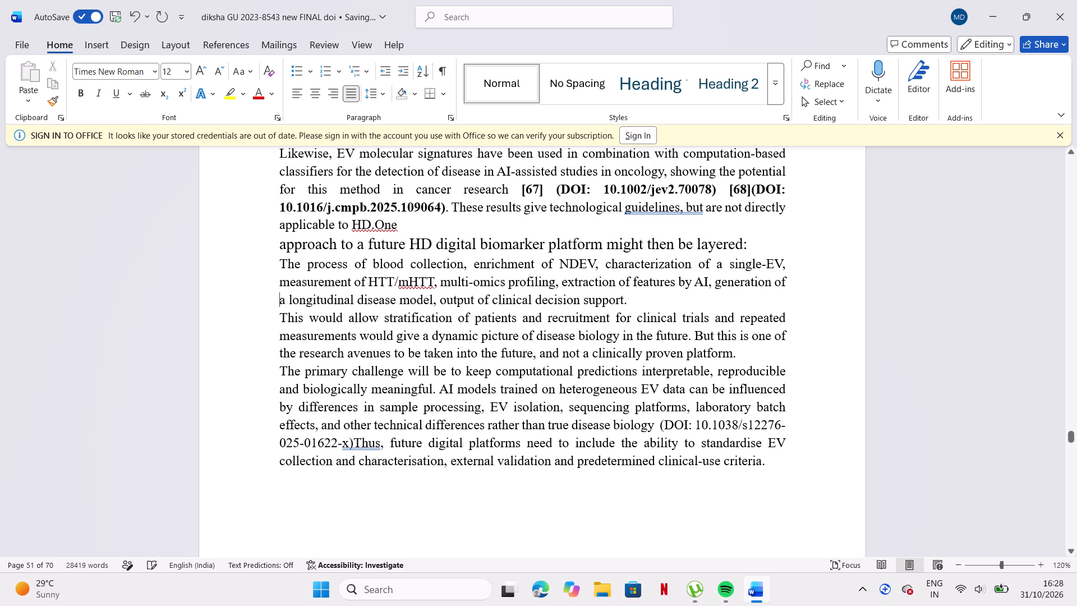
Join the paragraph starting "This would allow stratification of patients" to the preceding one ending "output of clinical decision support.".
left_click(283, 322)
key("BackSpace")
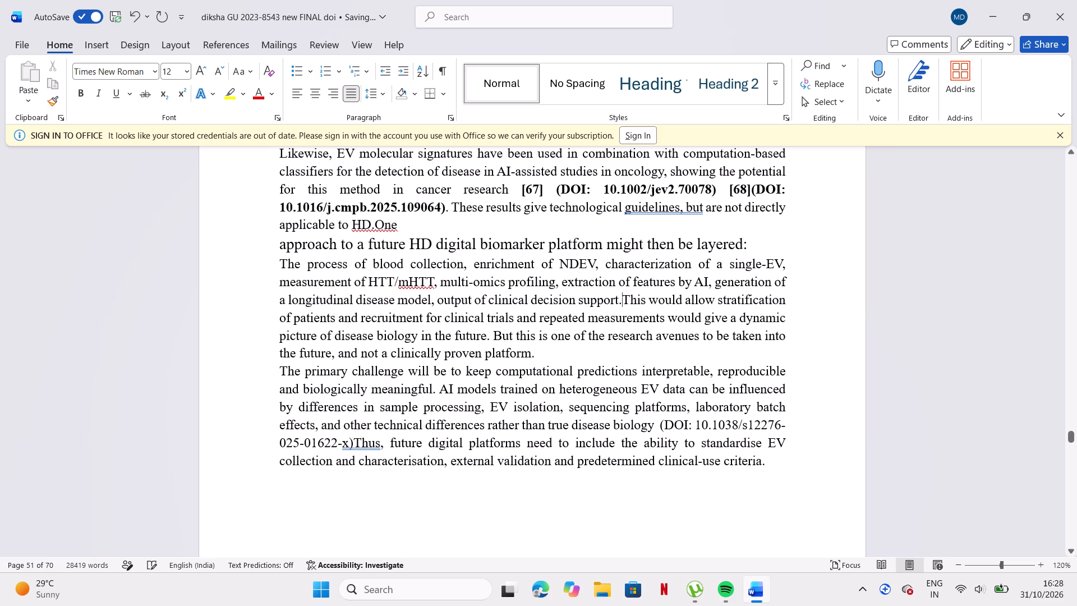
Set the font size of the text "approach to a future HD digital biomarker platform might then be layered" to 12.
scroll(440, 395, "down", 1)
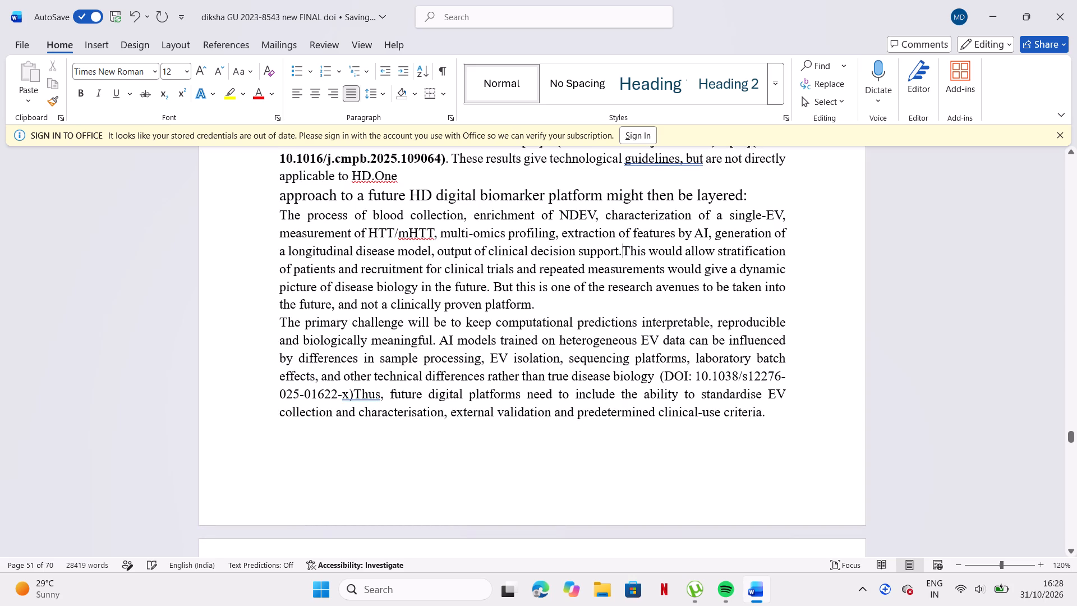
scroll(538, 359, "up", 1)
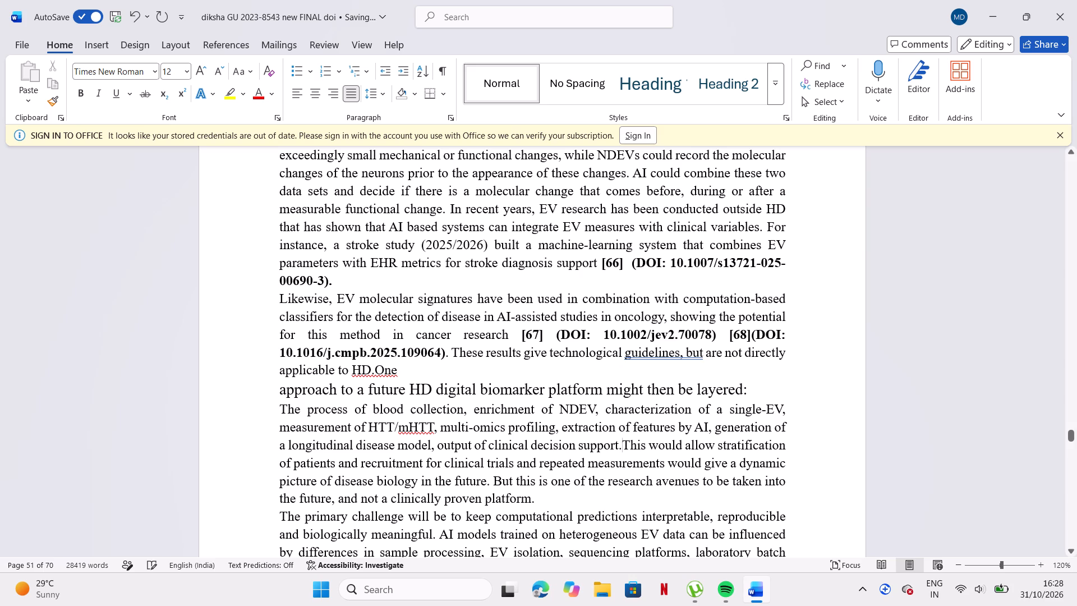
left_click(277, 389)
left_click_drag(277, 389, 706, 395)
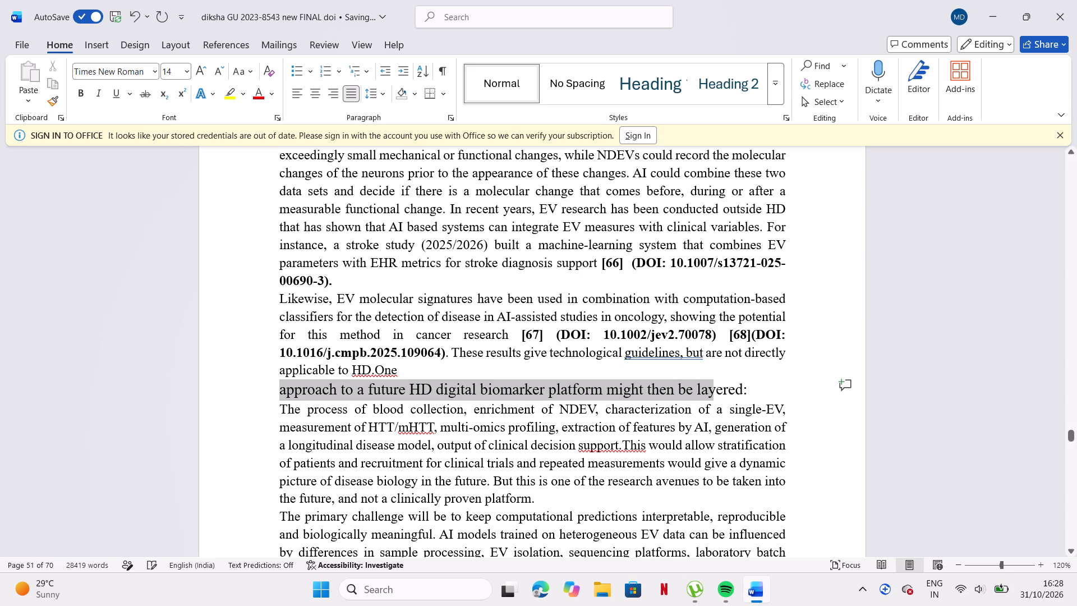
left_click_drag(706, 395, 739, 394)
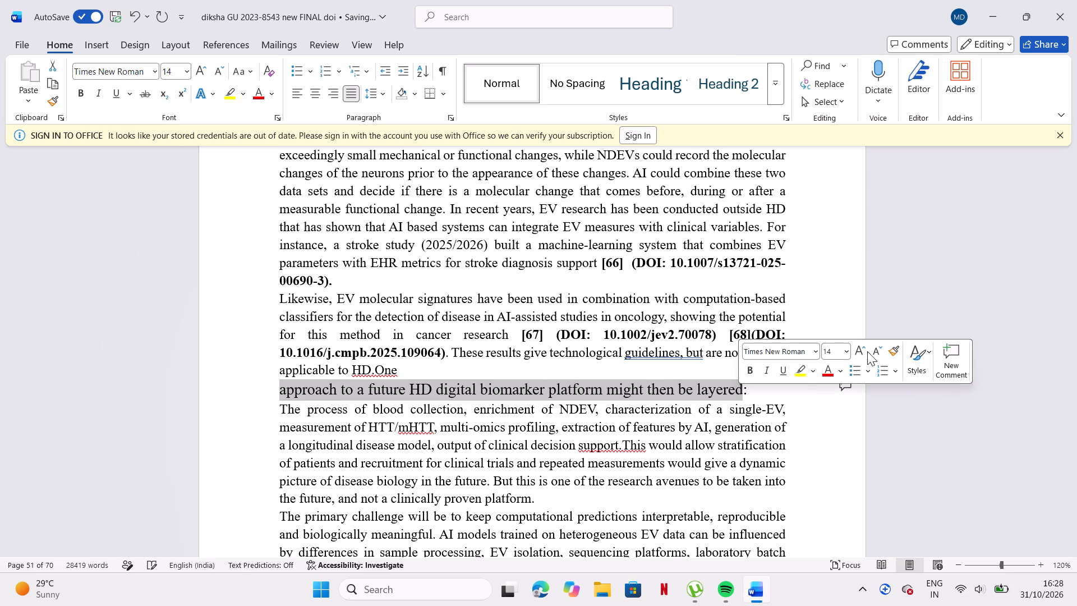
left_click(882, 351)
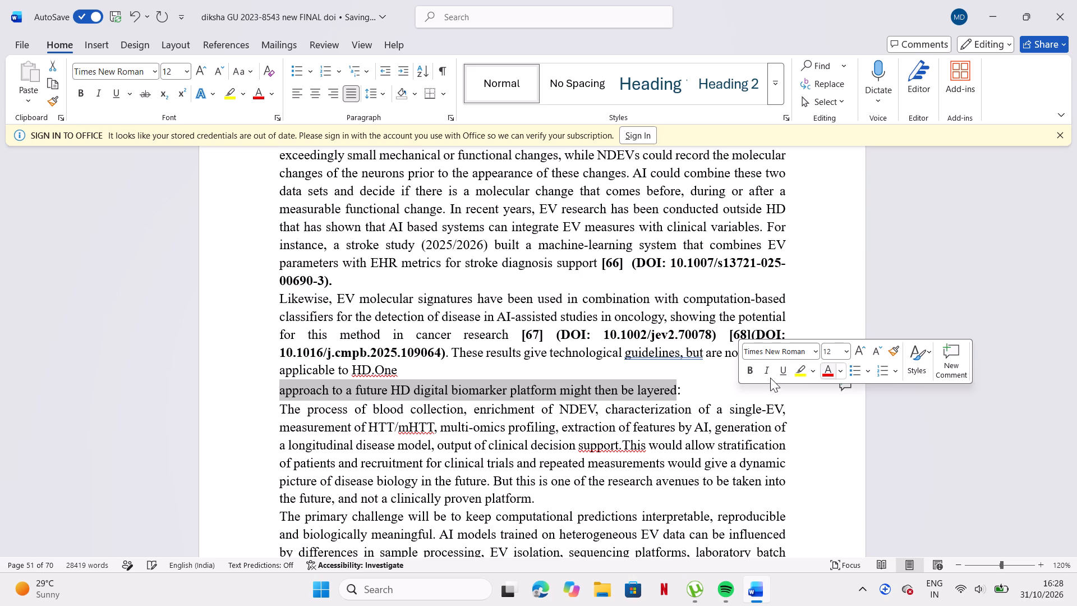
left_click(738, 379)
scroll(738, 379, "down", 1)
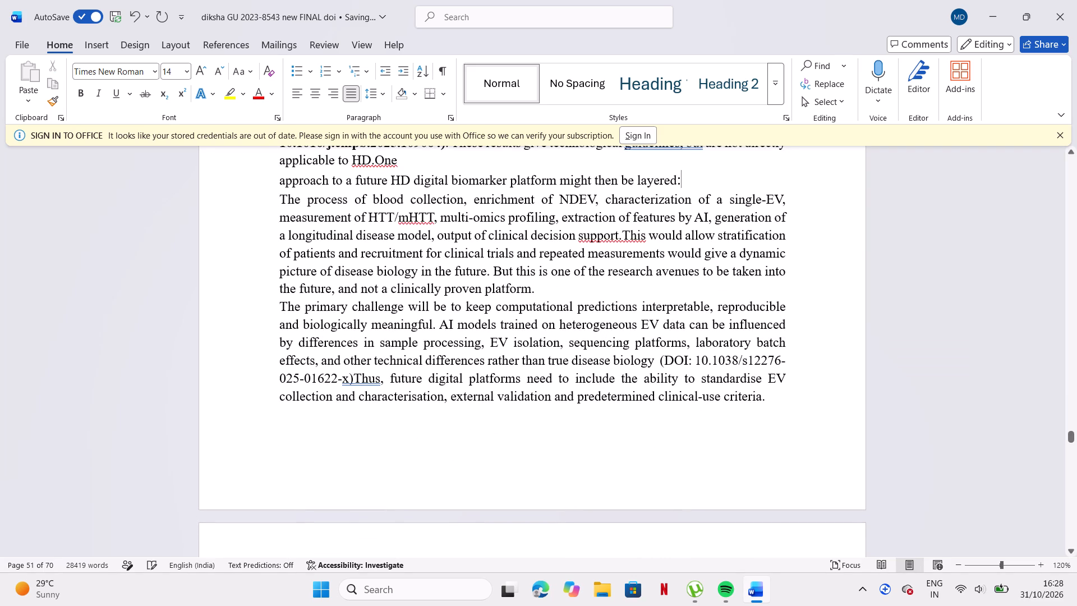
left_click_drag(696, 360, 354, 383)
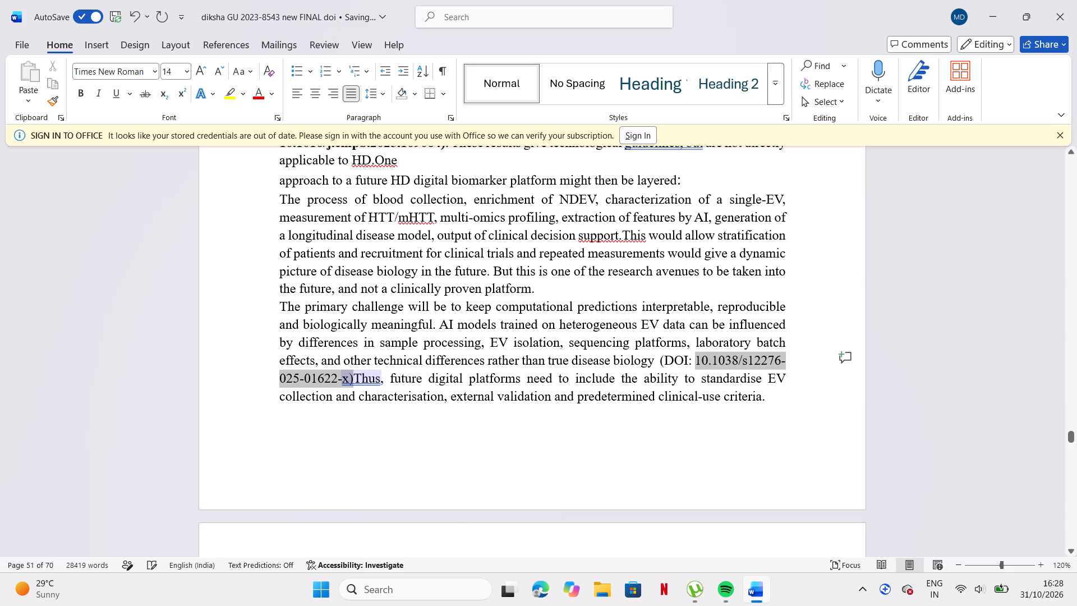
left_click_drag(354, 383, 350, 380)
key("ctrl+c")
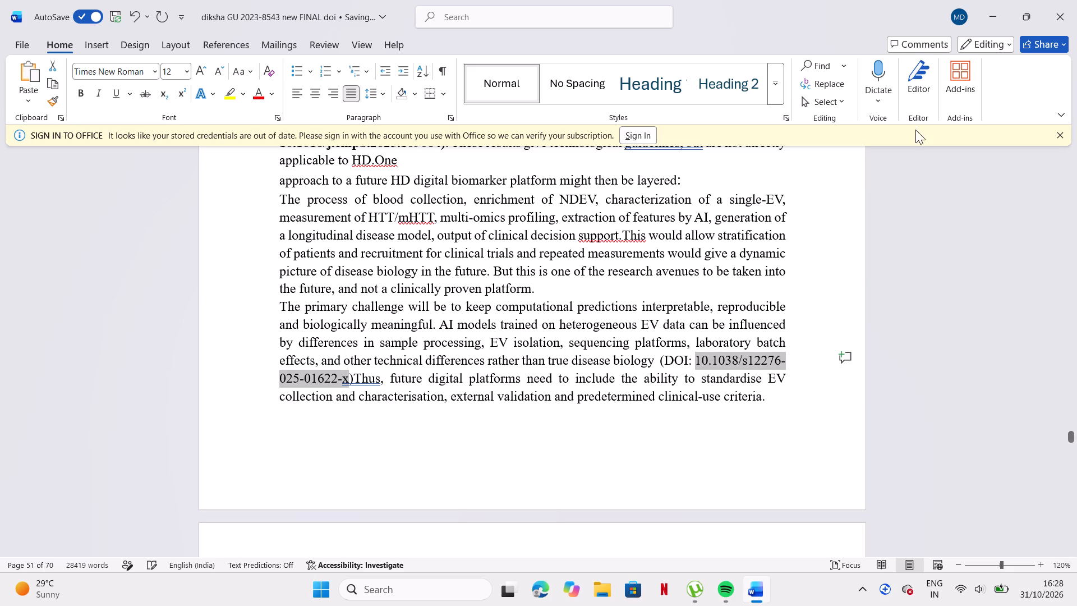
Open the Mendeley Cite add-in beside the document.
left_click(949, 86)
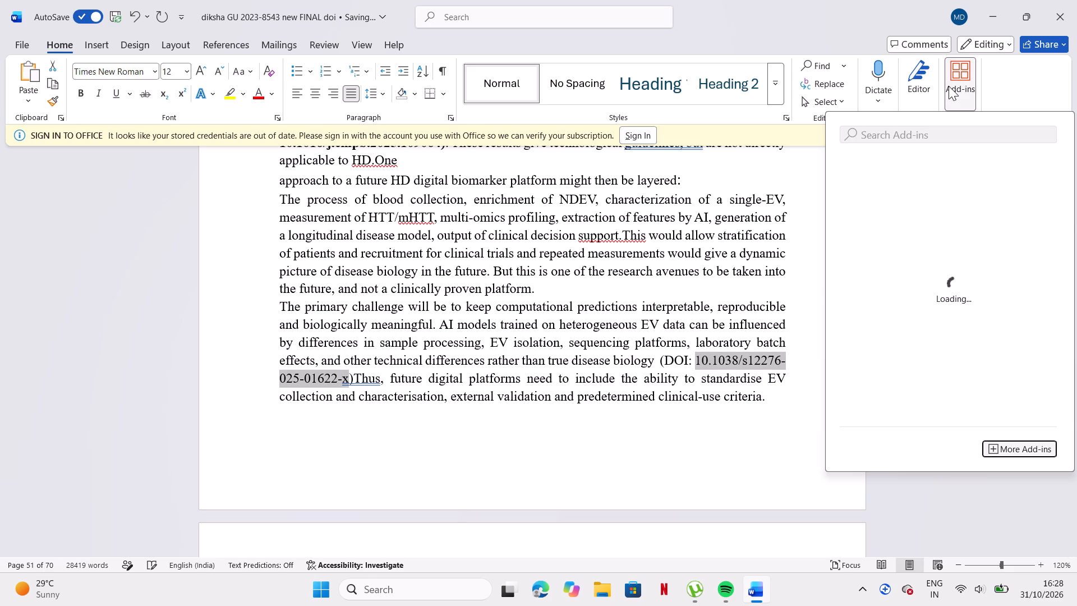
left_click(871, 209)
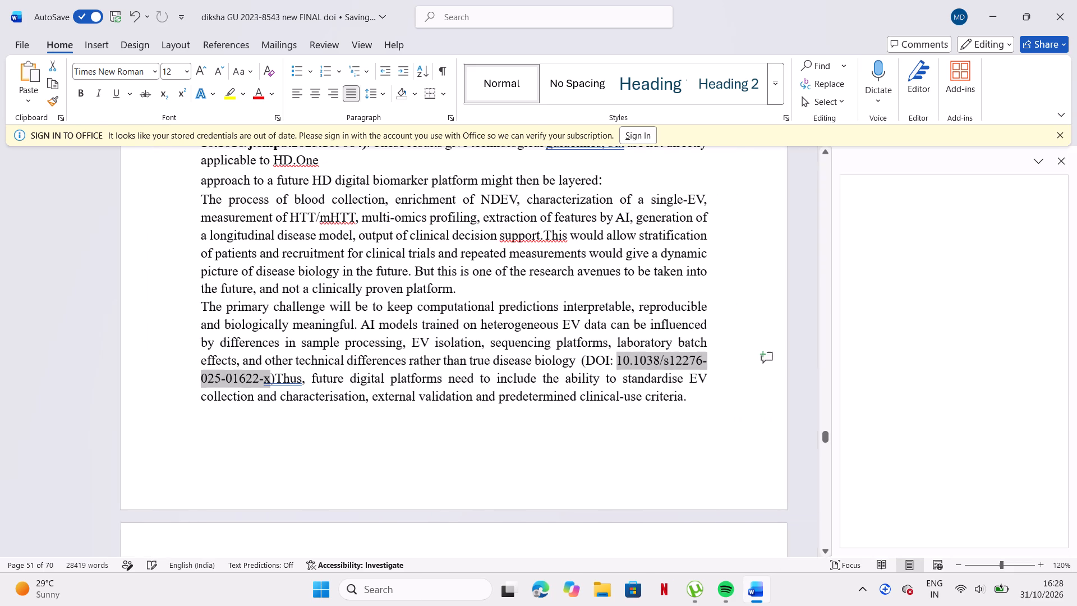
left_click(233, 381)
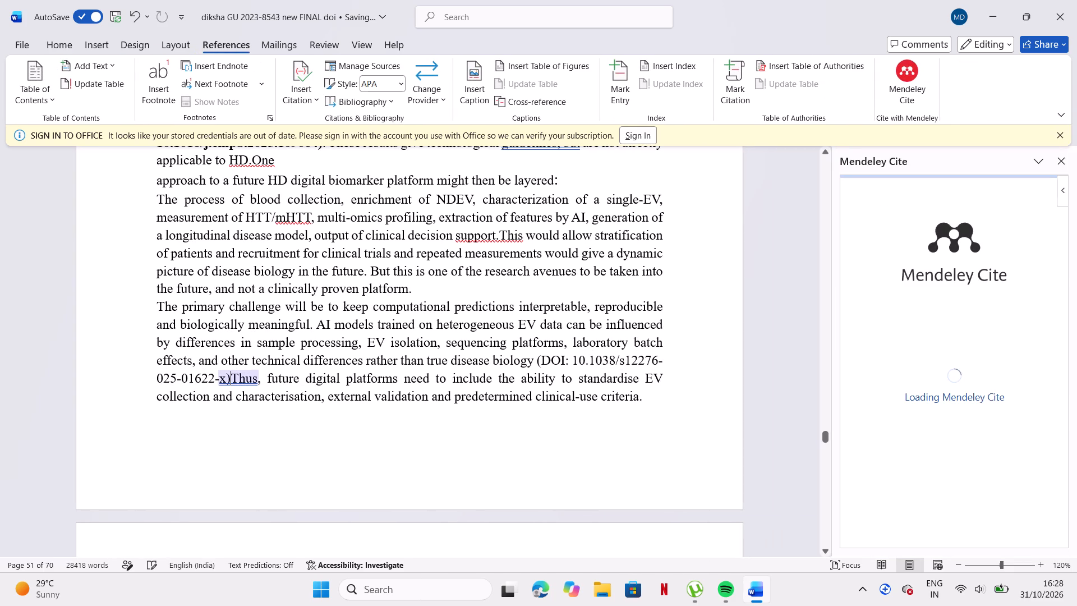
left_click(232, 378)
left_click(237, 431)
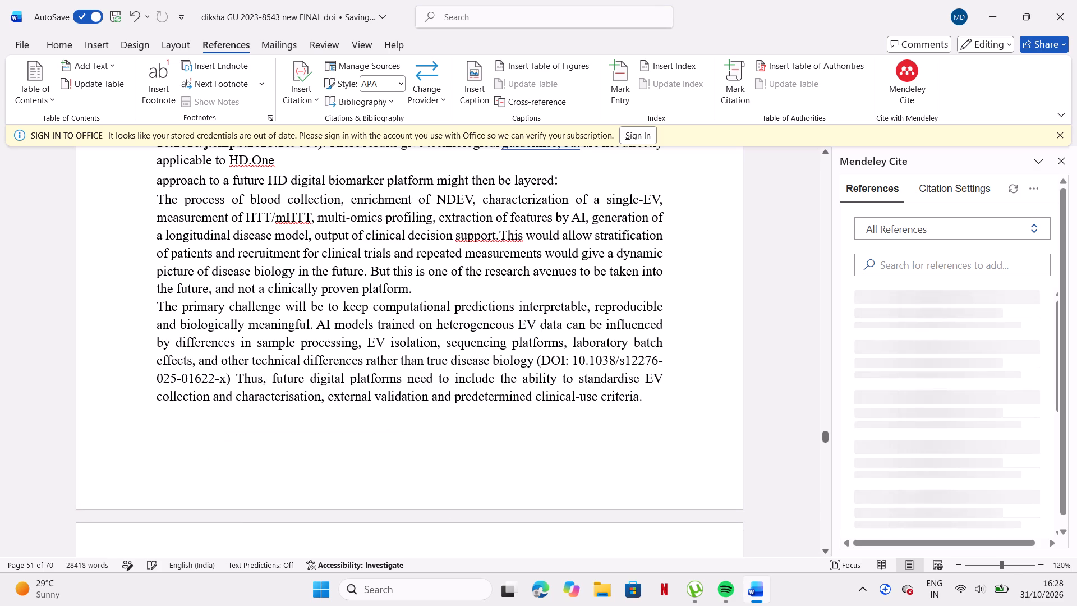
left_click(906, 264)
left_click(936, 267)
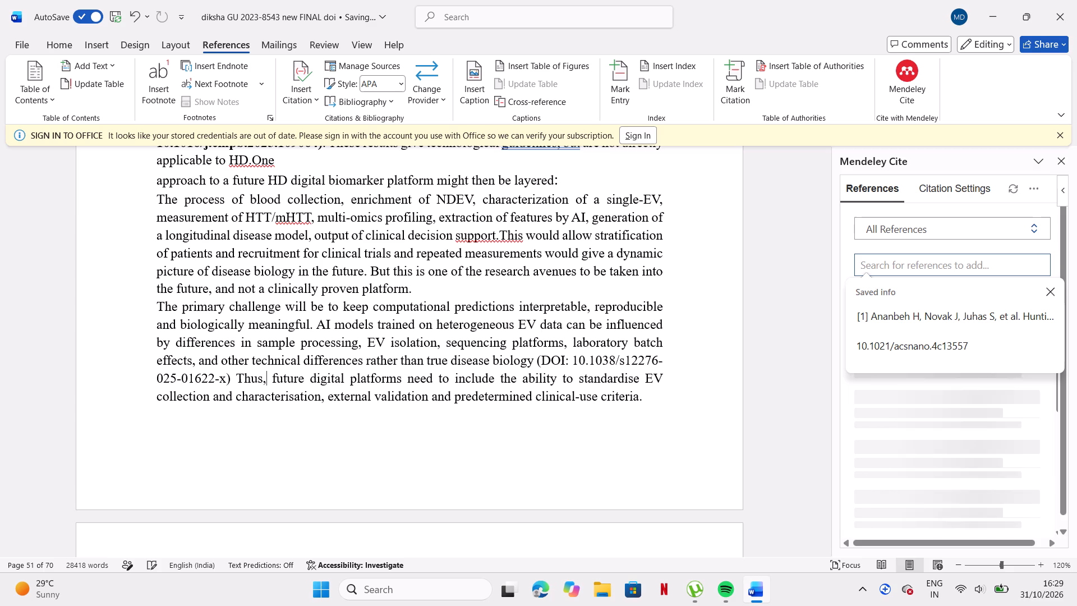
key("ctrl+v")
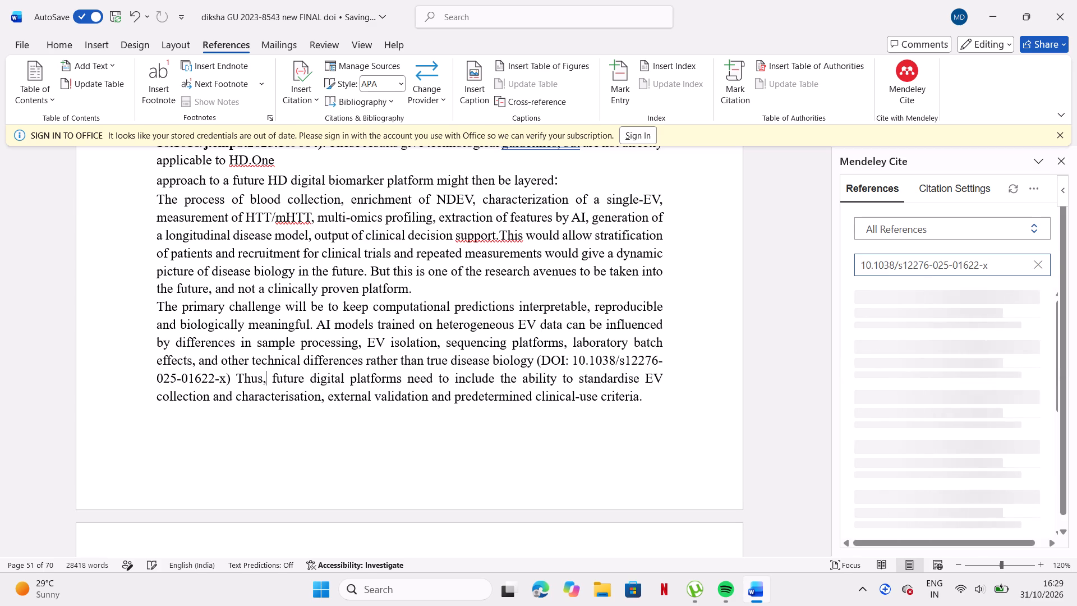
key("Return")
left_click(1039, 267)
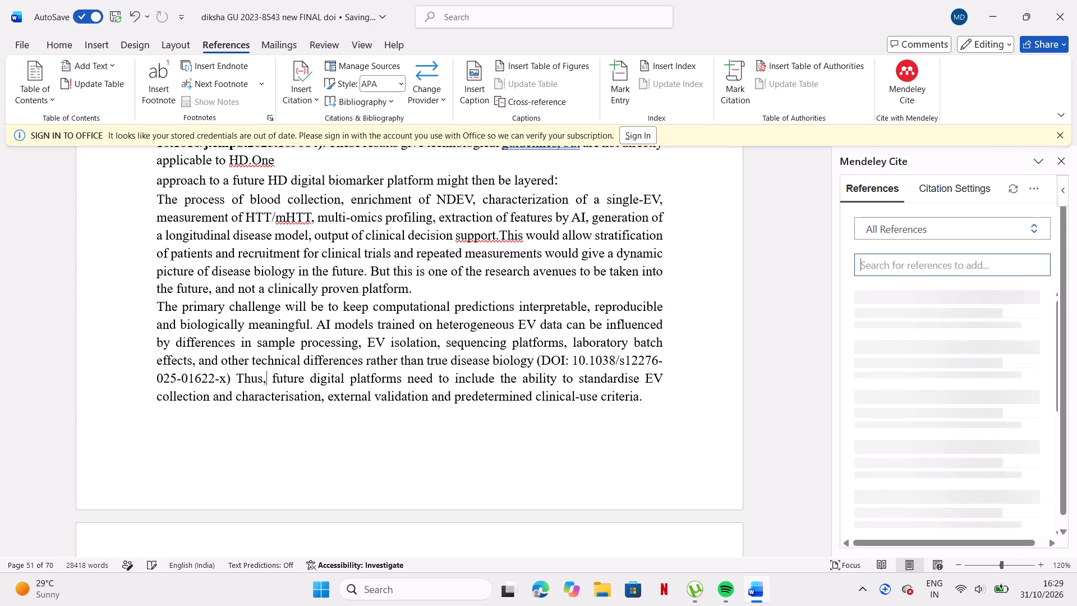
Refresh the stalled Mendeley reference list by syncing the library and closing and reopening the Mendeley Cite add-in.
left_click(1014, 189)
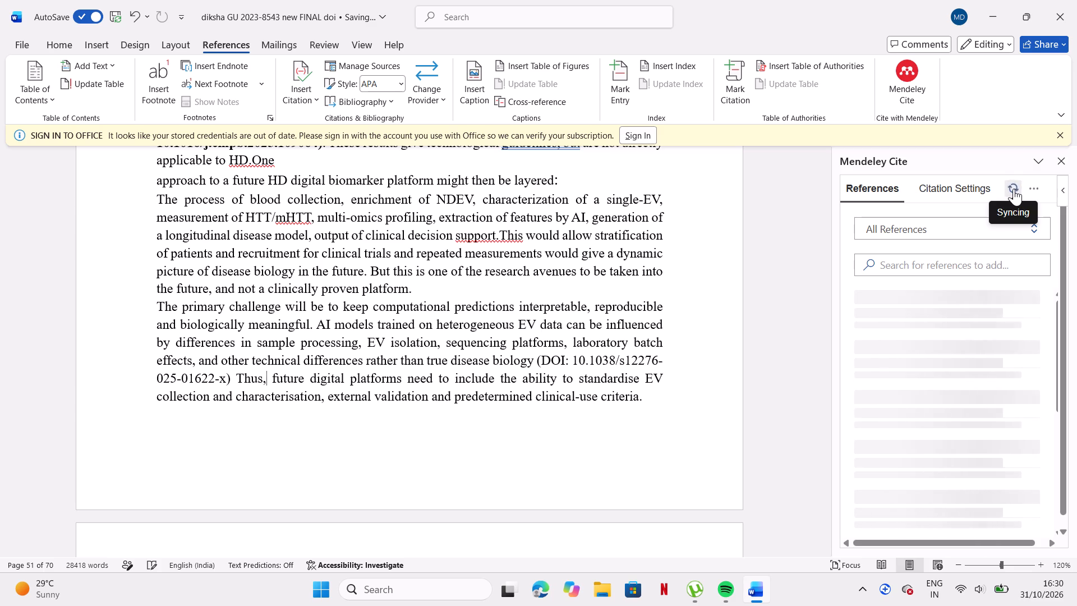
left_click(1061, 163)
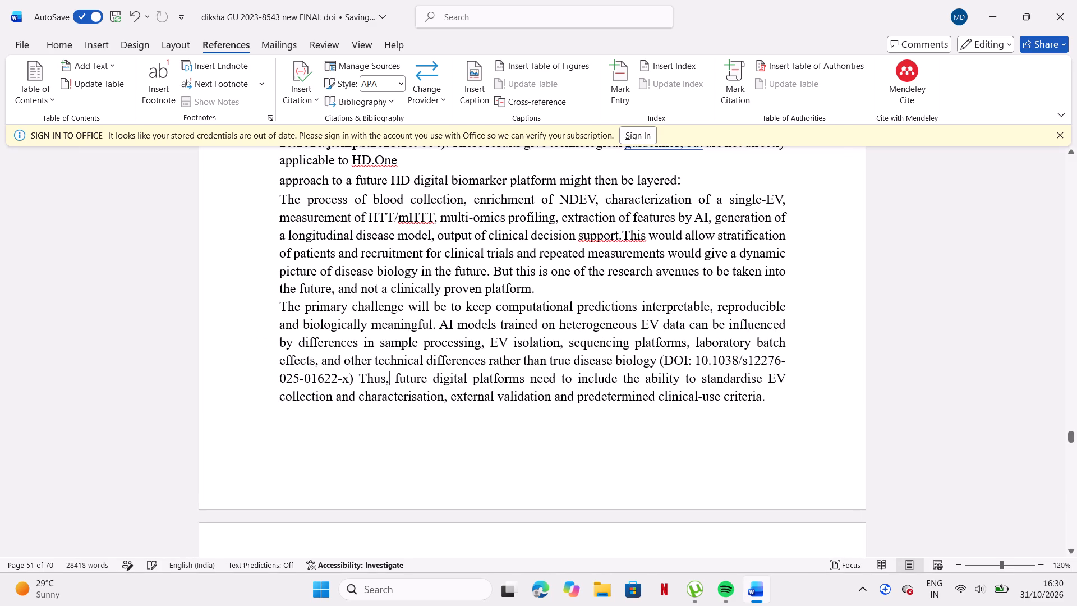
left_click(918, 101)
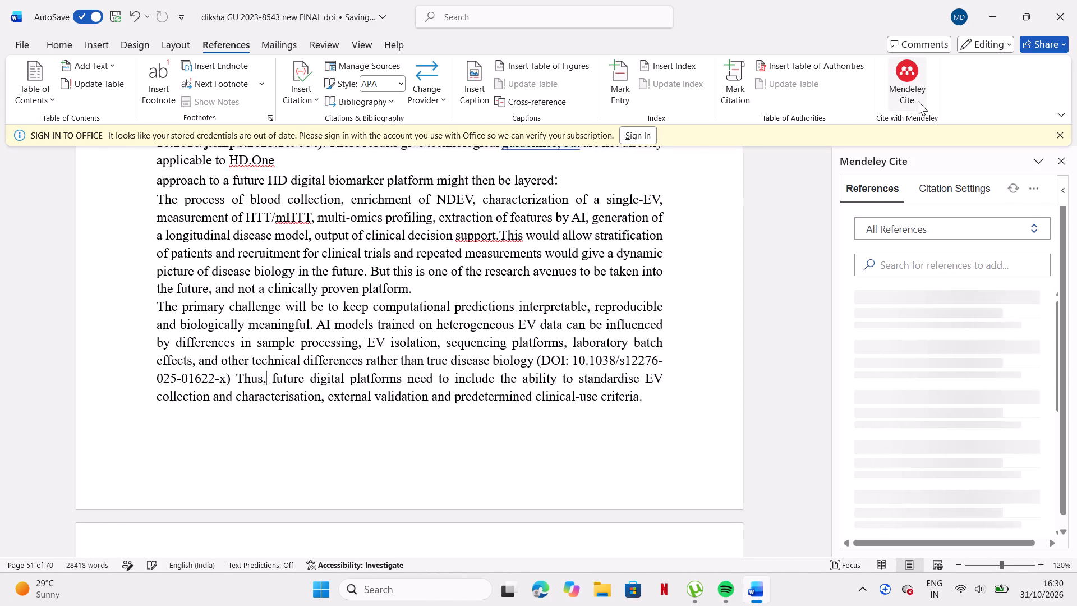
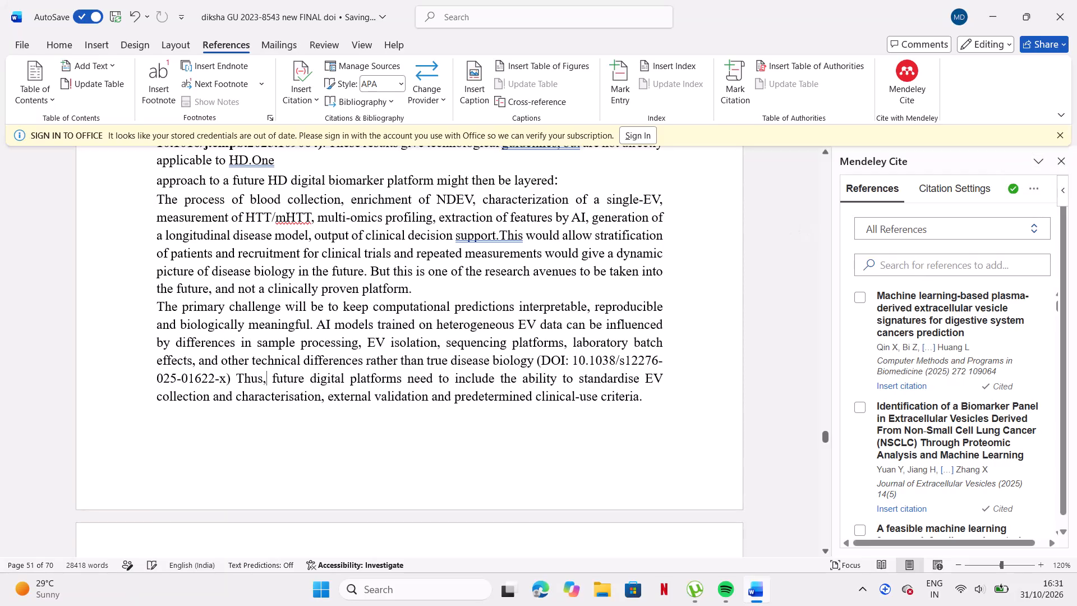
left_click(919, 269)
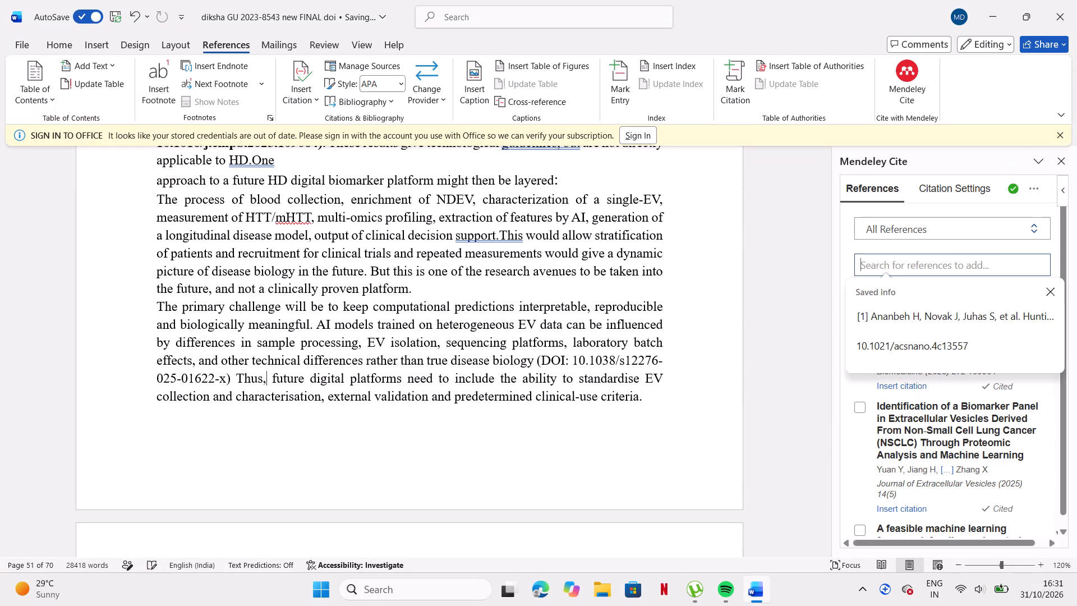
key("ctrl+v")
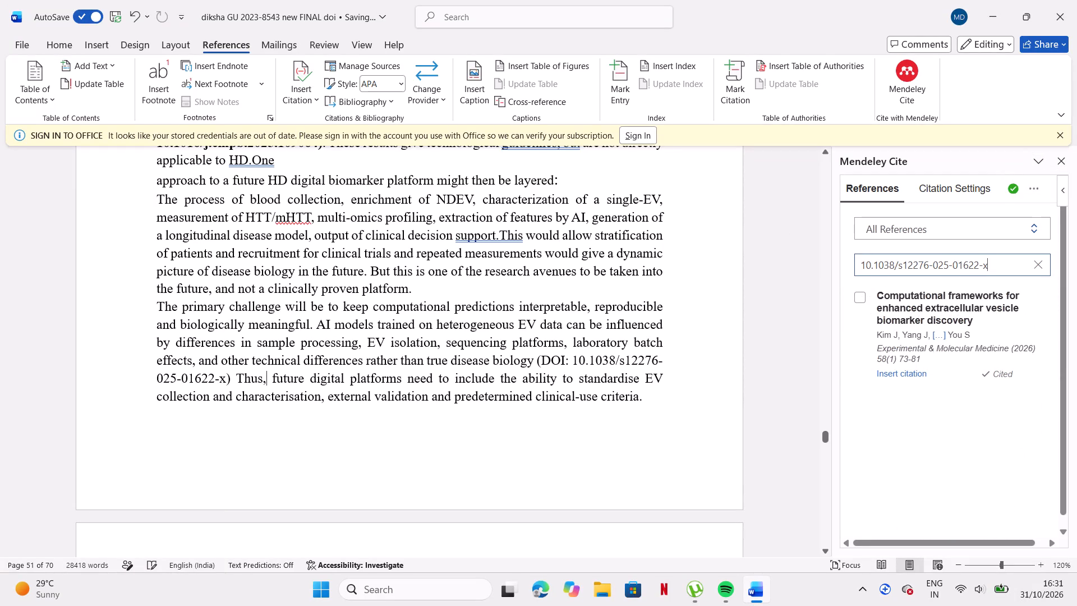
left_click(535, 360)
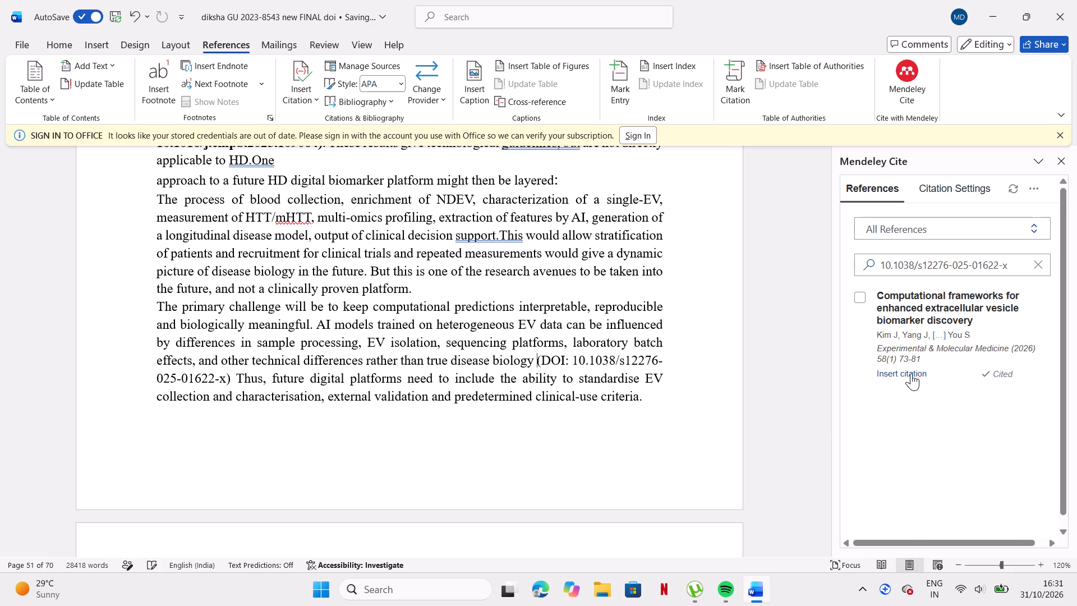
left_click(911, 373)
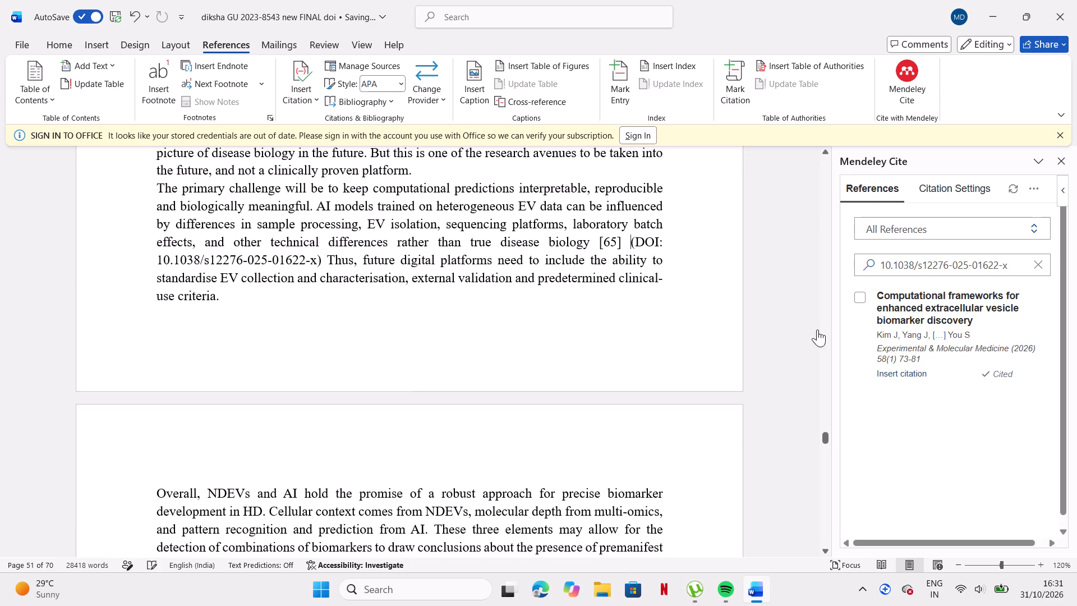
left_click_drag(600, 240, 547, 260)
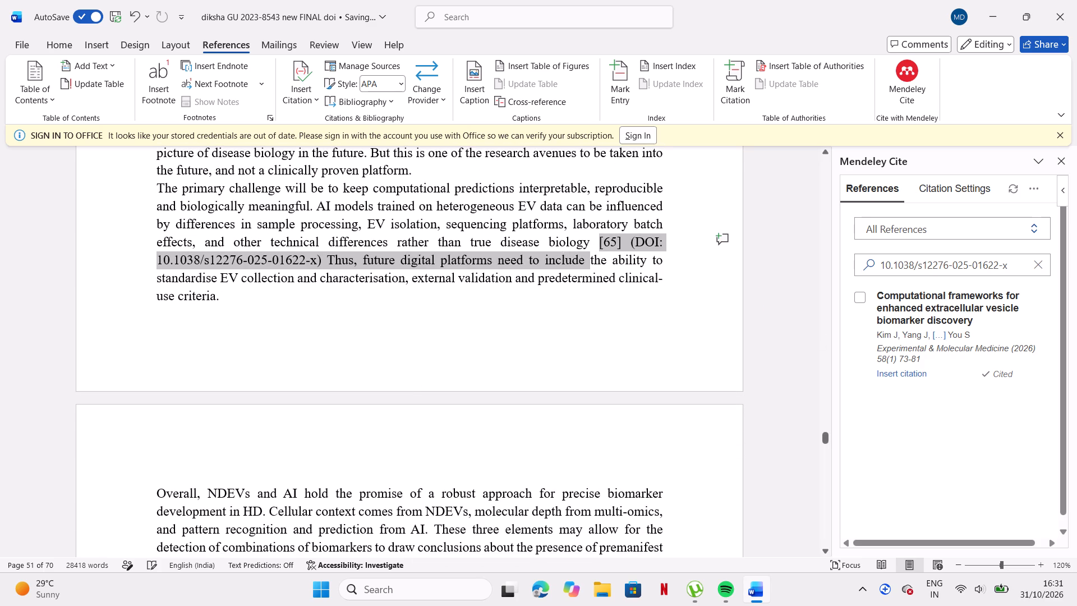
left_click_drag(547, 260, 328, 256)
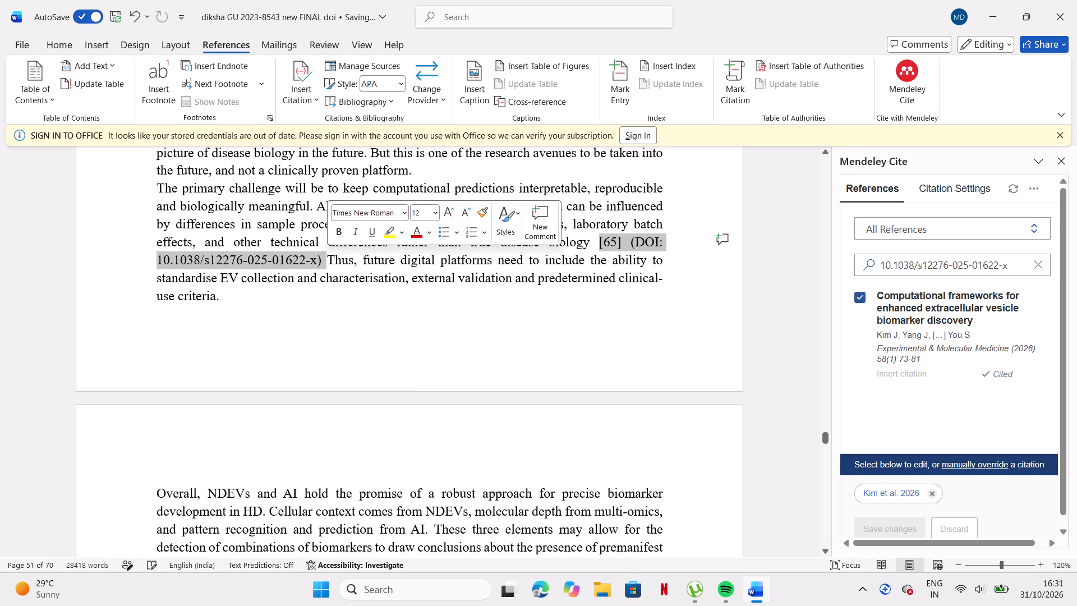
left_click(340, 234)
left_click(396, 338)
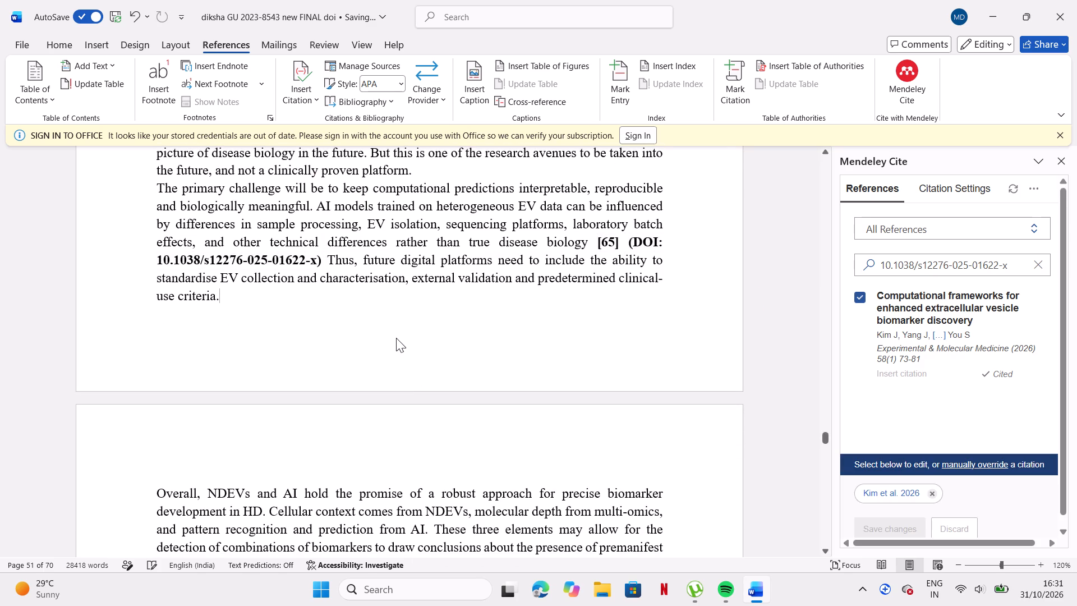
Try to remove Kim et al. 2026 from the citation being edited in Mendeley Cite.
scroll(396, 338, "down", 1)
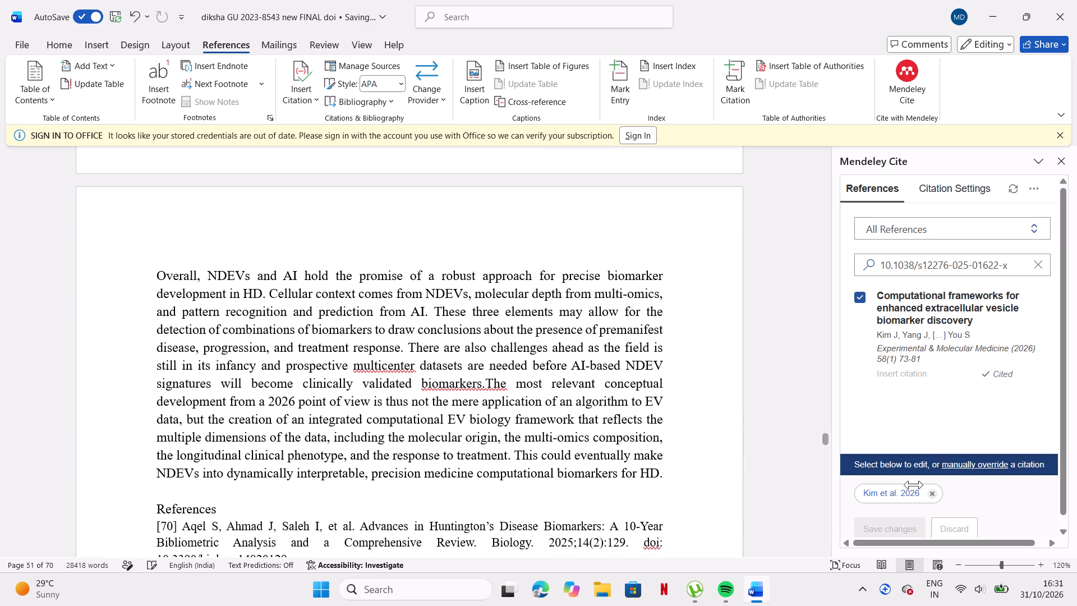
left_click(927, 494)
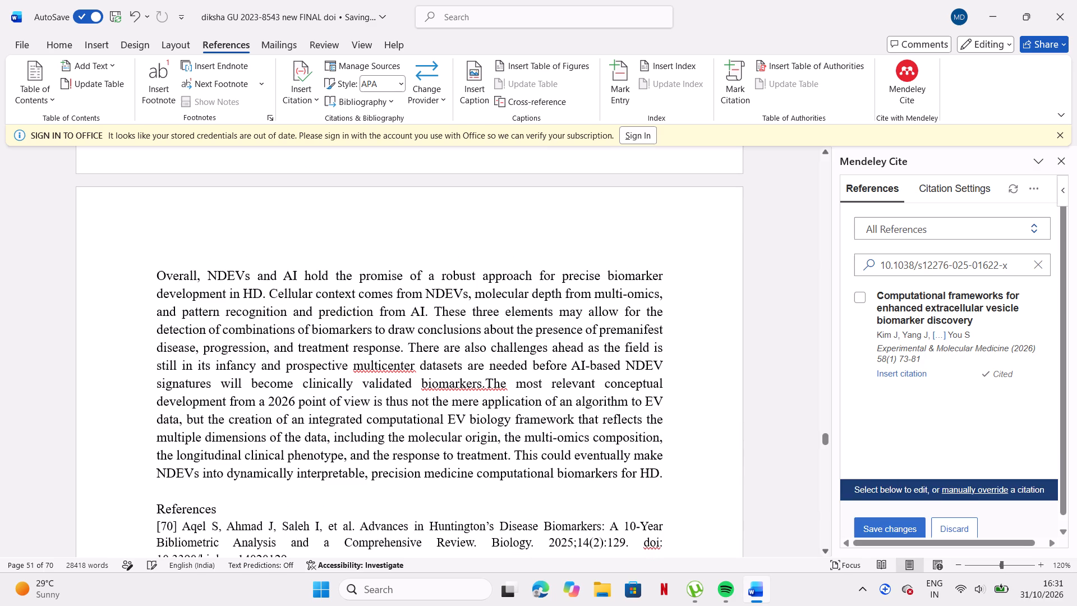
Copy the first DOI in section 9, Clinical Translation, and search the Mendeley Cite references for 10.1002/jev2.12404.
scroll(651, 443, "down", 3)
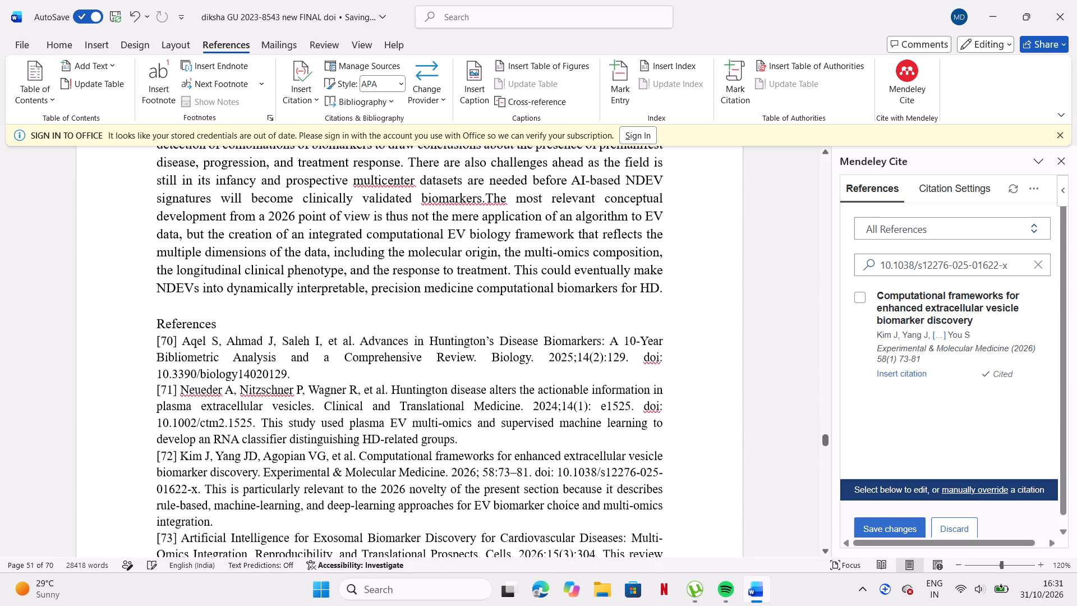
scroll(651, 443, "down", 3)
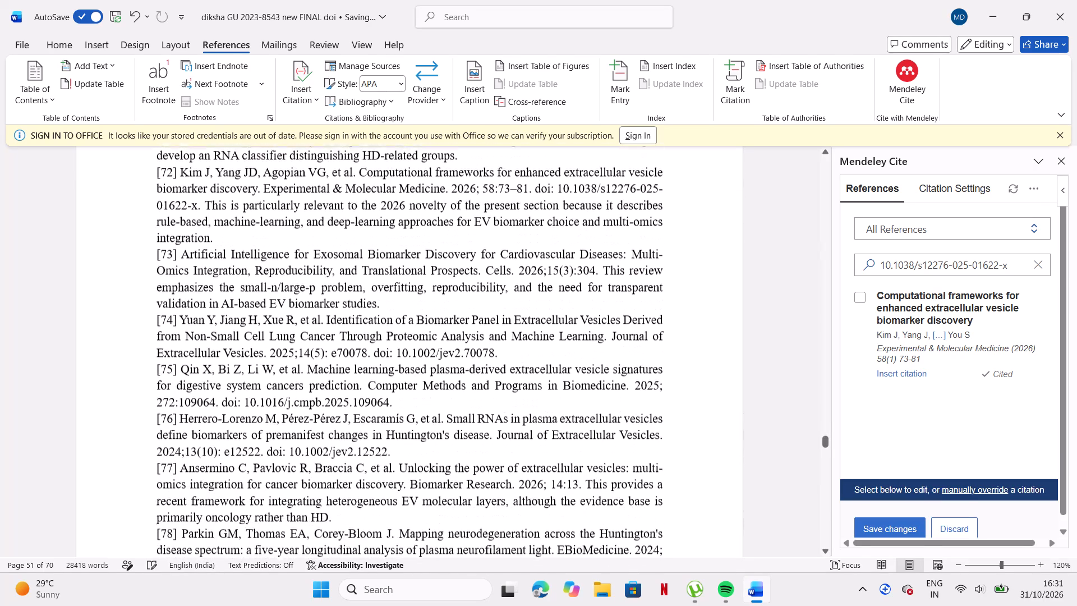
scroll(651, 443, "down", 5)
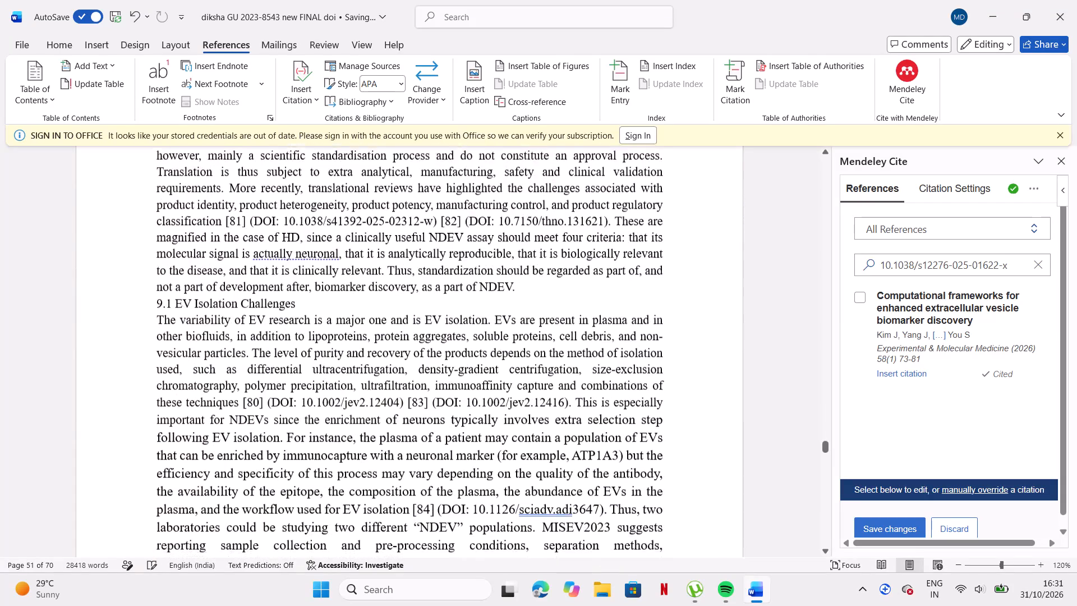
scroll(651, 443, "down", 1)
scroll(651, 443, "up", 2)
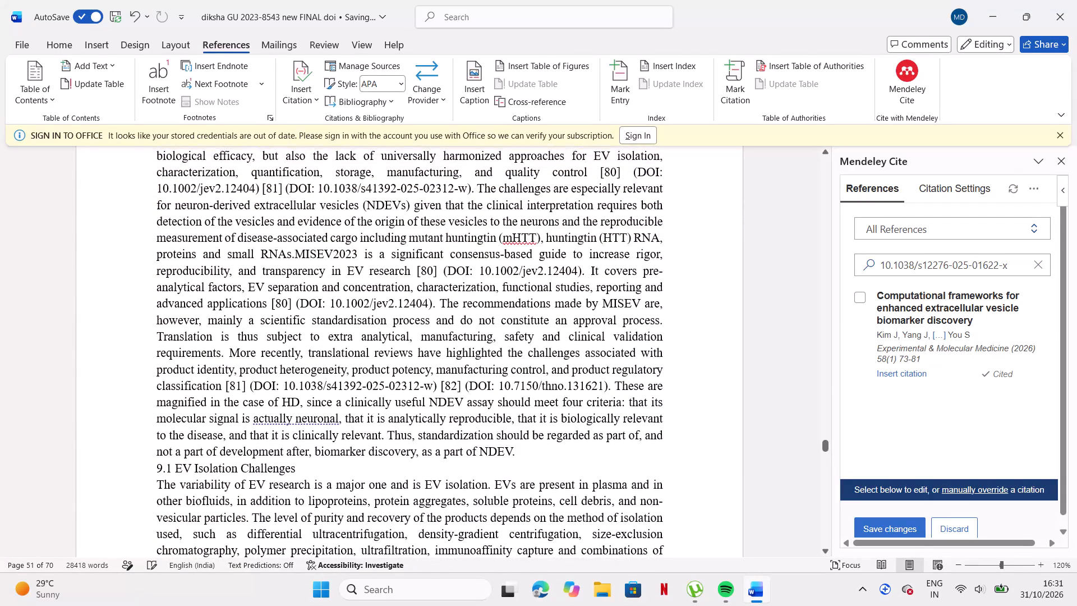
scroll(577, 315, "up", 1)
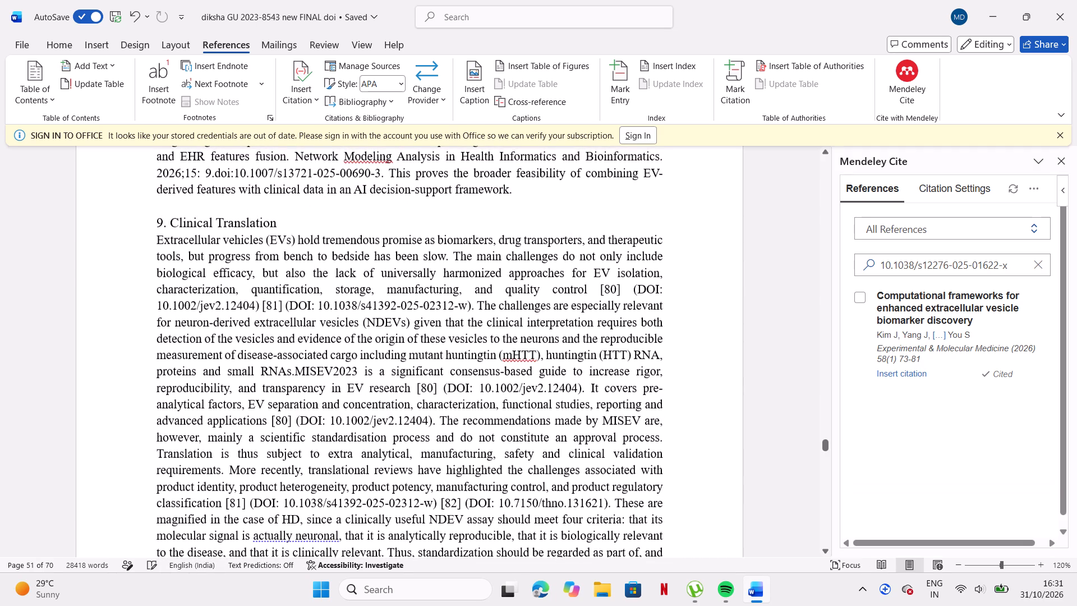
left_click_drag(157, 304, 247, 304)
key("ctrl+c")
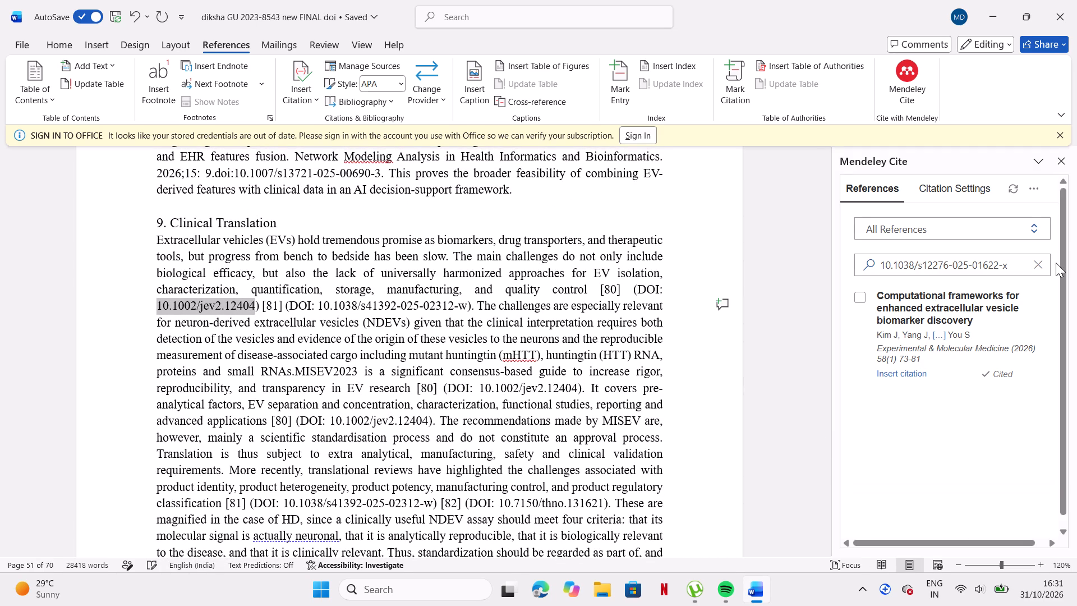
left_click(1036, 264)
left_click(1033, 264)
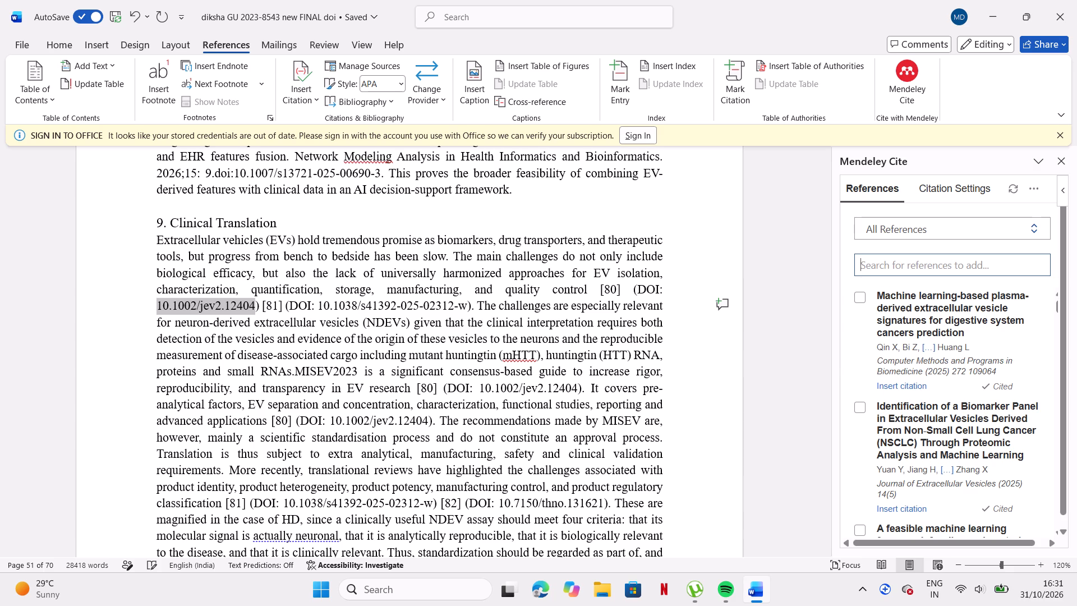
key("ctrl+v")
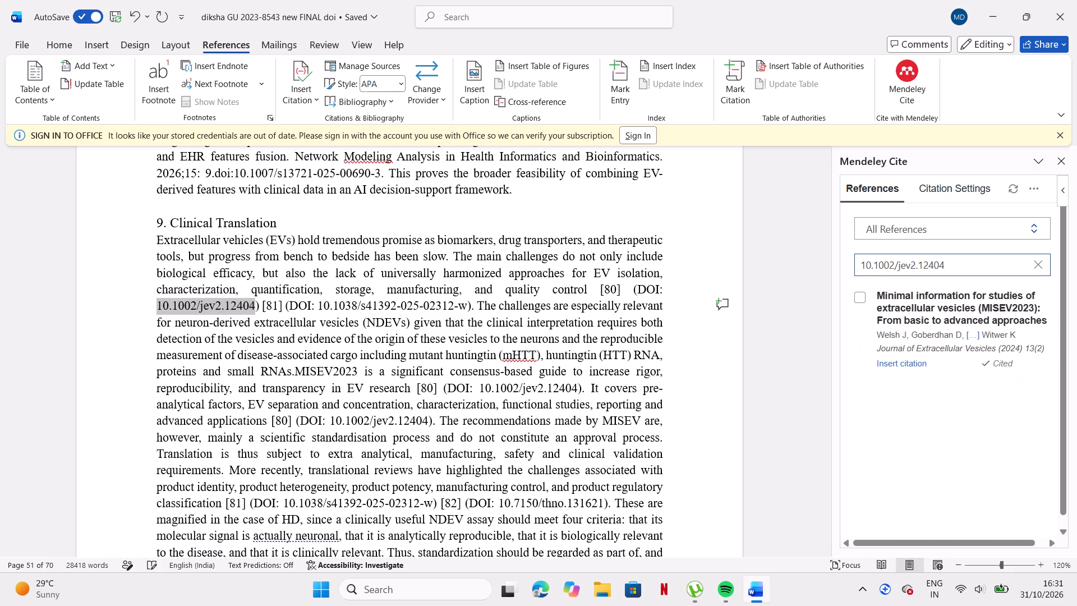
Replace the typed [80] after "quality control" in section 9 with the Mendeley citation of Welsh et al. 2024 (MISEV2023).
left_click(632, 290)
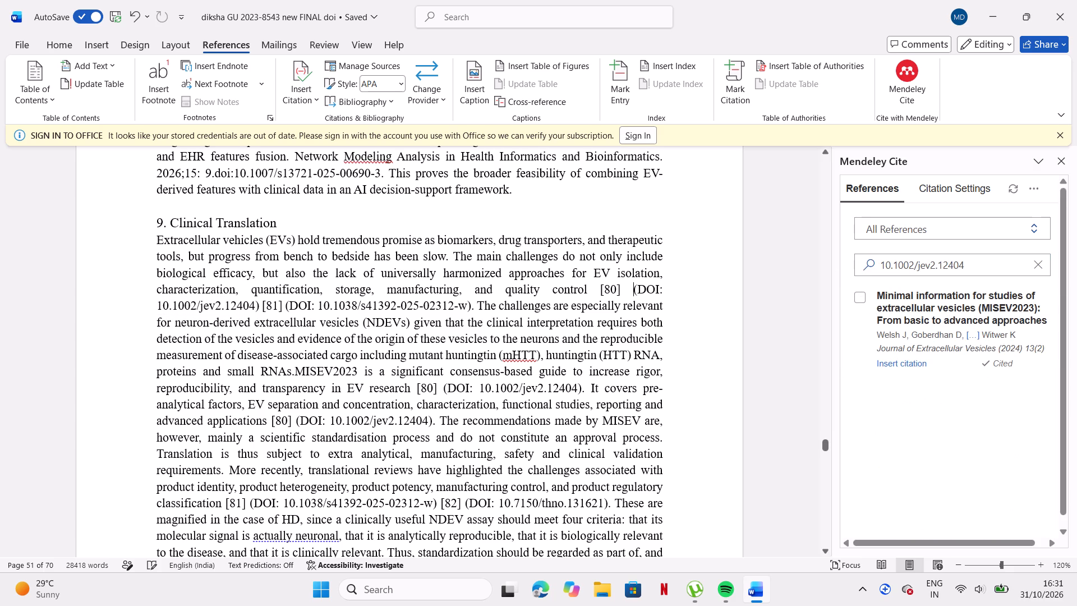
key("BackSpace")
key("BackSpace")
key("BackSpace")
key("BackSpace")
key("BackSpace")
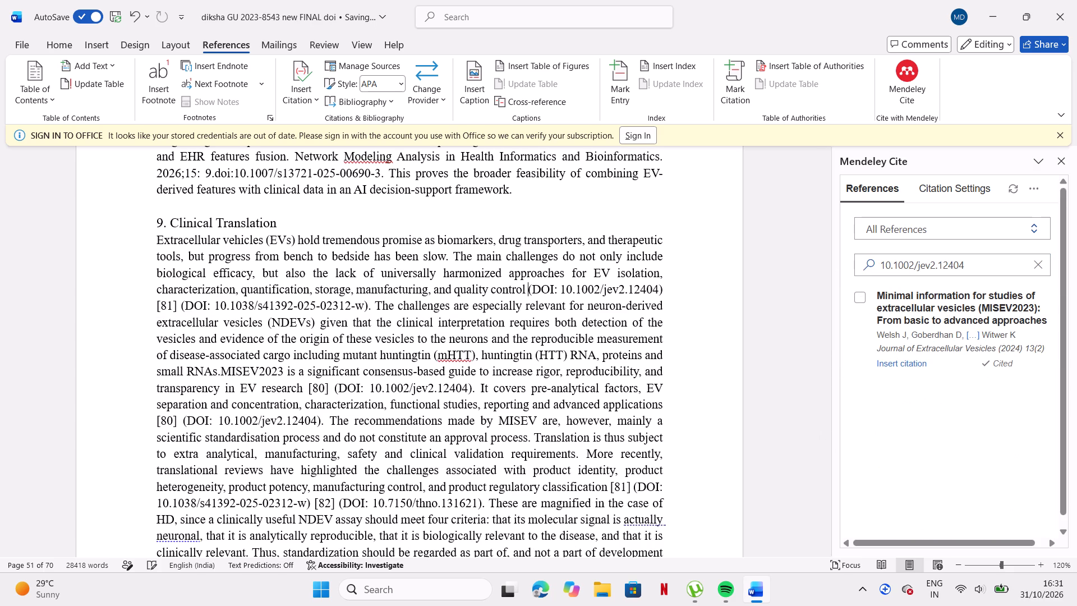
left_click(908, 357)
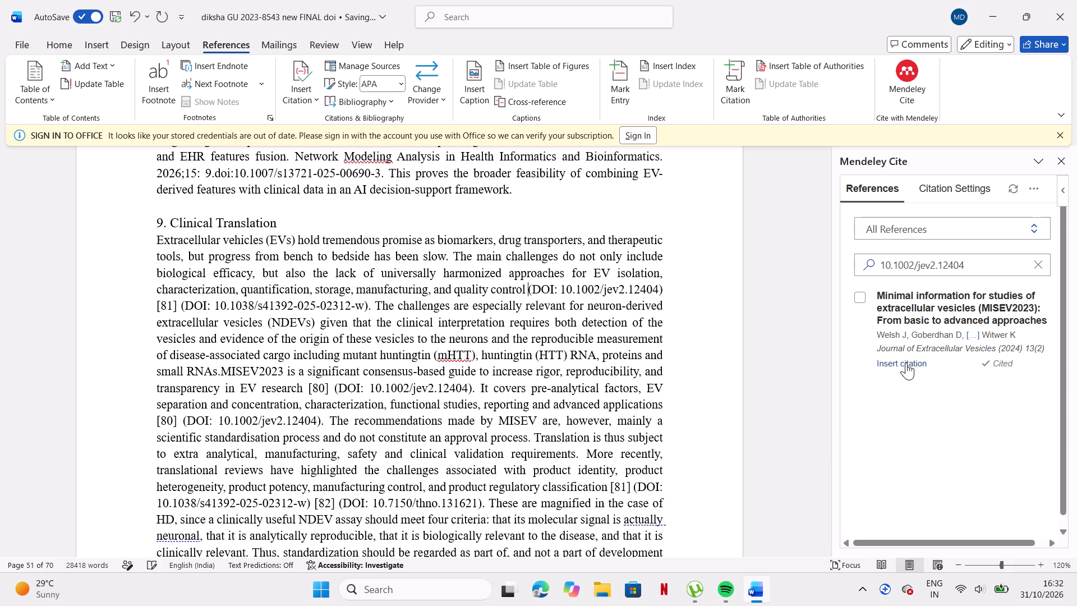
left_click(906, 362)
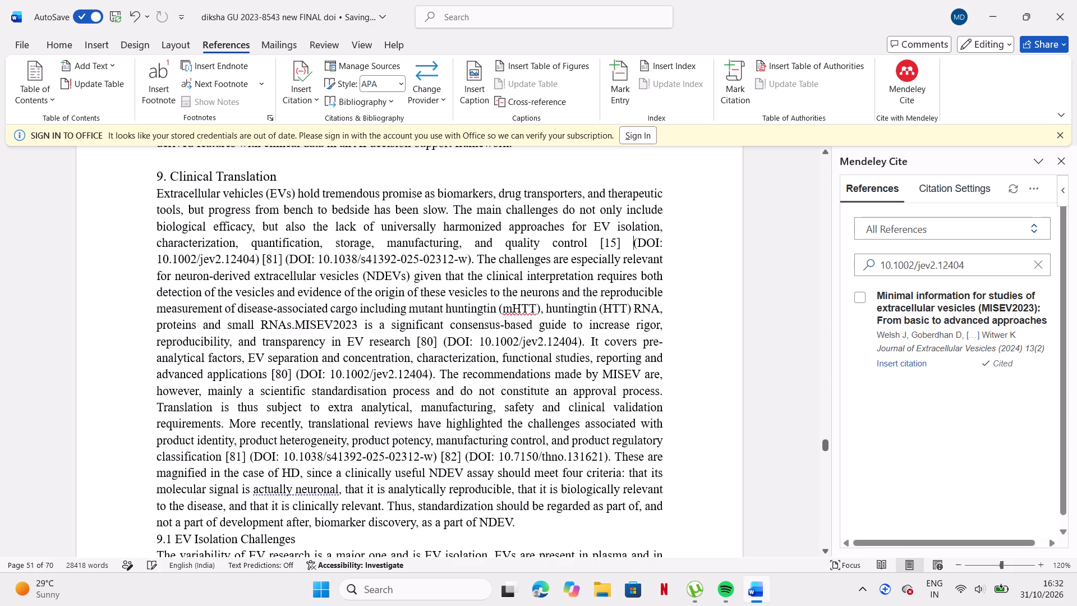
left_click(671, 261)
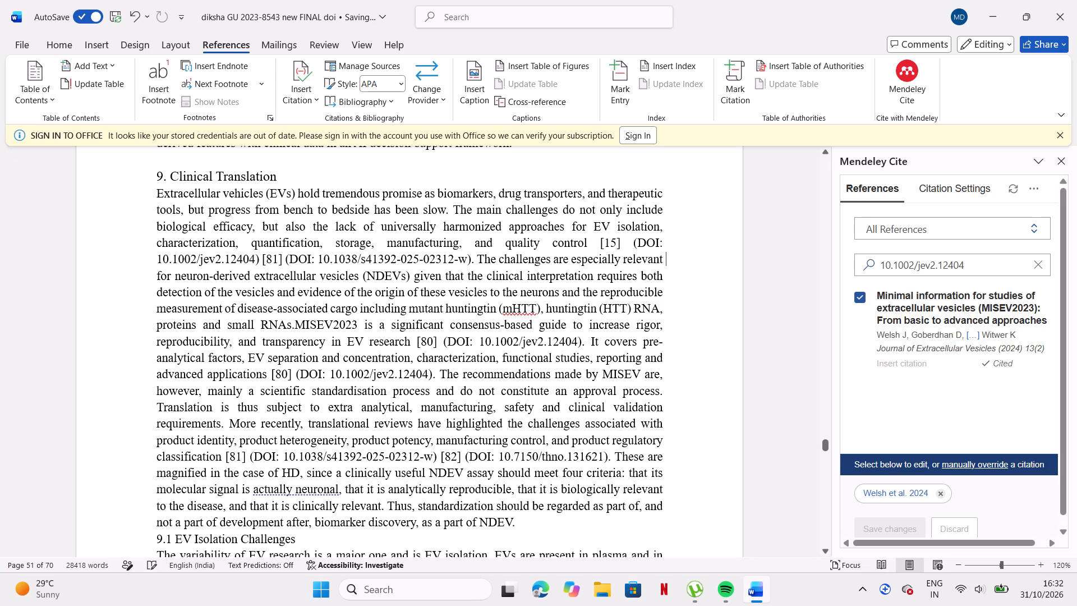
left_click(730, 325)
left_click(319, 257)
left_click_drag(317, 255, 479, 239)
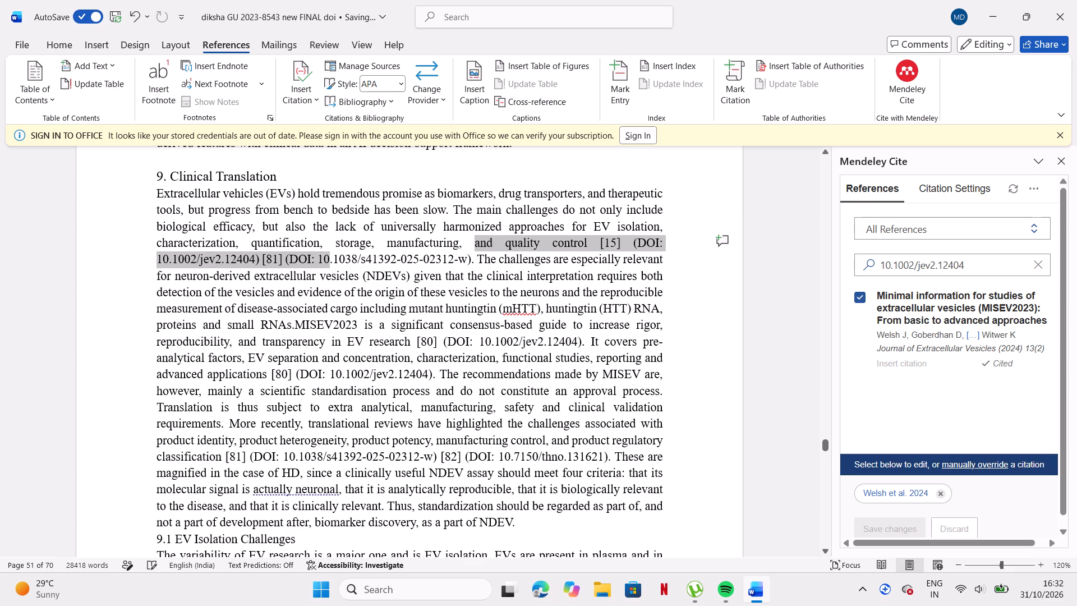
left_click_drag(479, 239, 465, 258)
key("ctrl+c")
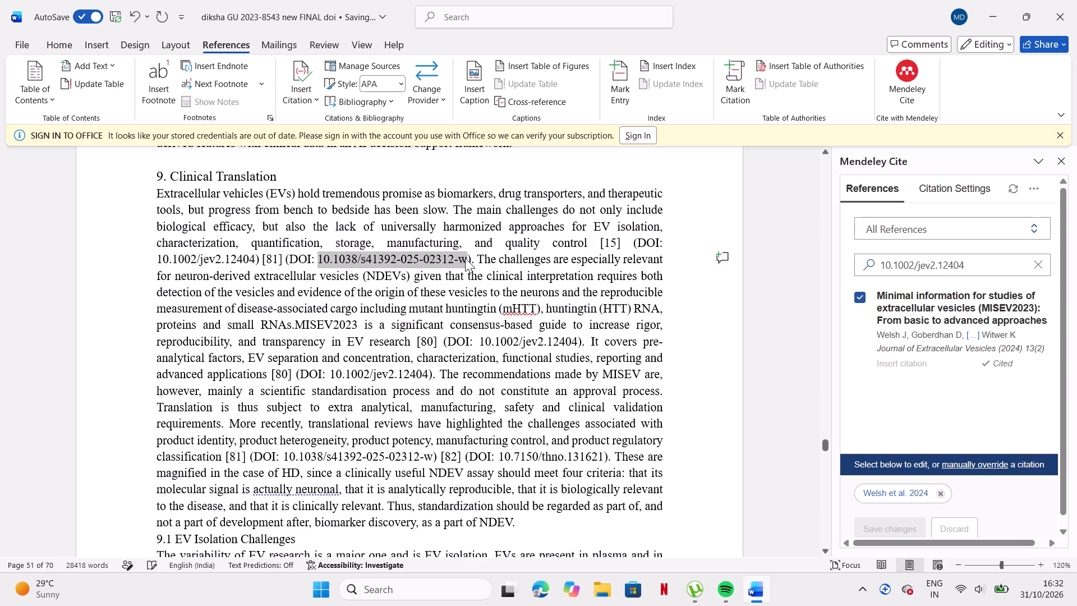
left_click(1041, 261)
left_click(1017, 258)
key("ctrl+v")
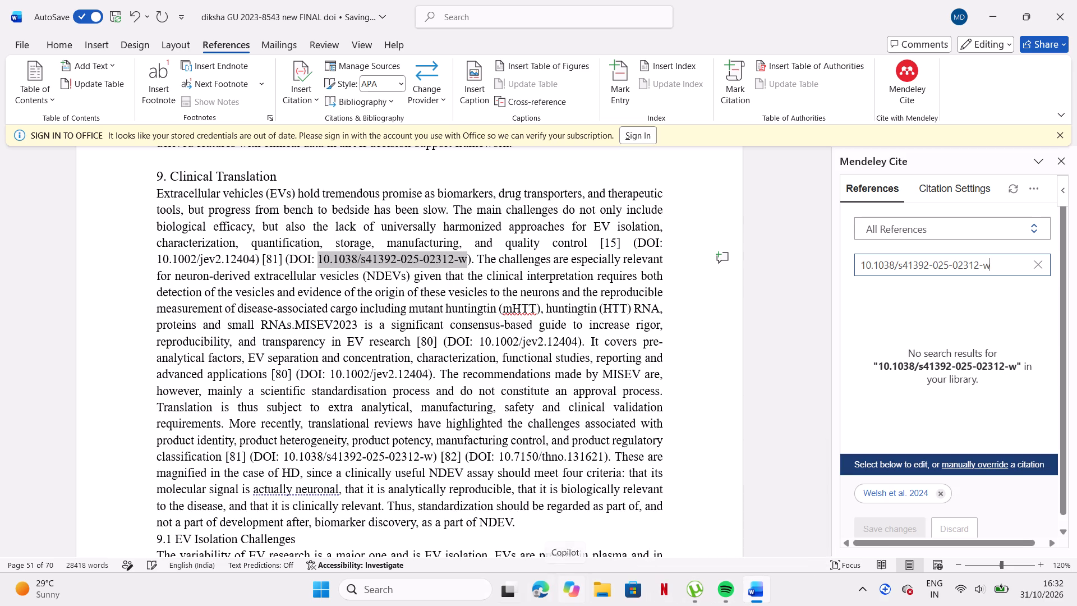
Open the Mendeley Reference Manager desktop app.
left_click(459, 589)
type("mene")
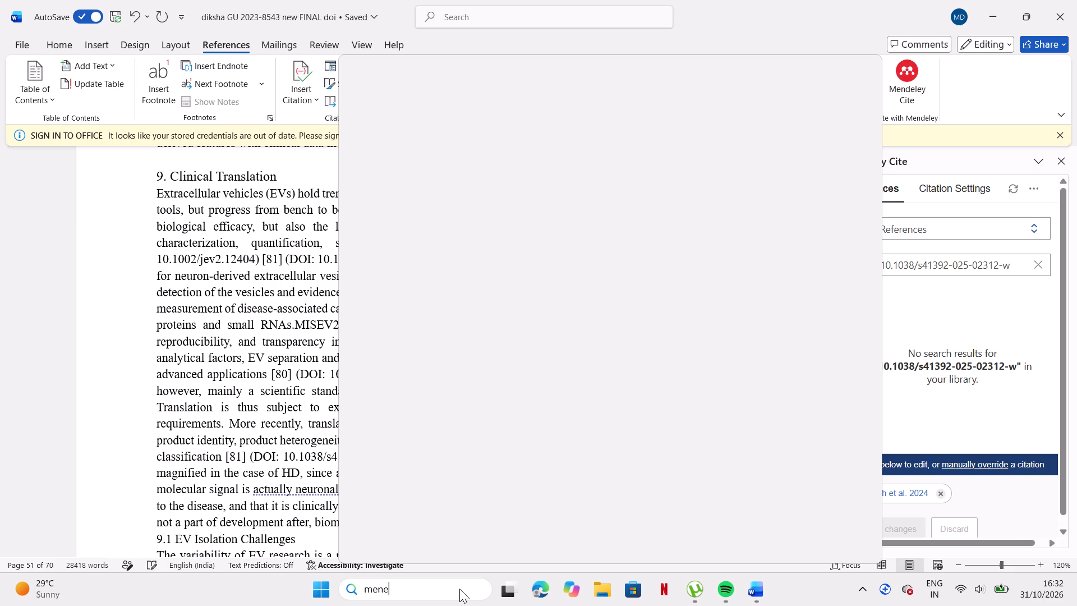
key("BackSpace")
type("deley")
key("Return")
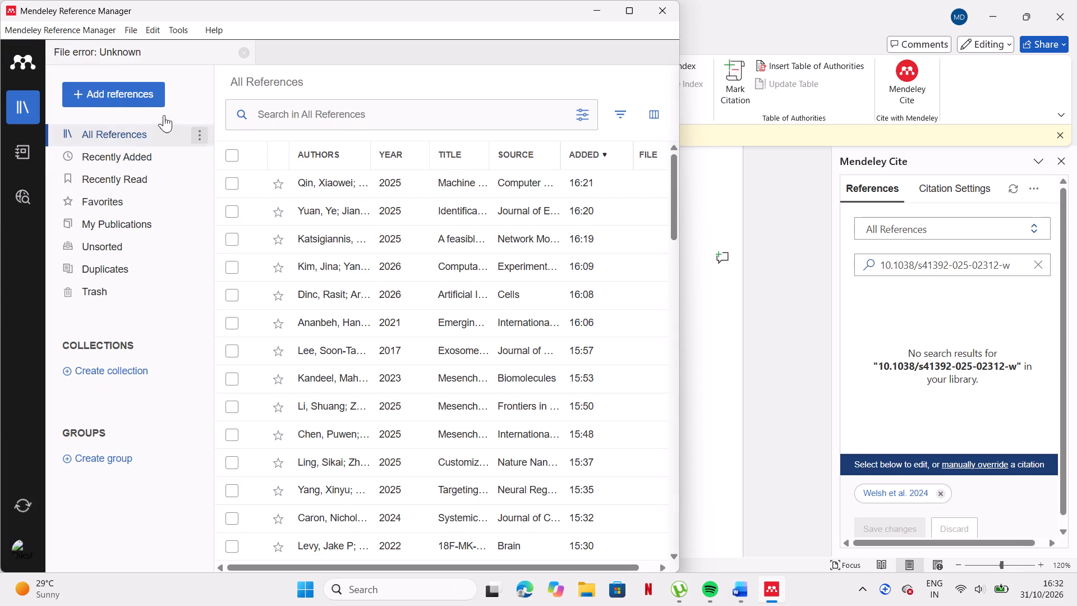
left_click(151, 94)
left_click(188, 306)
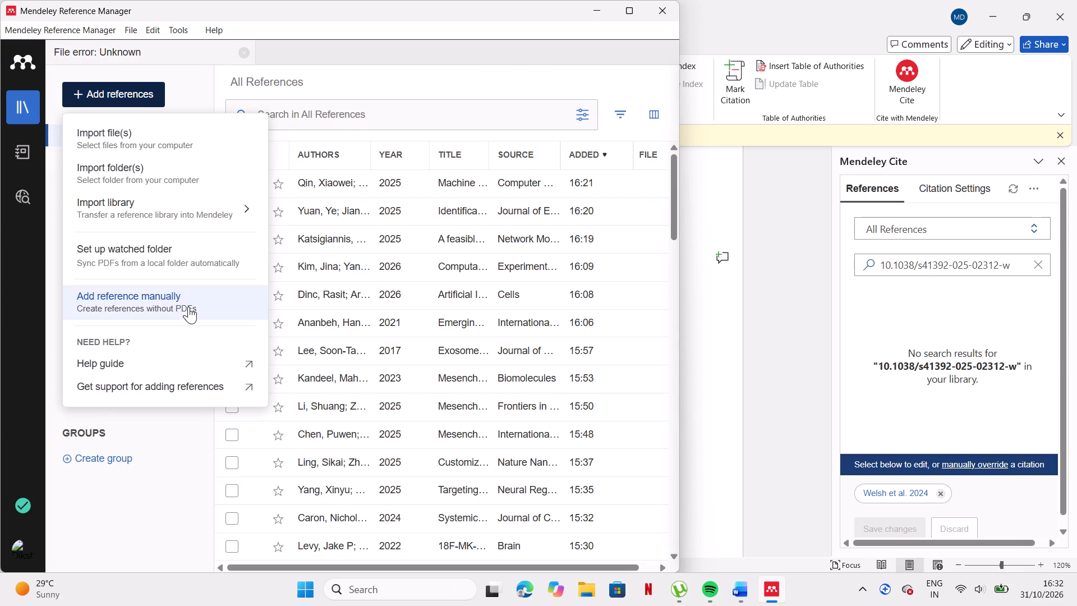
left_click(321, 164)
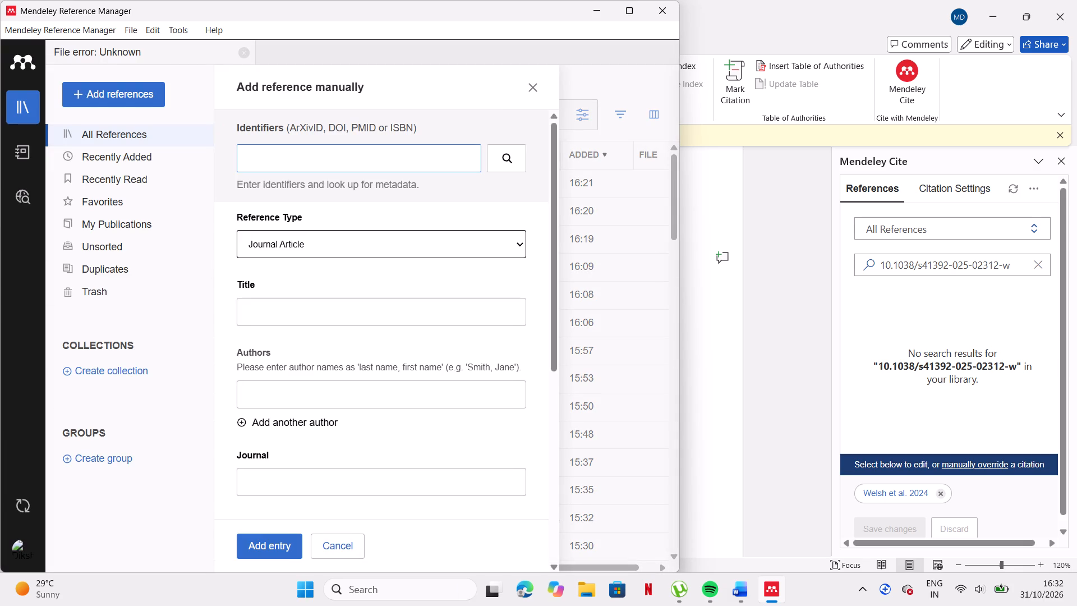
key("ctrl+v")
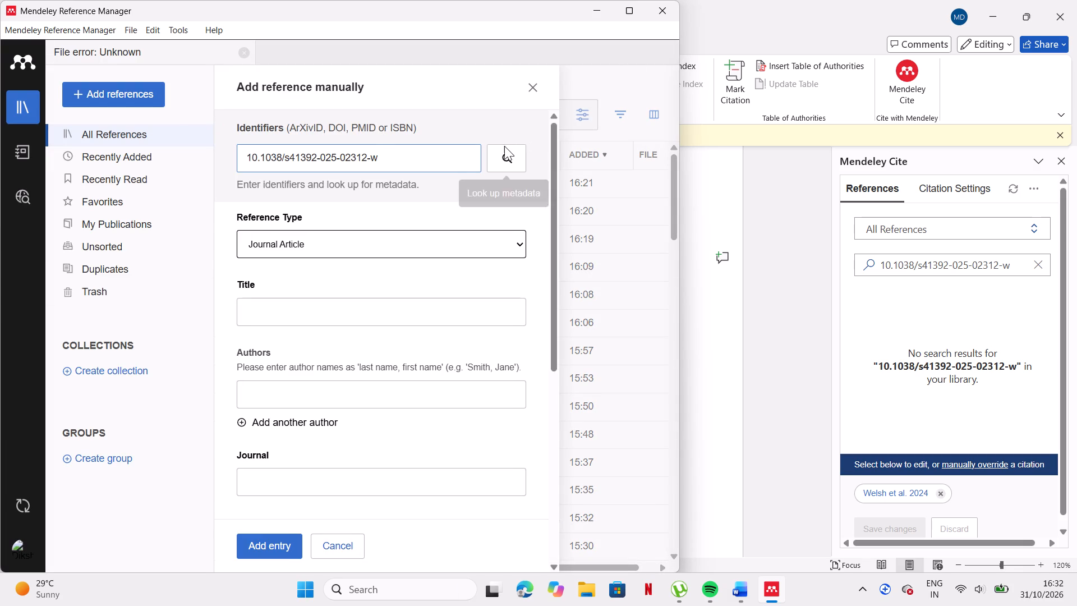
left_click(505, 153)
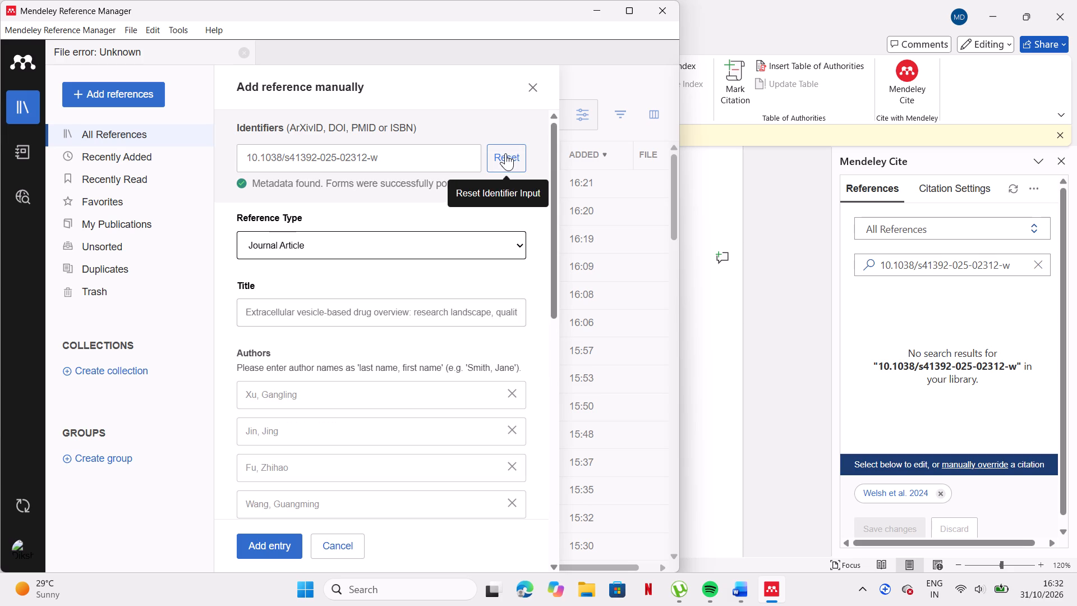
left_click(282, 549)
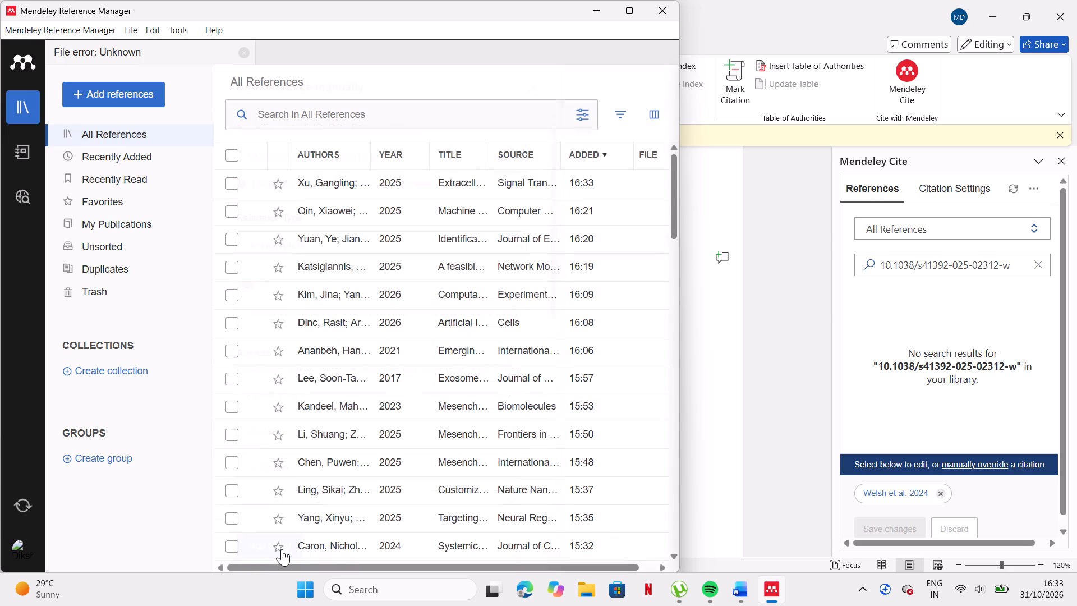
left_click(687, 409)
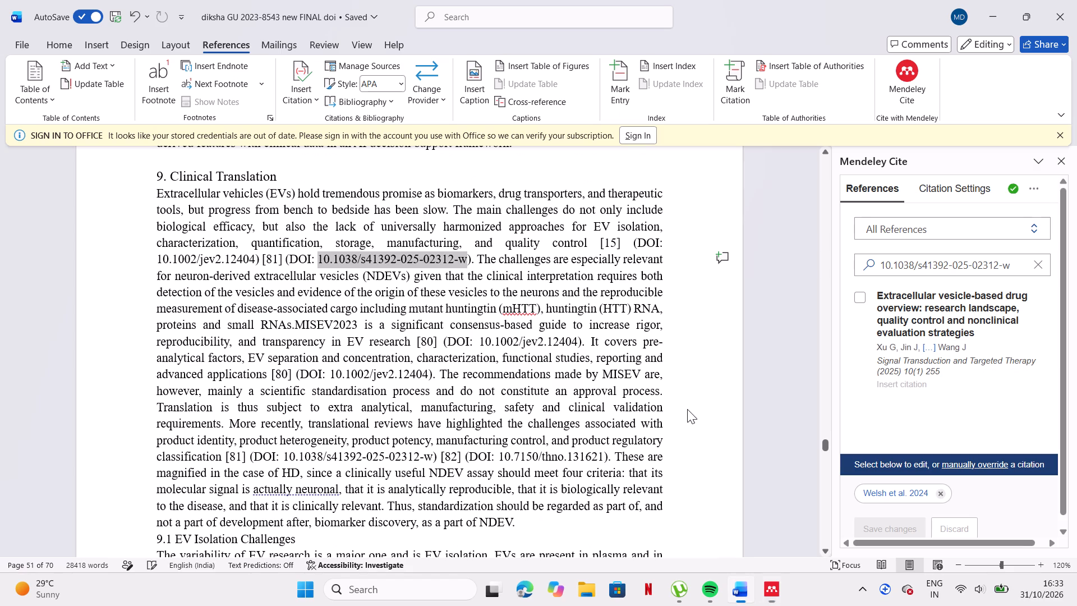
left_click(281, 260)
key("BackSpace")
key("BackSpace")
key("BackSpace")
key("BackSpace")
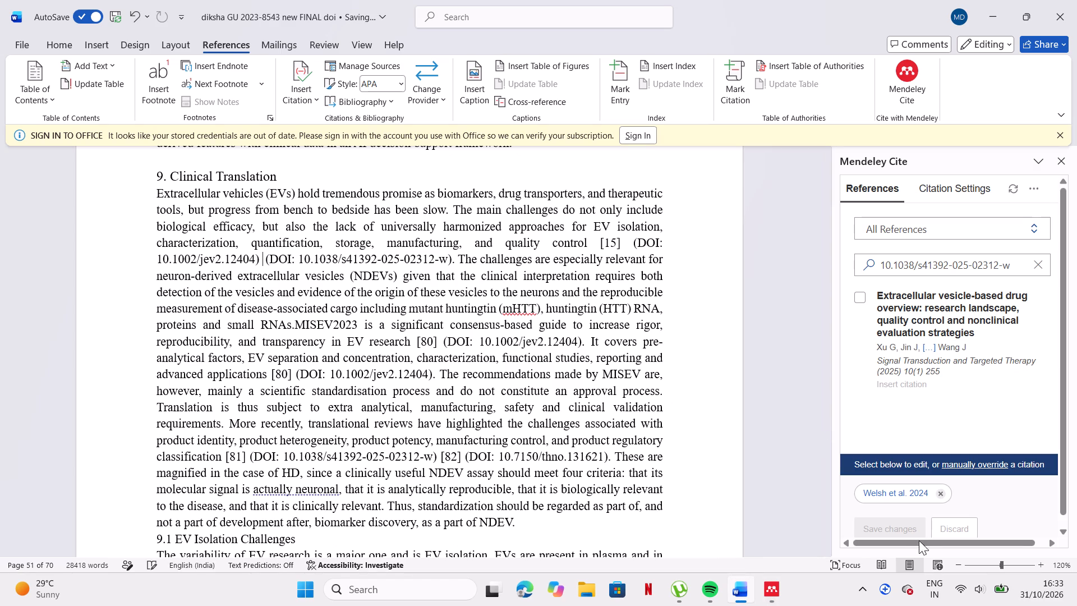
left_click(939, 493)
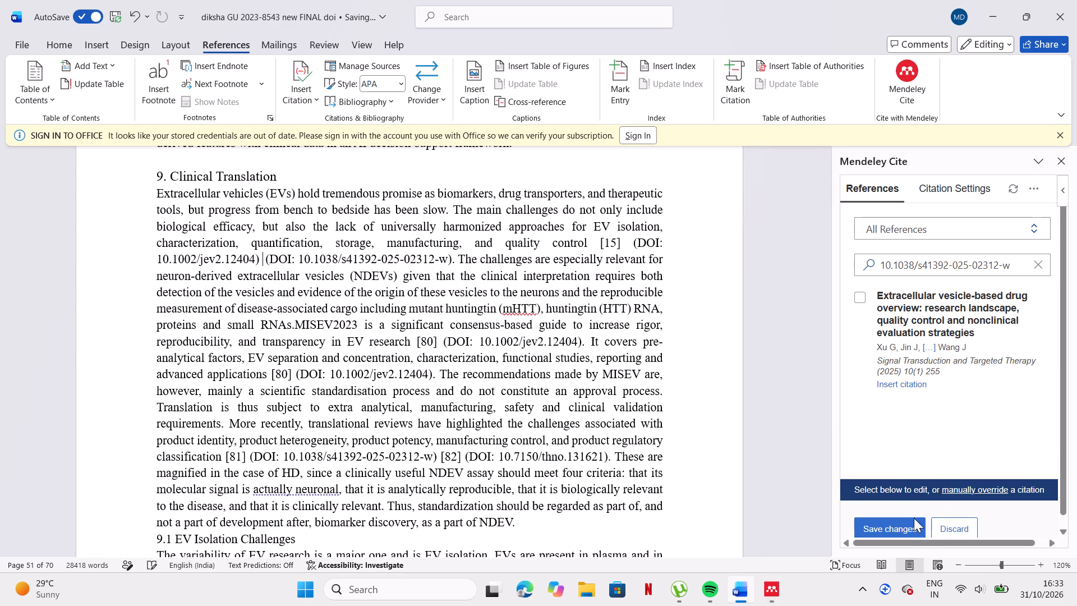
left_click(914, 380)
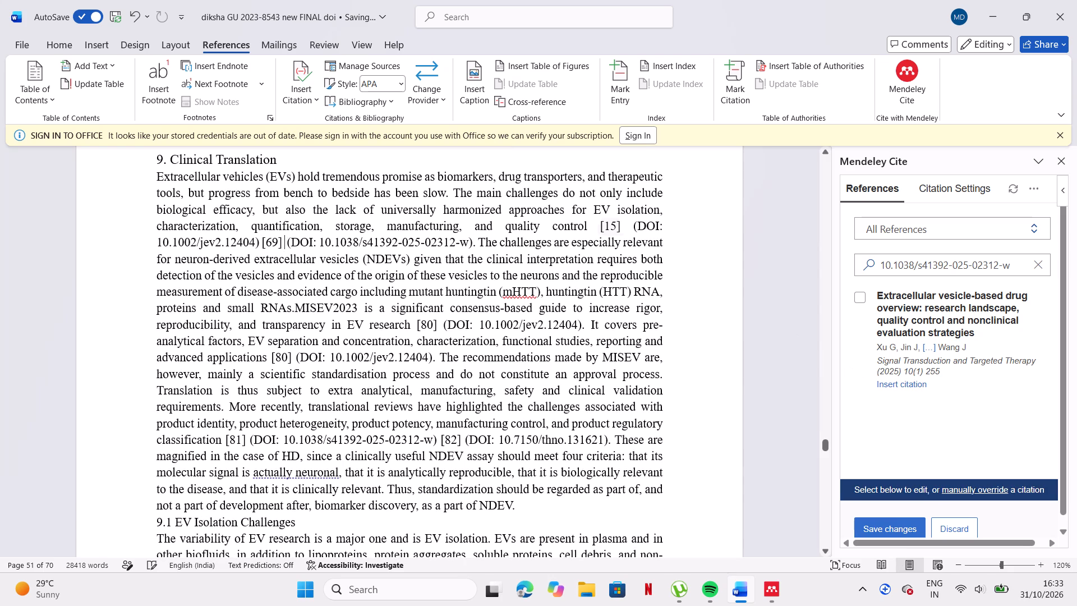
Bold the two citations and their DOIs following "quality control" in section 9's first paragraph.
left_click(597, 231)
left_click_drag(597, 231, 473, 244)
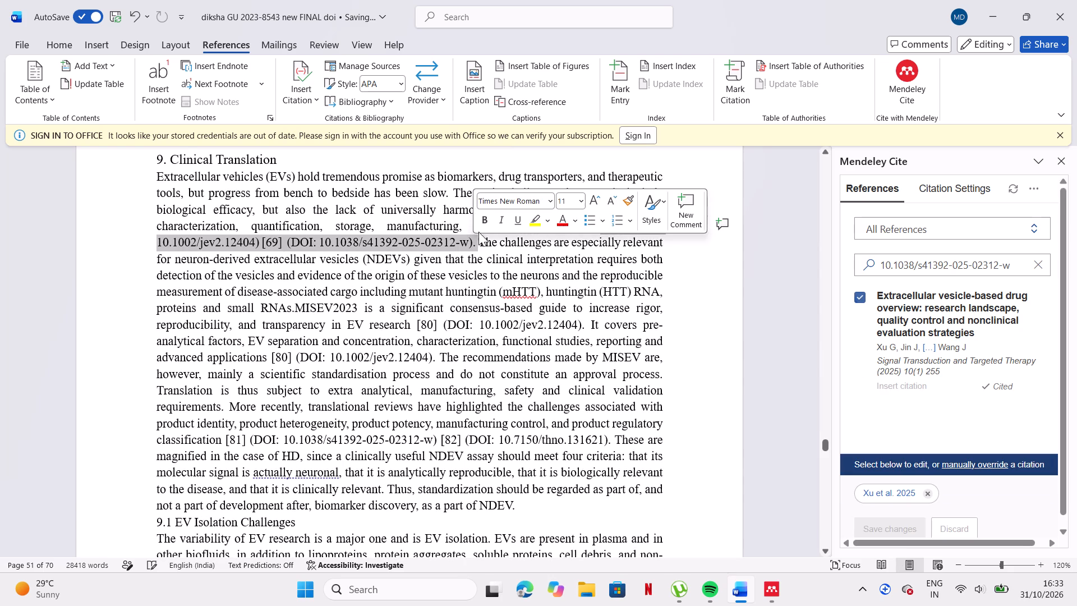
left_click(486, 218)
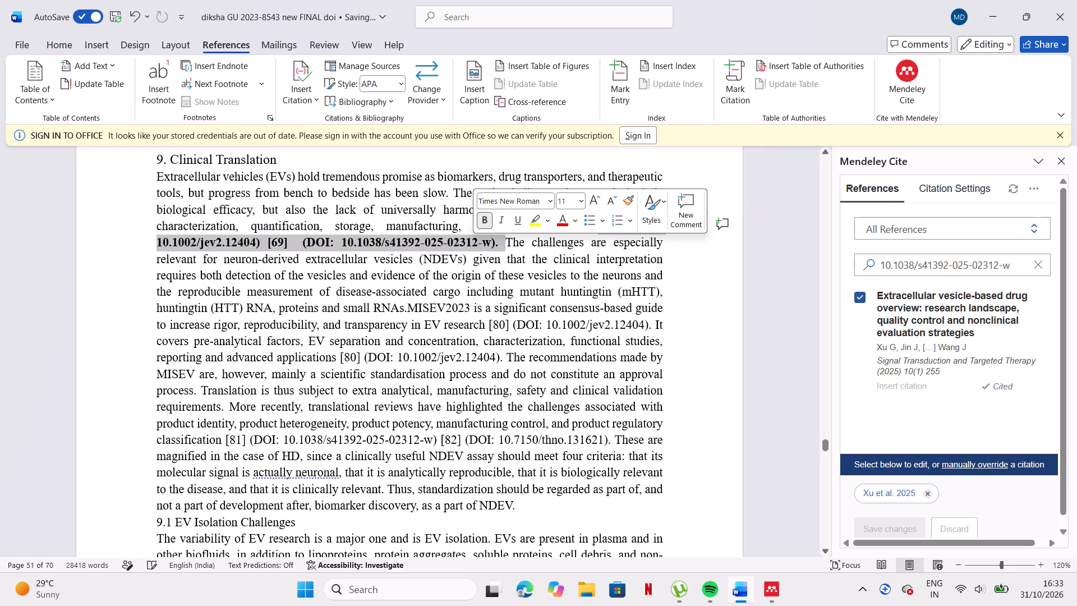
Delete the typed [80] and its DOI 10.1002/jev2.12404 after "transparency in EV research" in section 9.
left_click(517, 328)
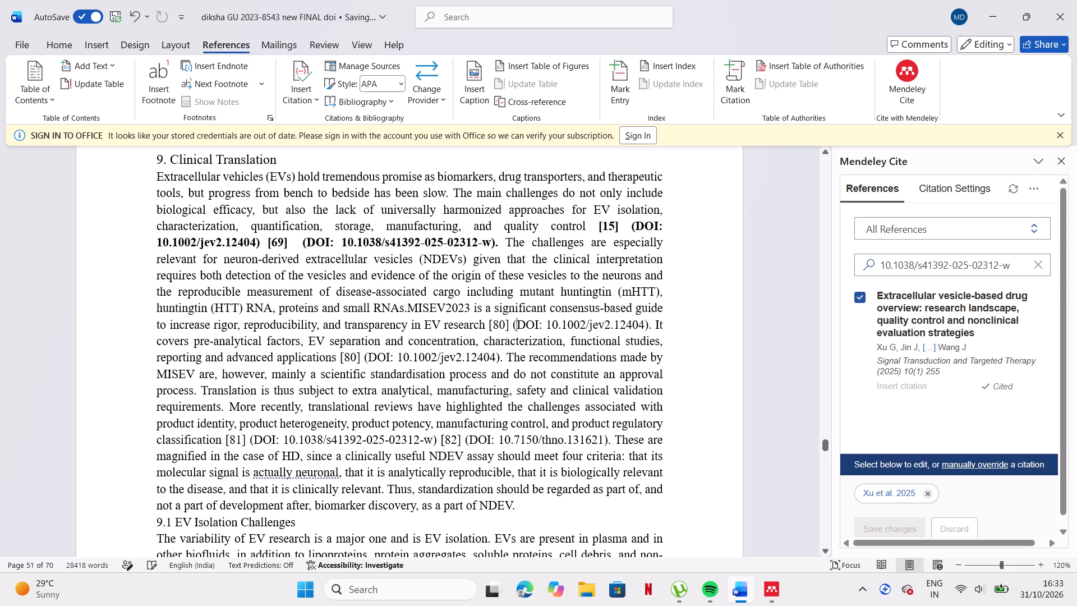
left_click_drag(489, 326, 645, 327)
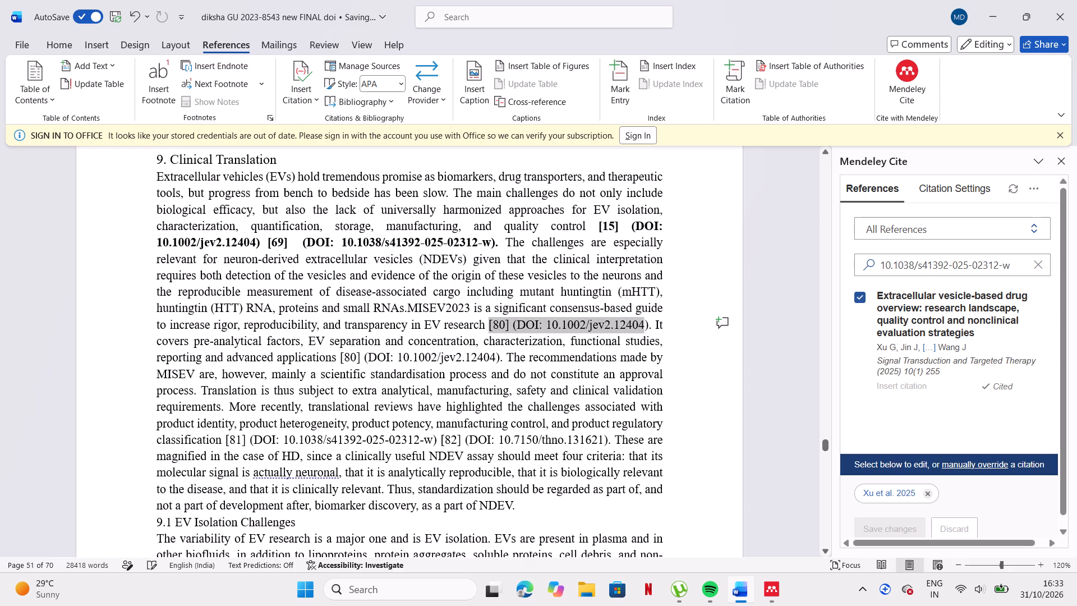
left_click_drag(645, 327, 647, 326)
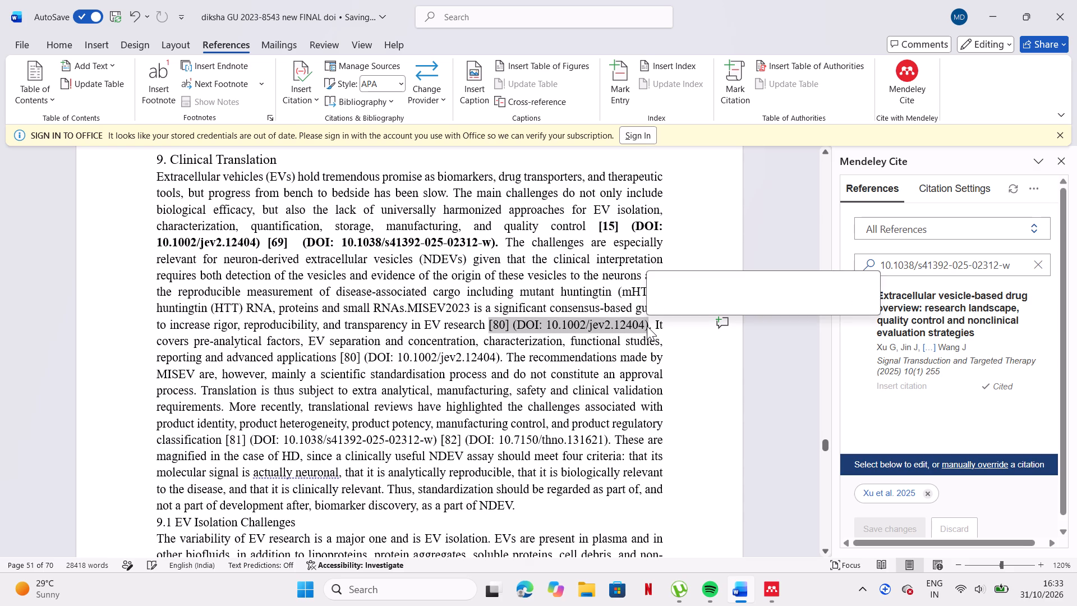
key("BackSpace")
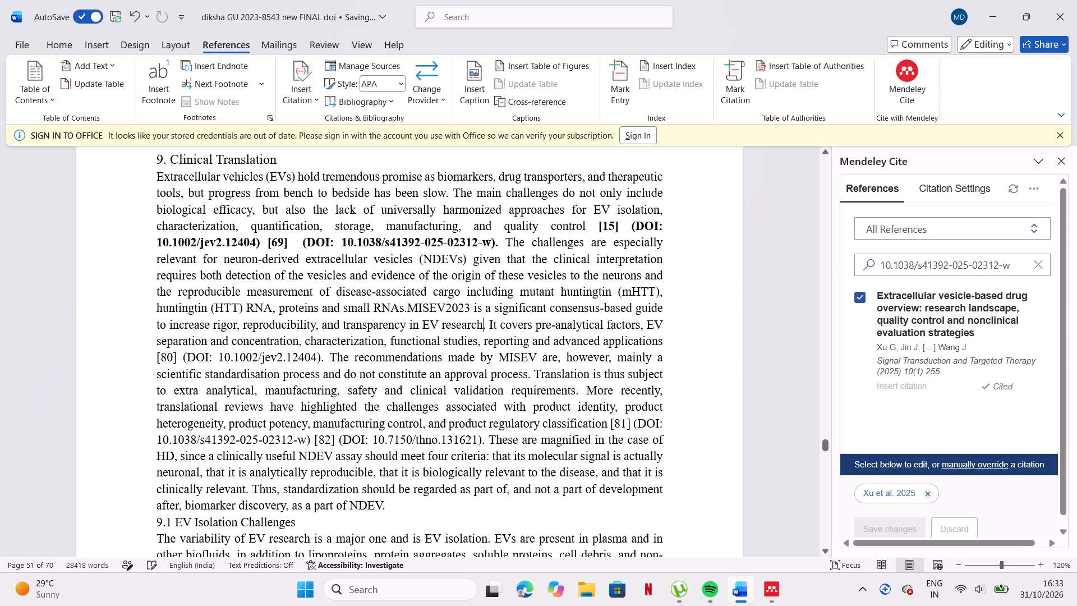
Replace the typed [80] after "advanced applications" with a copy of the bold [15] citation that follows "quality control".
left_click(176, 355)
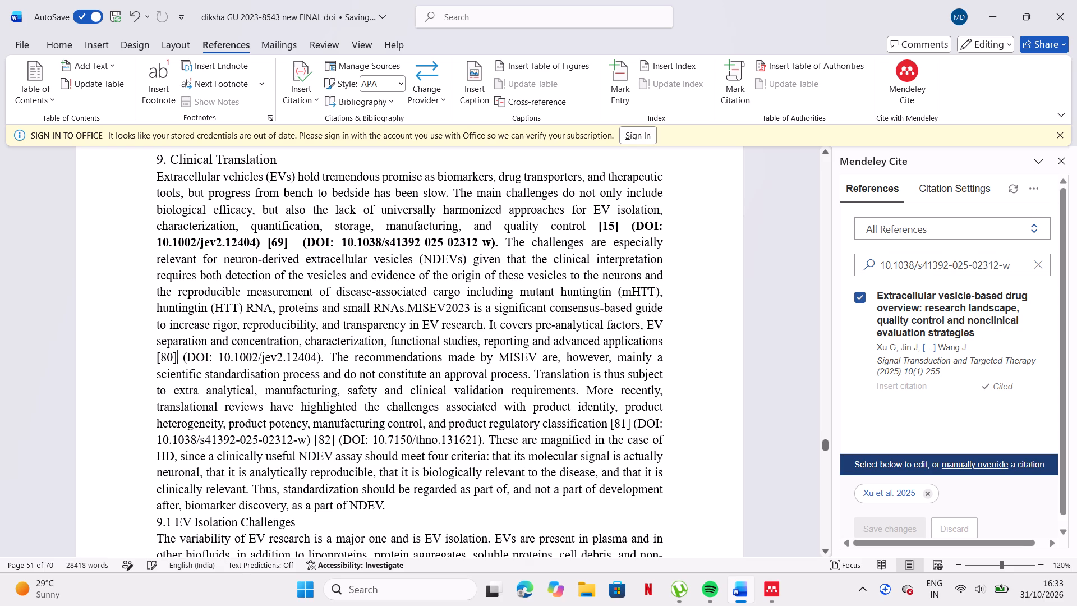
left_click(178, 355)
left_click_drag(178, 355, 153, 357)
left_click_drag(153, 357, 144, 357)
key("BackSpace")
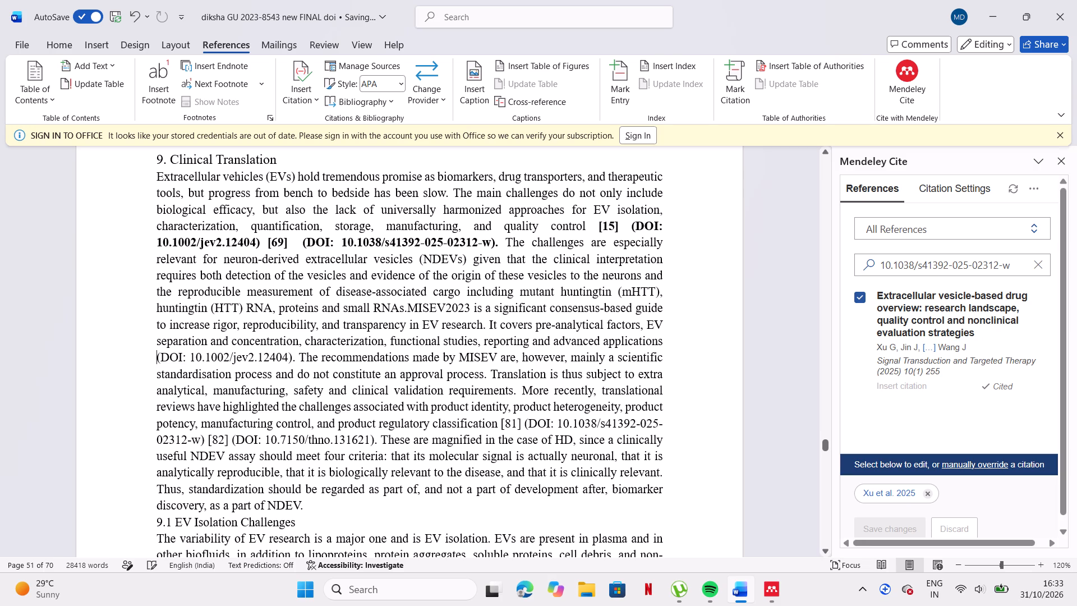
left_click_drag(597, 223, 620, 222)
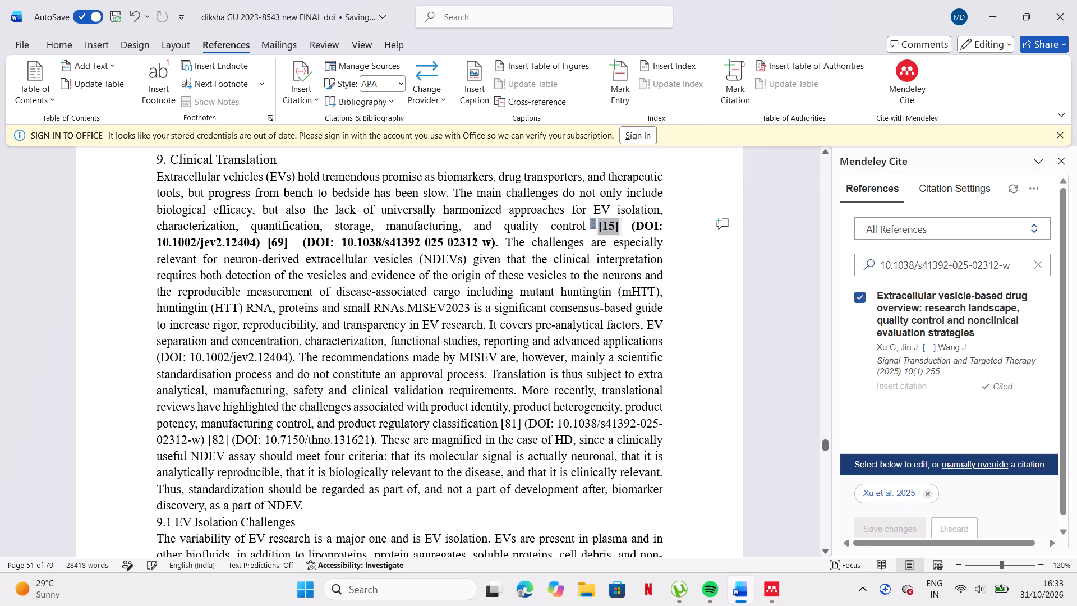
key("ctrl+c")
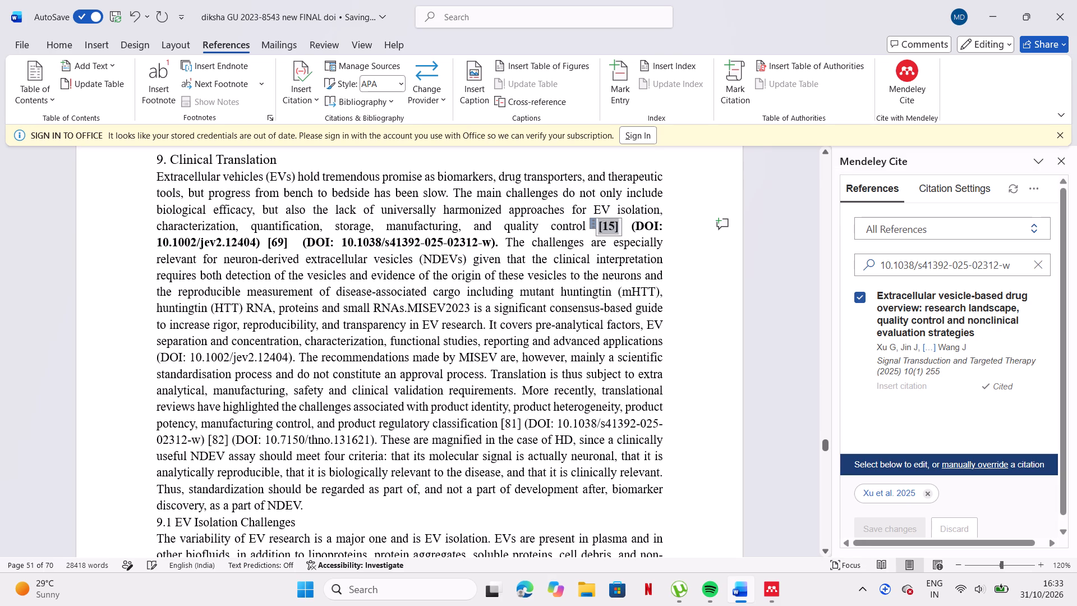
left_click(155, 356)
key("ctrl+v")
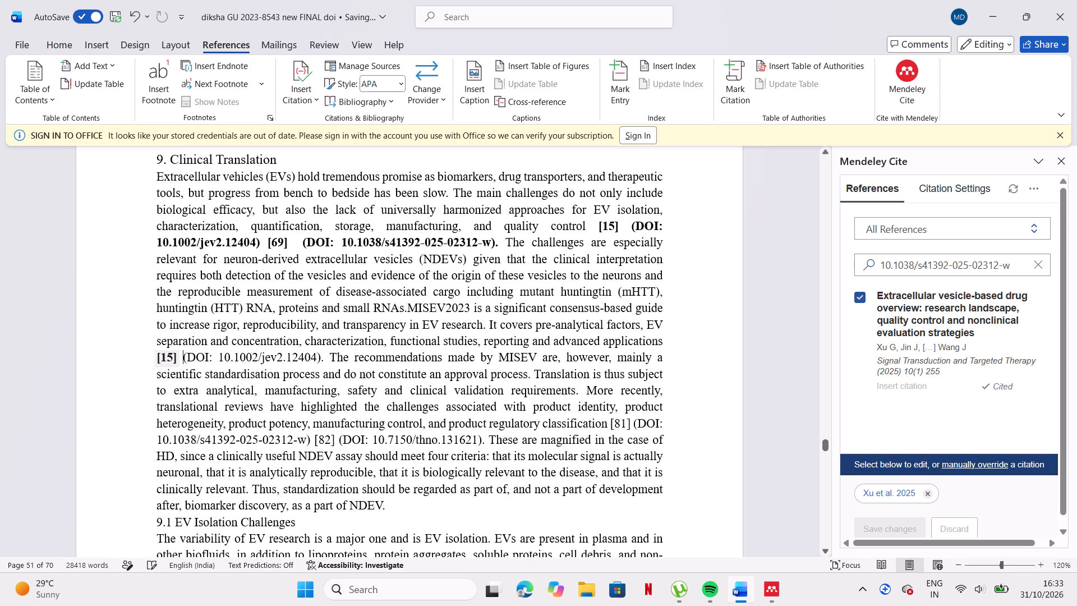
left_click(162, 356)
Replace the typed [81] after "product regulatory classification" with a copy of the bold [69] citation from earlier in the paragraph.
scroll(343, 395, "down", 1)
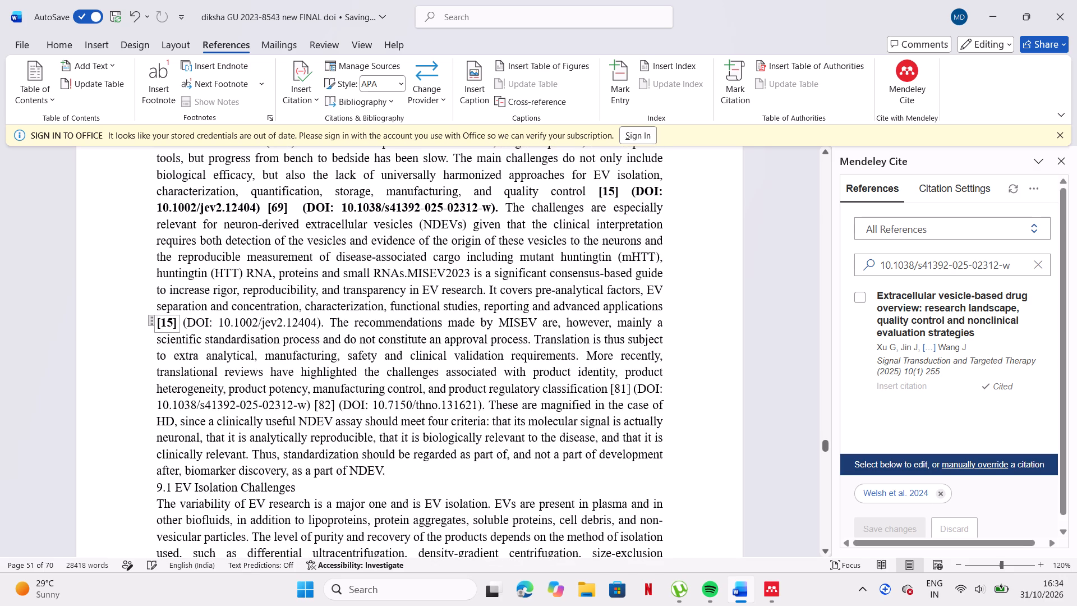
left_click_drag(265, 200, 292, 202)
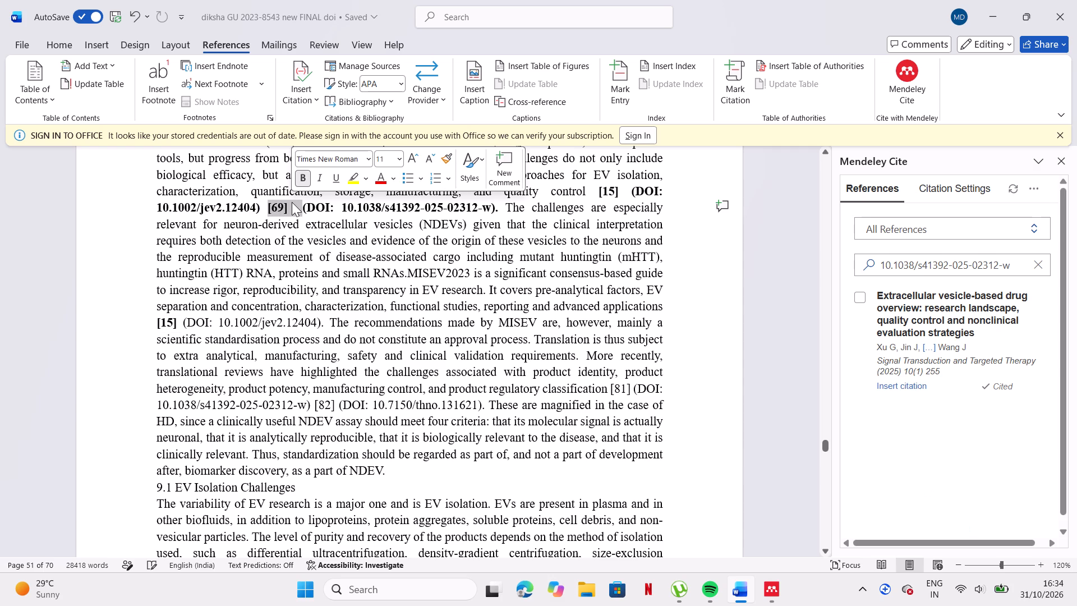
key("ctrl+c")
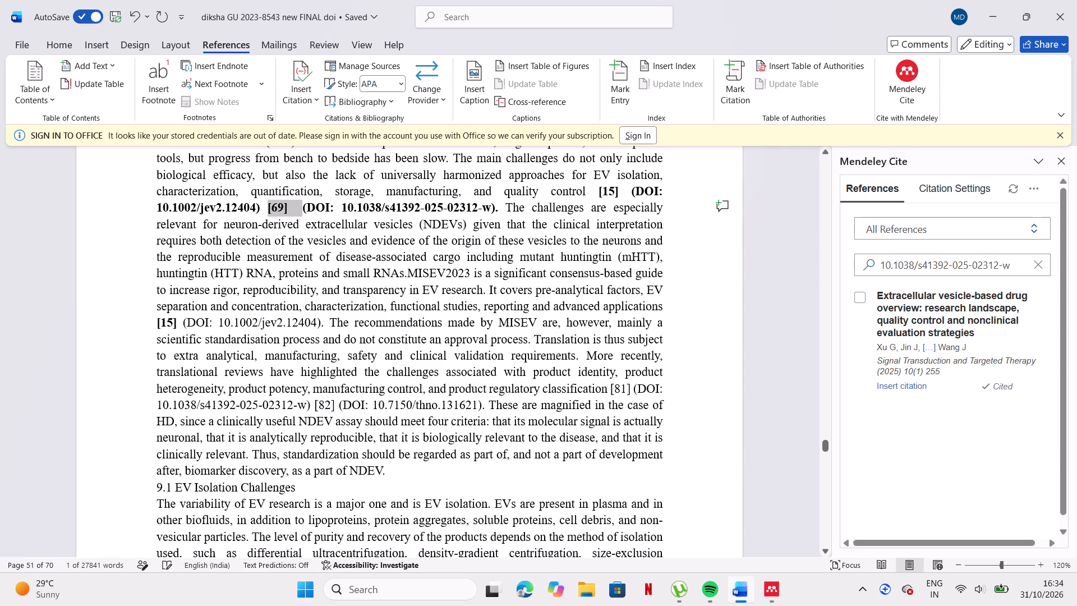
left_click(632, 385)
key("BackSpace")
key("BackSpace")
key("BackSpace")
key("BackSpace")
key("BackSpace")
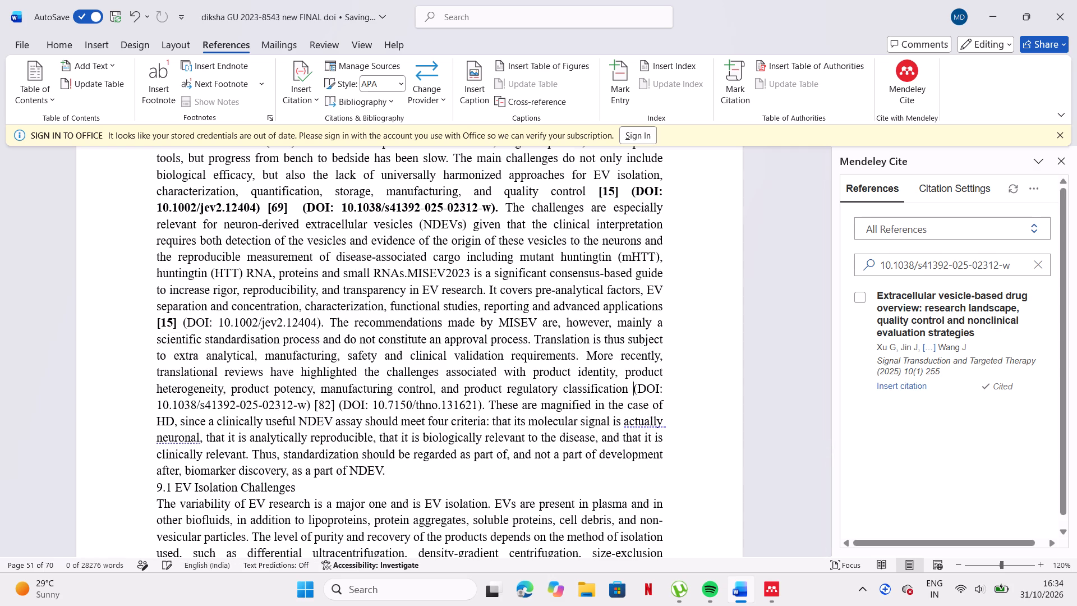
key("ctrl+v")
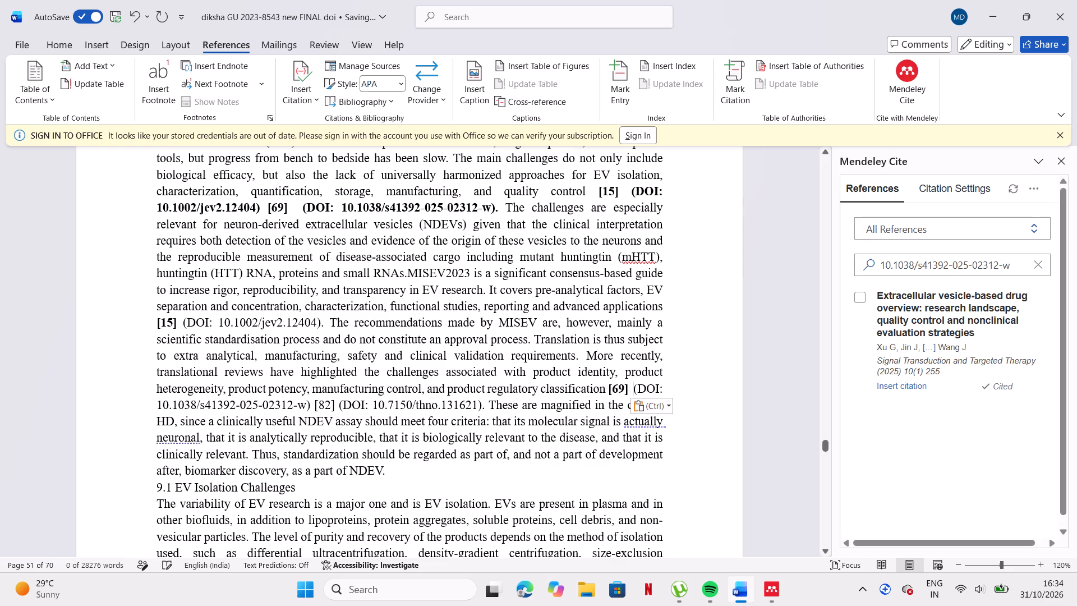
Copy the DOI following [82] in section 9 and search the Mendeley Cite references for 10.7150/thno.131621.
left_click_drag(372, 405, 473, 407)
key("ctrl+c")
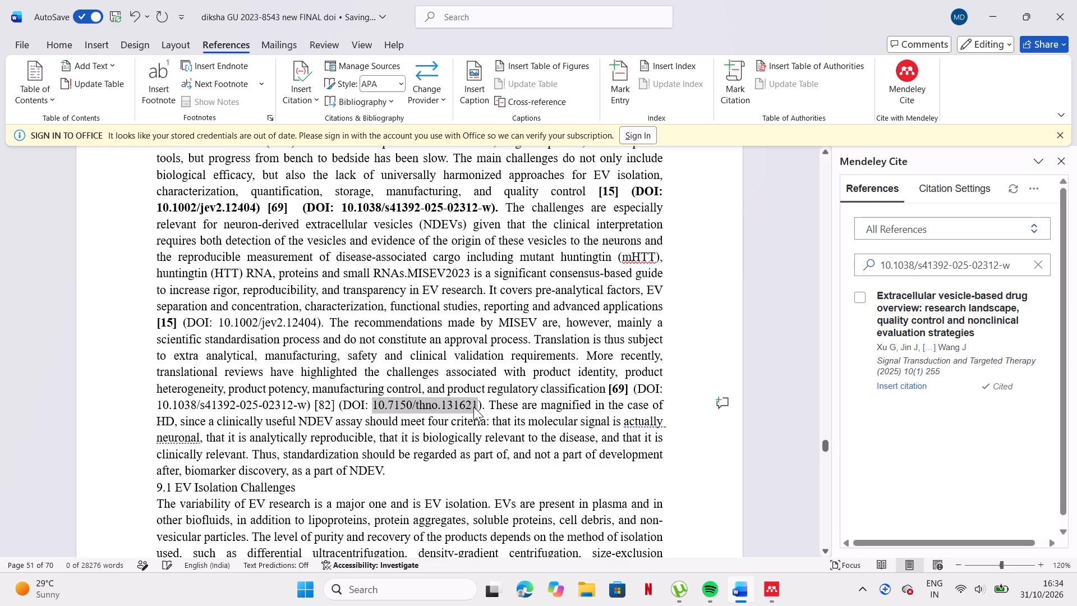
left_click(1035, 261)
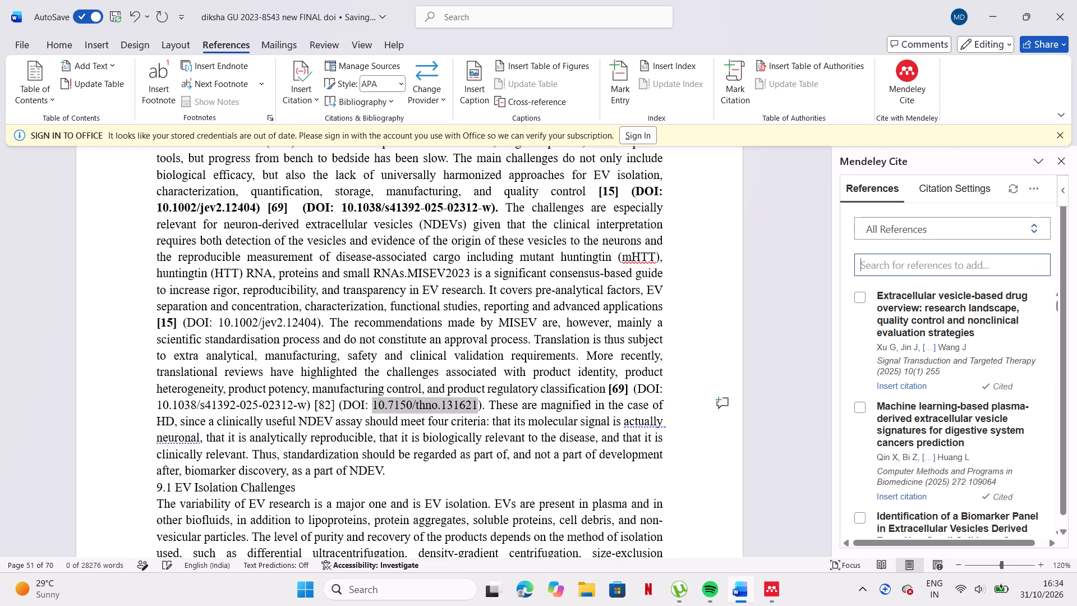
left_click(1025, 261)
key("v")
key("BackSpace")
key("ctrl+v")
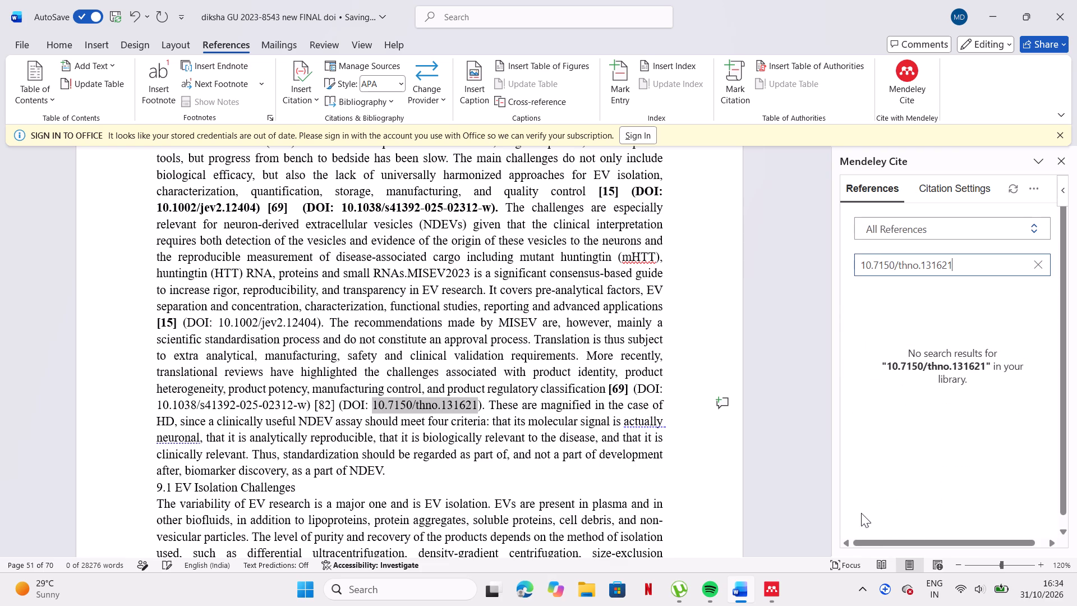
In Mendeley Reference Manager, add a reference manually using metadata looked up from DOI 10.7150/thno.131621, and return to the Word document.
left_click(766, 581)
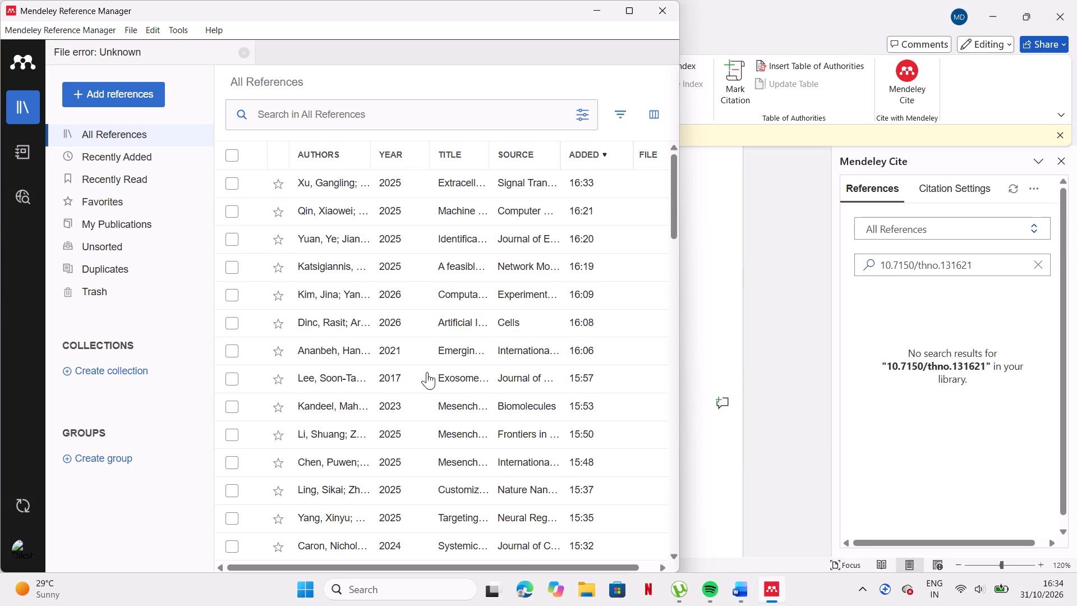
left_click(122, 91)
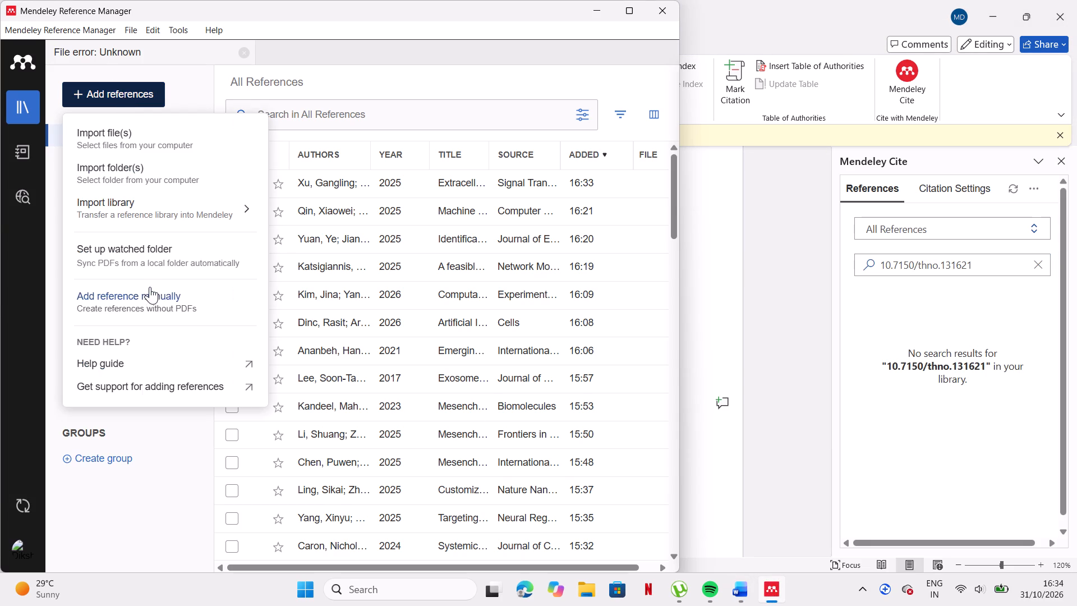
left_click(151, 290)
left_click(301, 155)
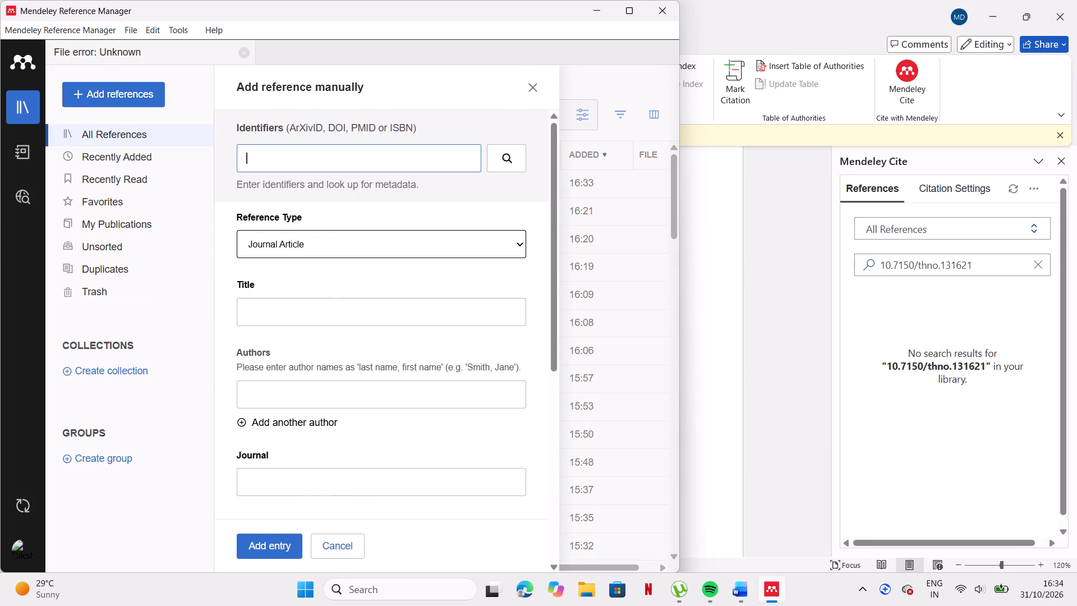
key("ctrl+v")
left_click(496, 161)
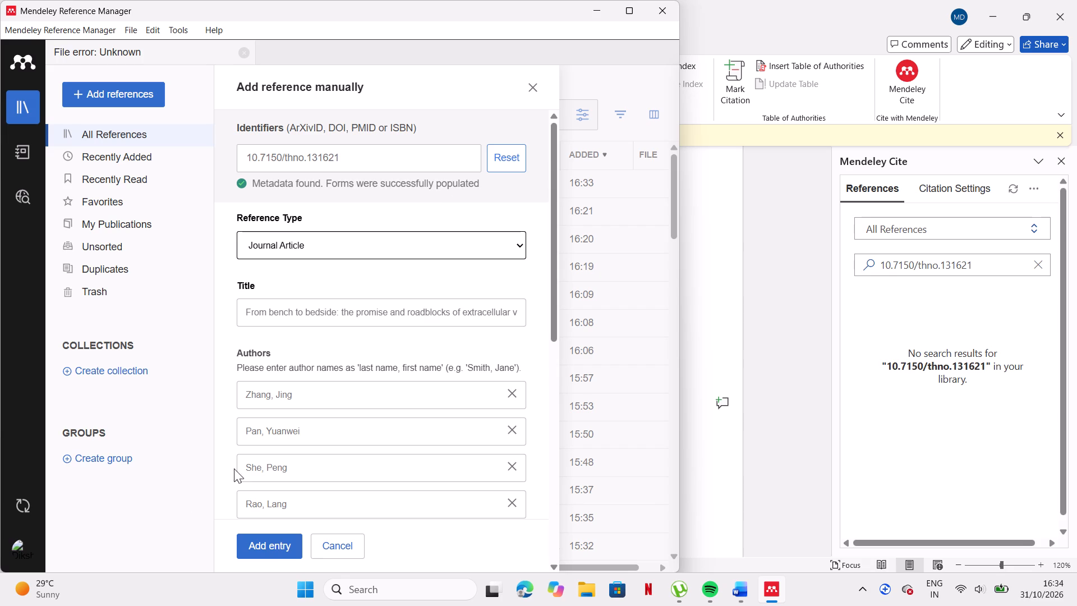
left_click(279, 545)
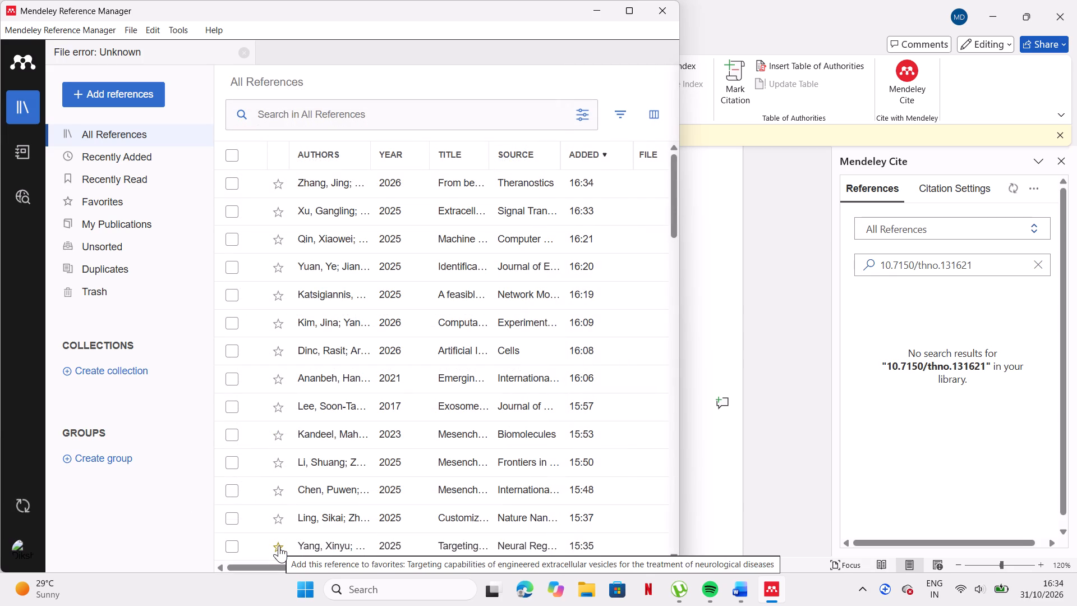
left_click(710, 492)
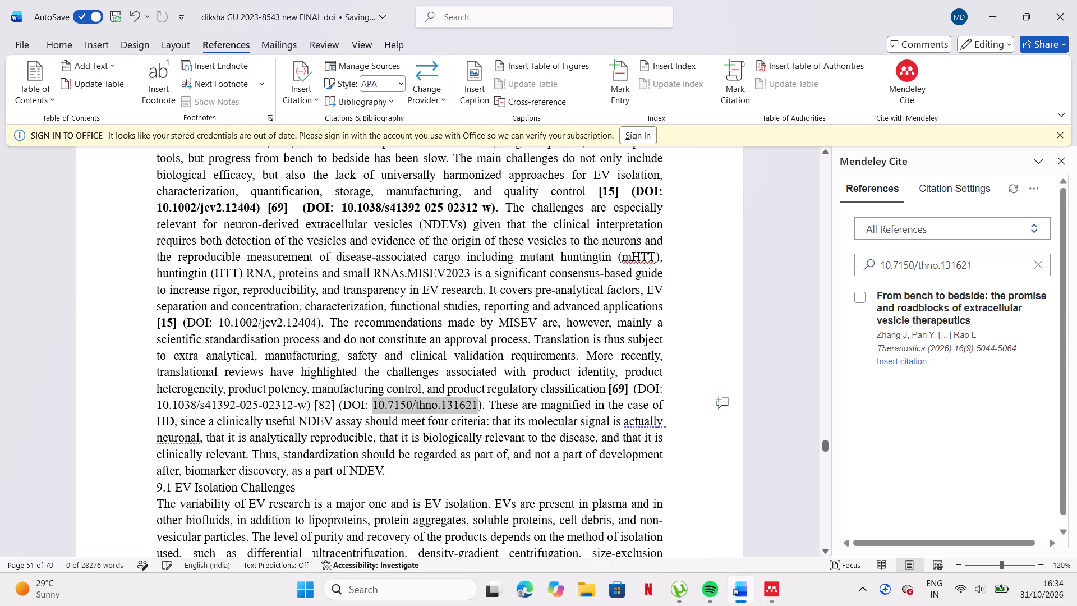
Replace the typed [82] before DOI 10.7150/thno.131621 with the Mendeley citation of Zhang et al. 2026, "From bench to bedside".
left_click_drag(329, 403, 334, 403)
left_click(334, 403)
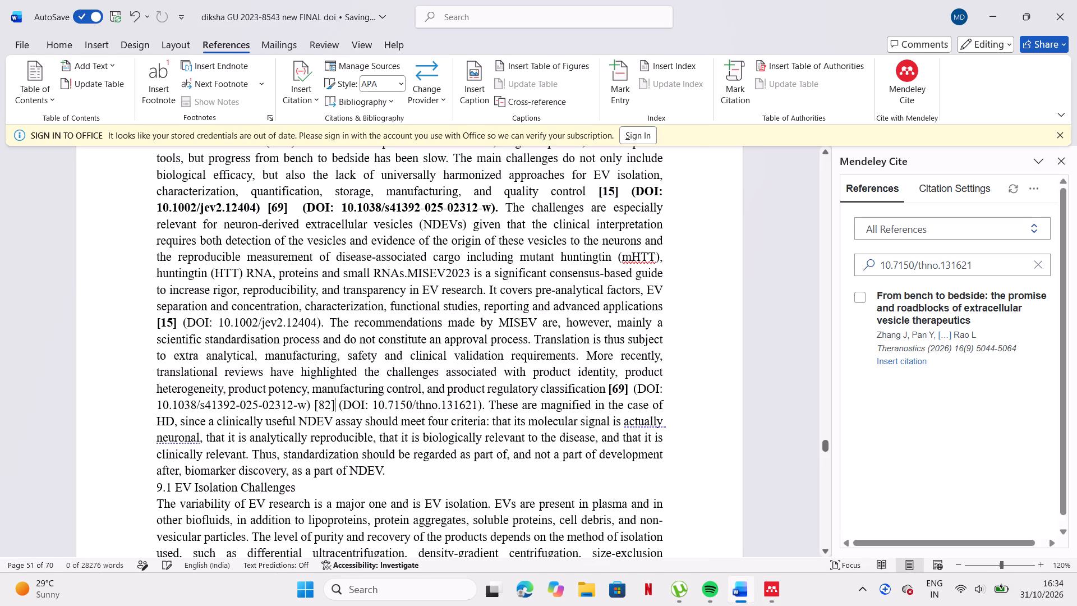
key("BackSpace")
key("BackSpace")
key("BackSpace")
key("BackSpace")
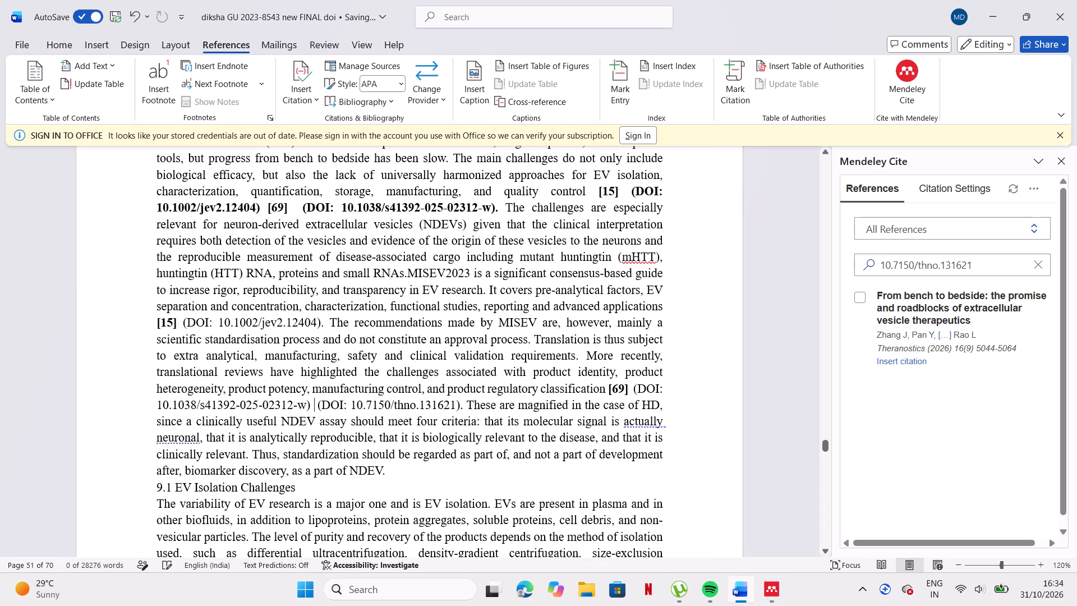
left_click(910, 359)
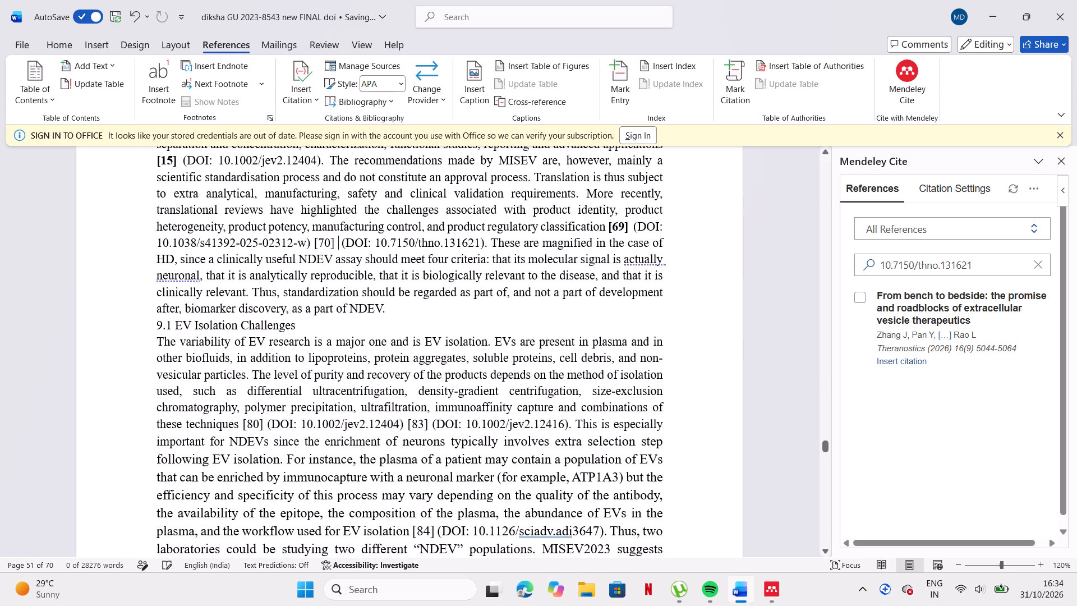
scroll(464, 307, "up", 1)
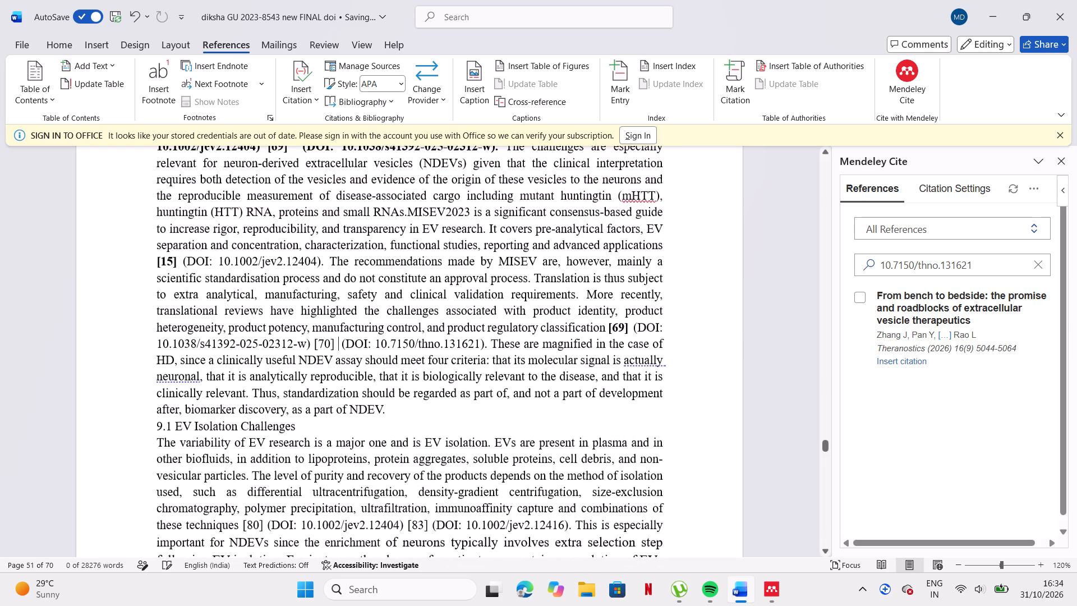
scroll(464, 307, "up", 1)
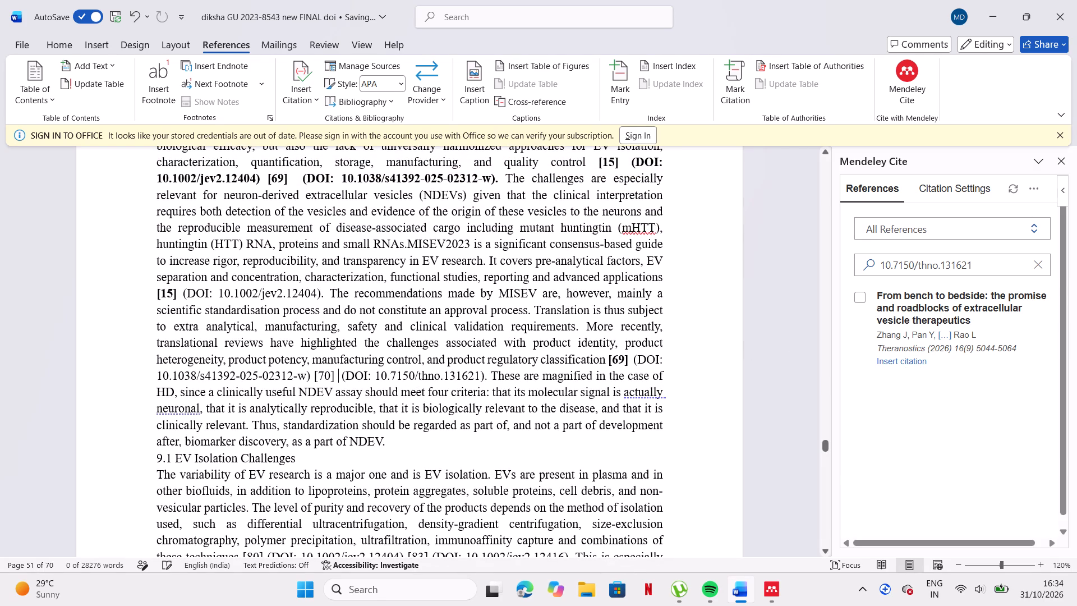
left_click_drag(183, 295, 191, 293)
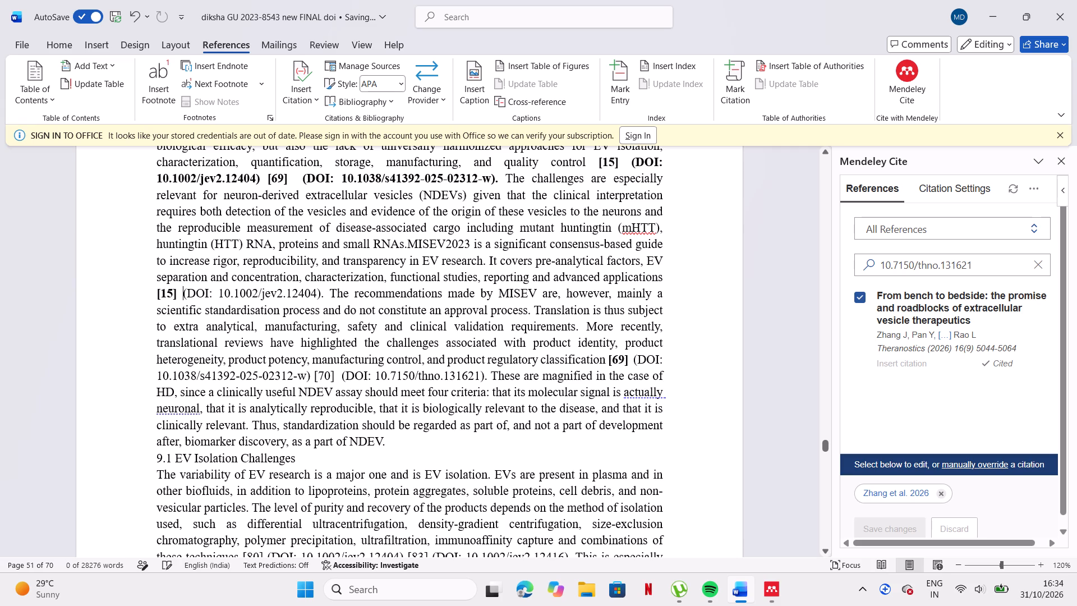
left_click_drag(191, 293, 323, 295)
left_click(336, 269)
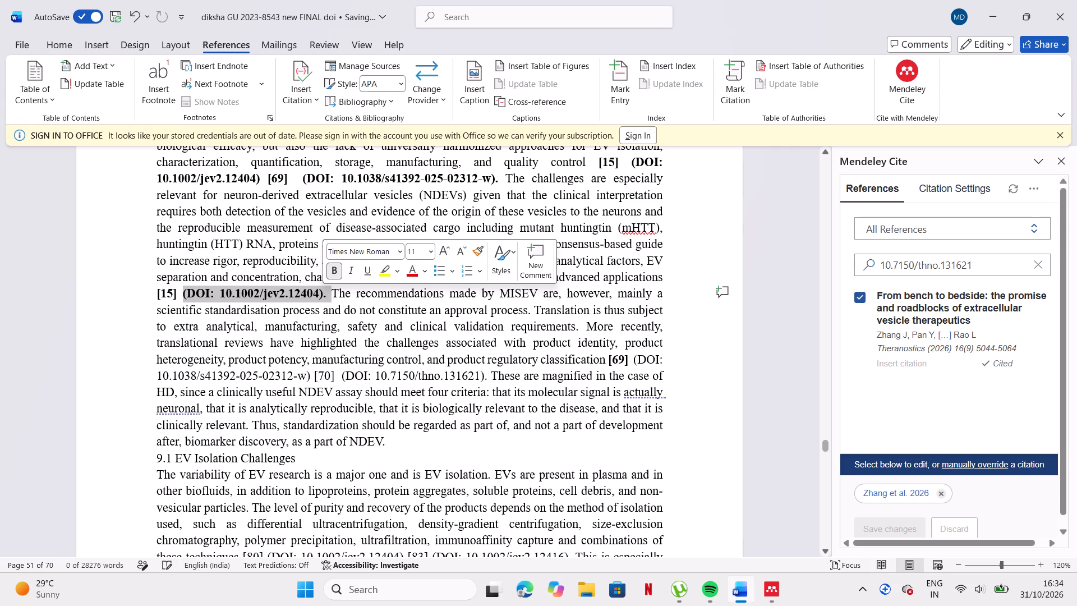
left_click_drag(632, 361, 546, 384)
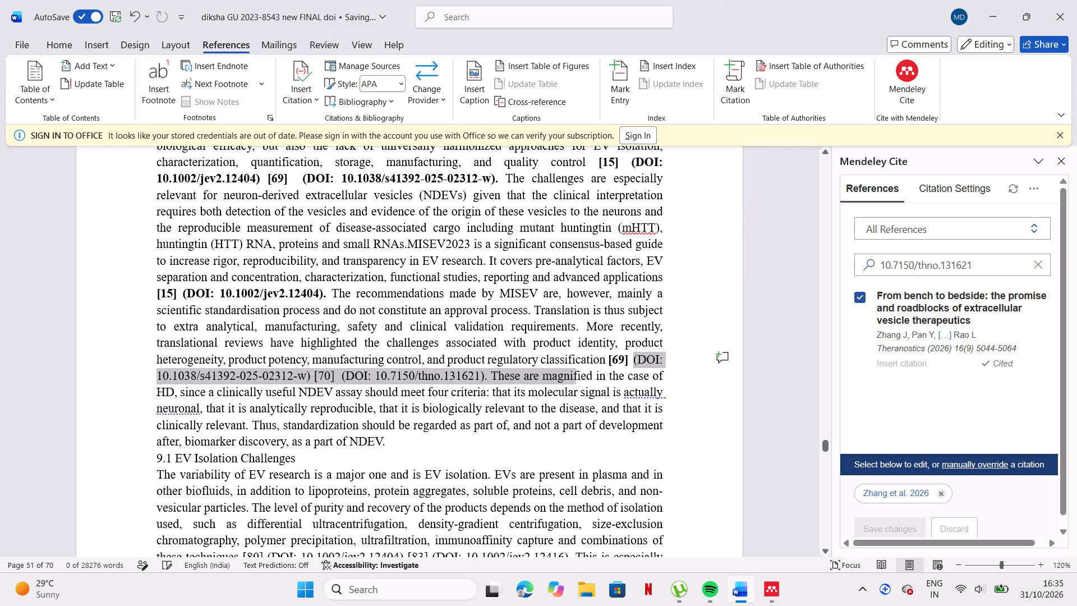
left_click_drag(546, 384, 488, 374)
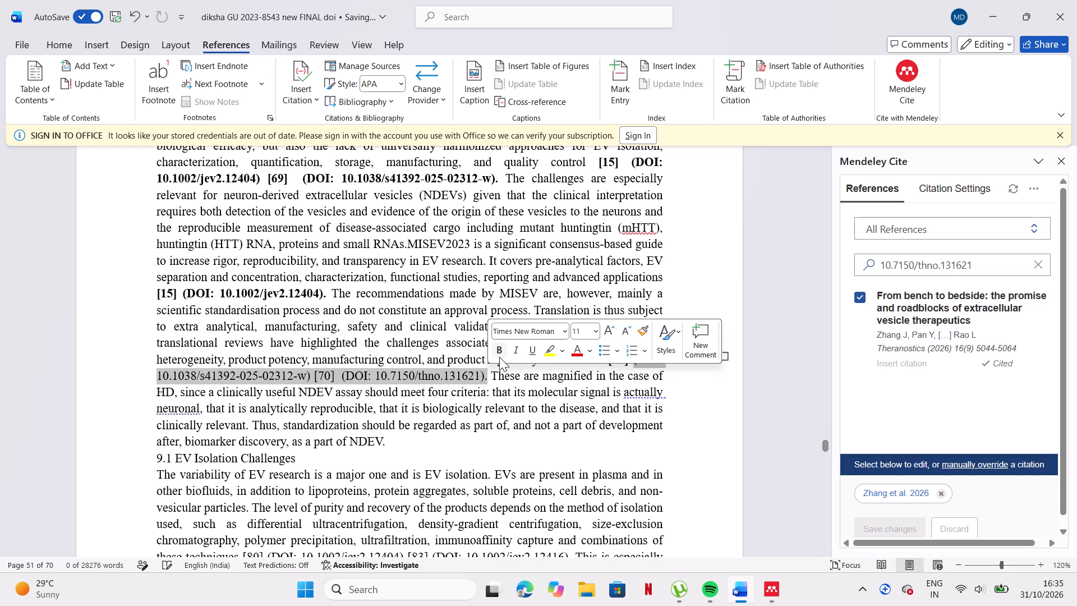
left_click(499, 357)
left_click(531, 439)
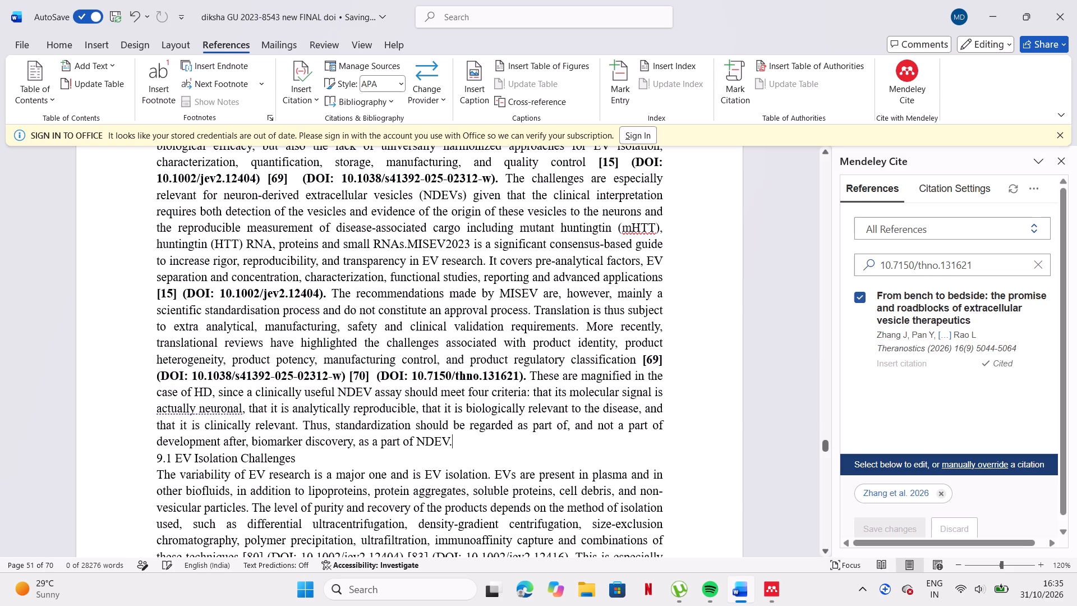
Increase the font size of the heading "9.1 EV Isolation Challenges" to 12, keeping it non-bold.
scroll(531, 439, "down", 1)
left_click_drag(299, 348, 136, 341)
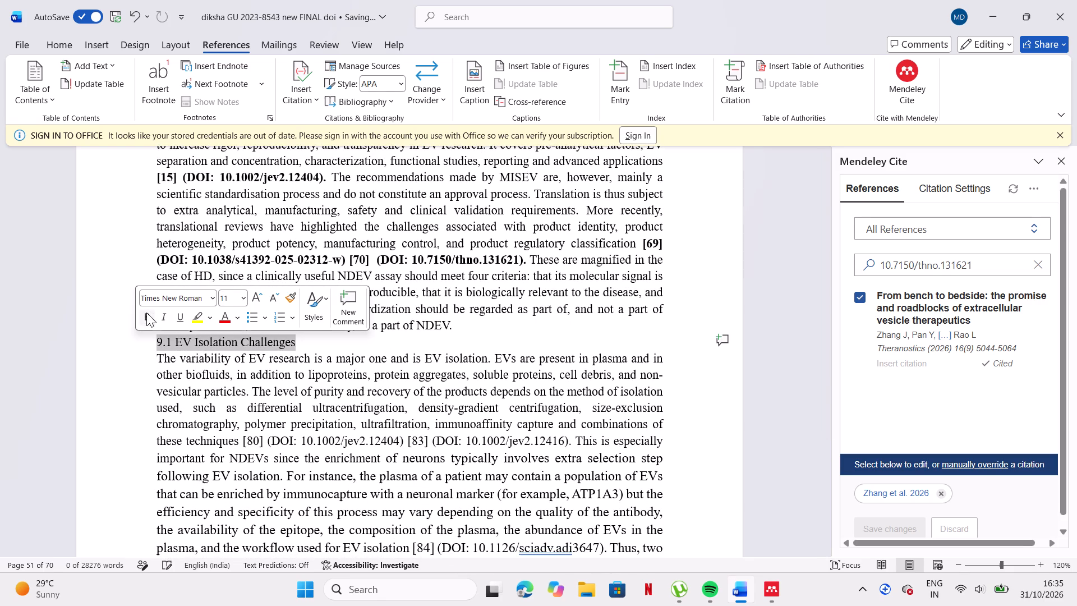
left_click(146, 313)
left_click(149, 312)
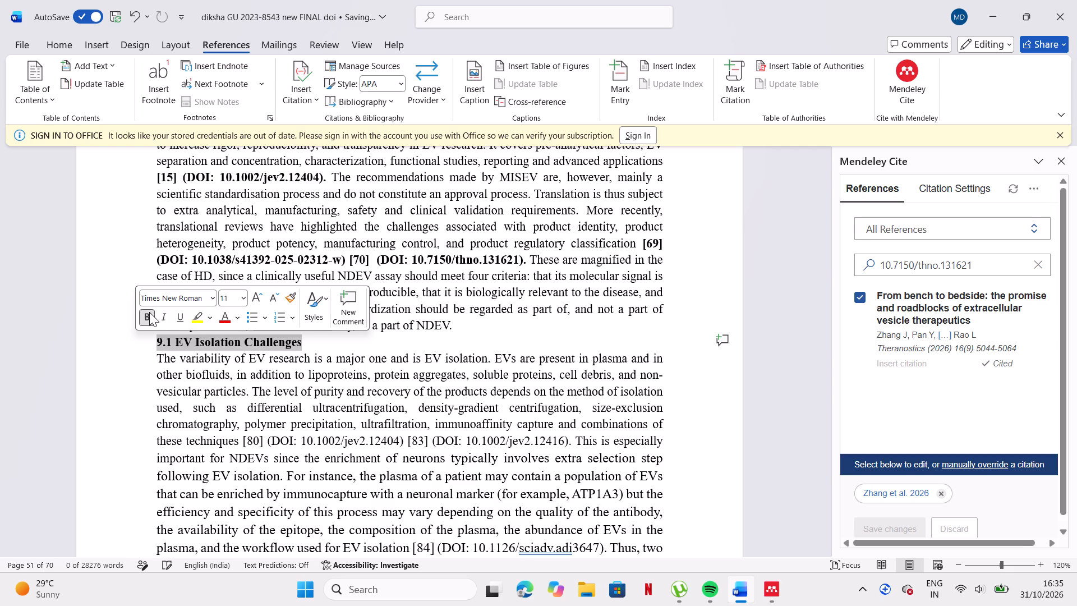
left_click(252, 301)
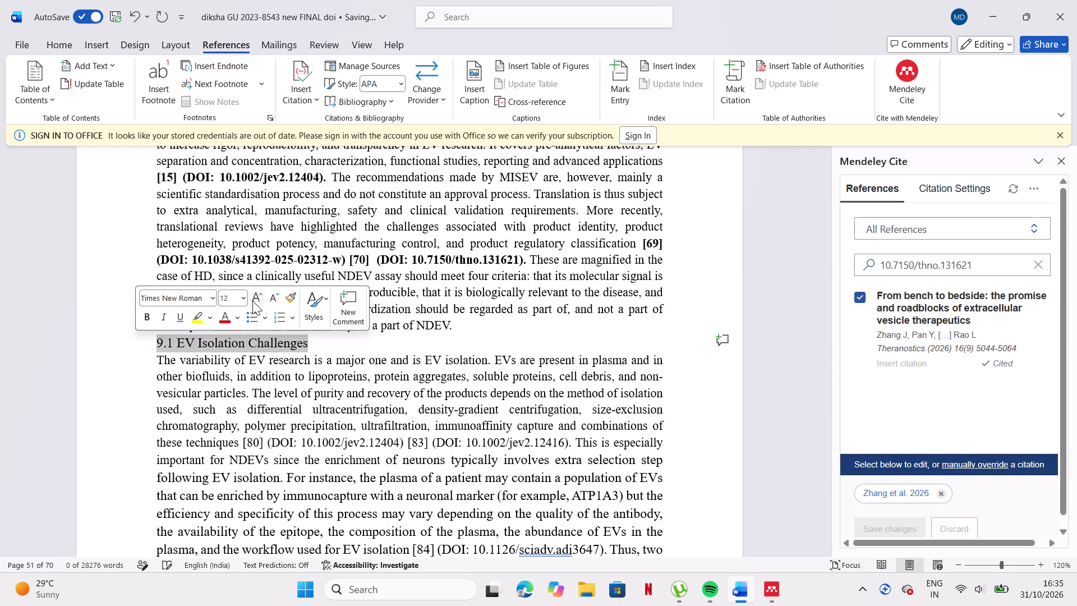
left_click(342, 336)
Copy the DOI following [80] in section 9.1, search Mendeley Cite for 10.1002/jev2.12404, and remove Zhang et al. 2026 from the citation selection.
scroll(342, 336, "down", 1)
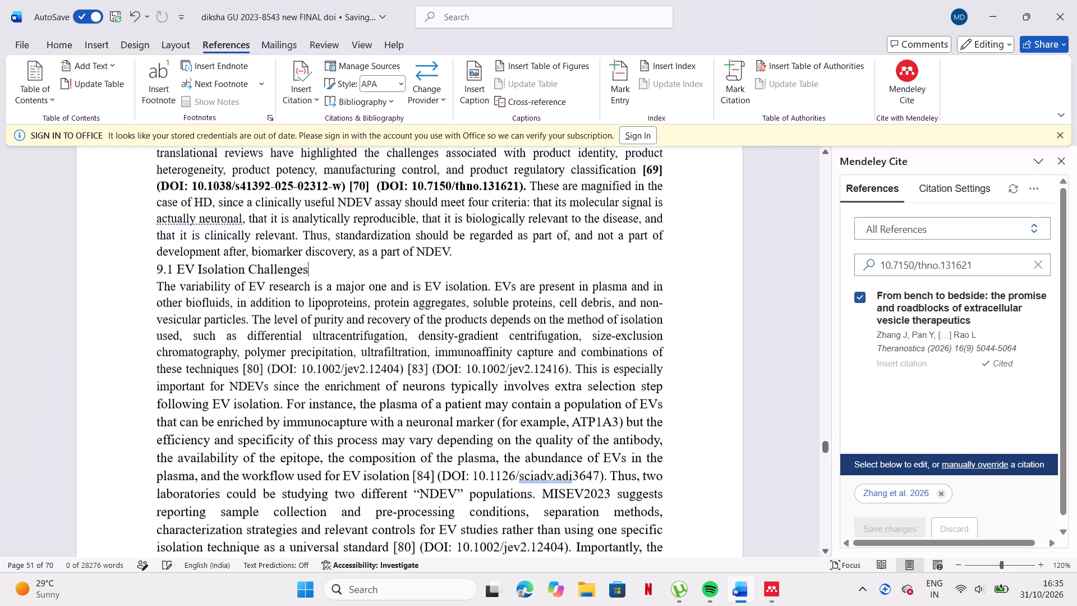
scroll(342, 336, "down", 1)
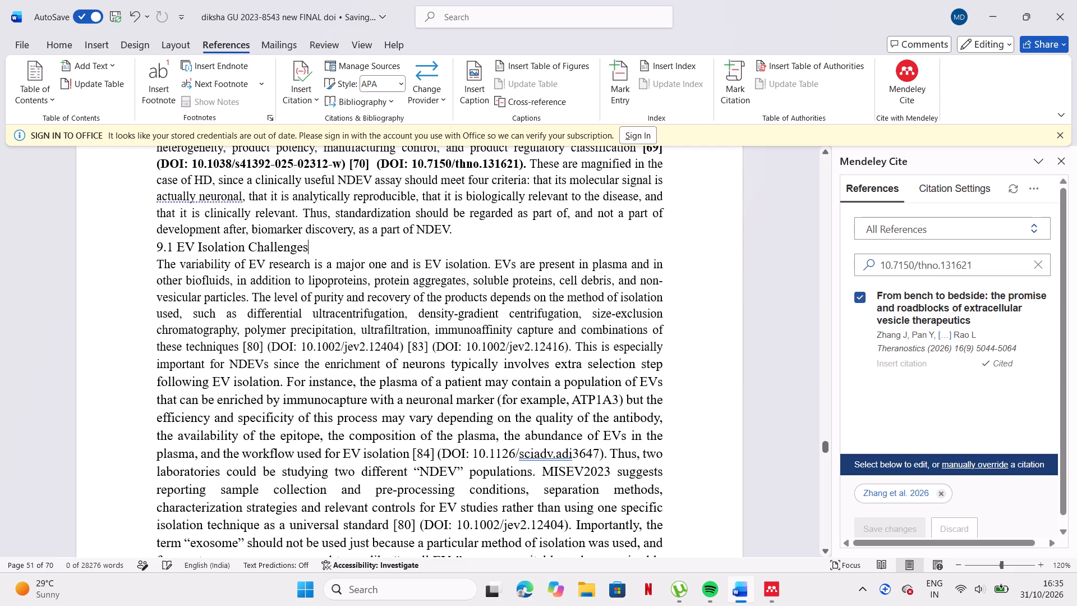
left_click_drag(304, 345, 391, 350)
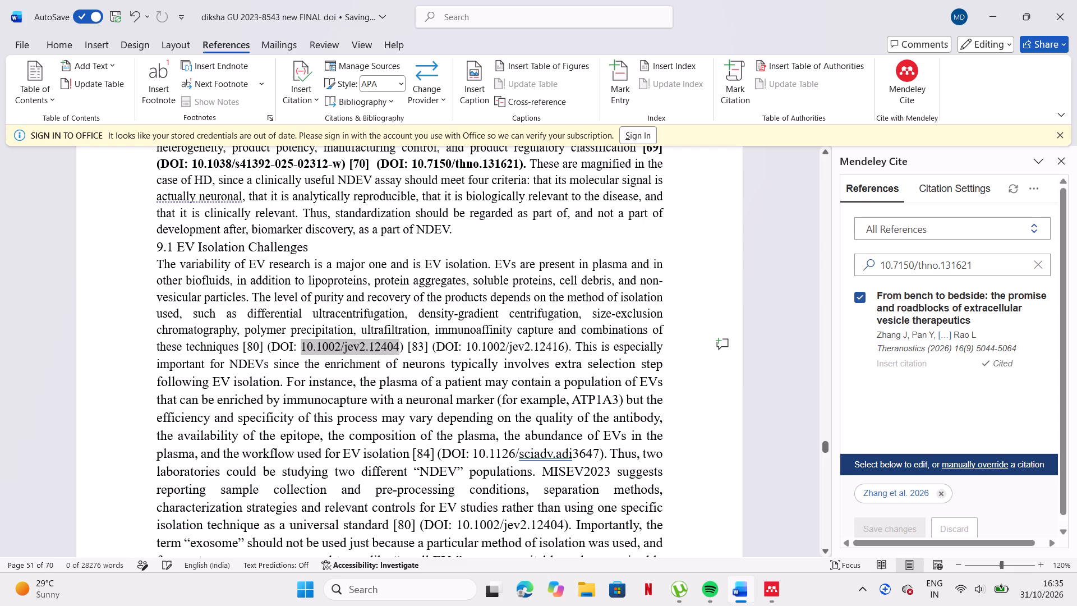
left_click_drag(391, 350, 393, 350)
key("ctrl+c")
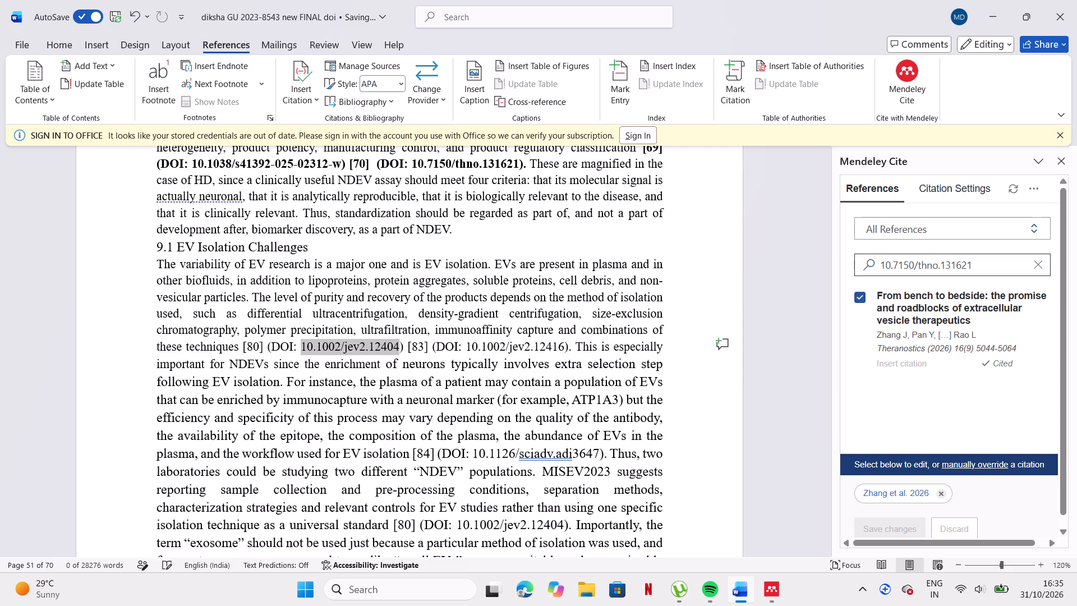
left_click(1039, 265)
left_click(1010, 267)
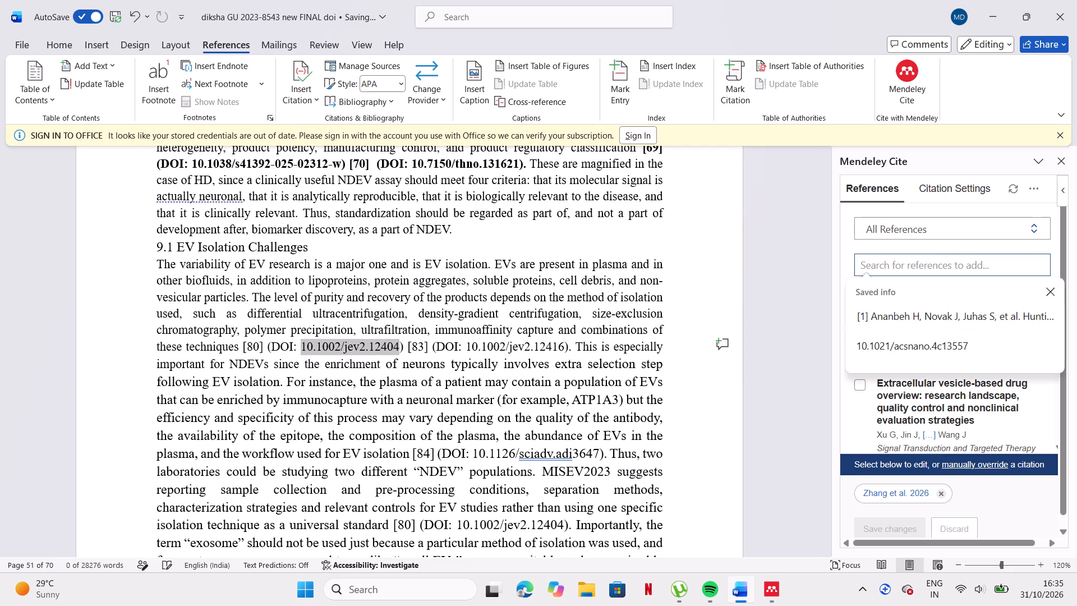
key("ctrl+v")
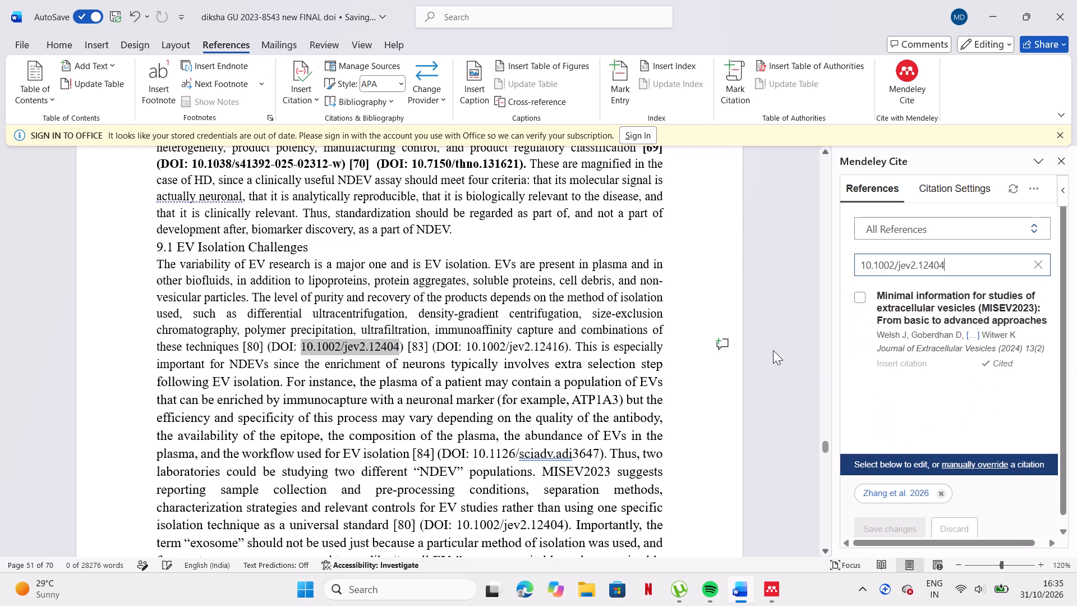
left_click(946, 492)
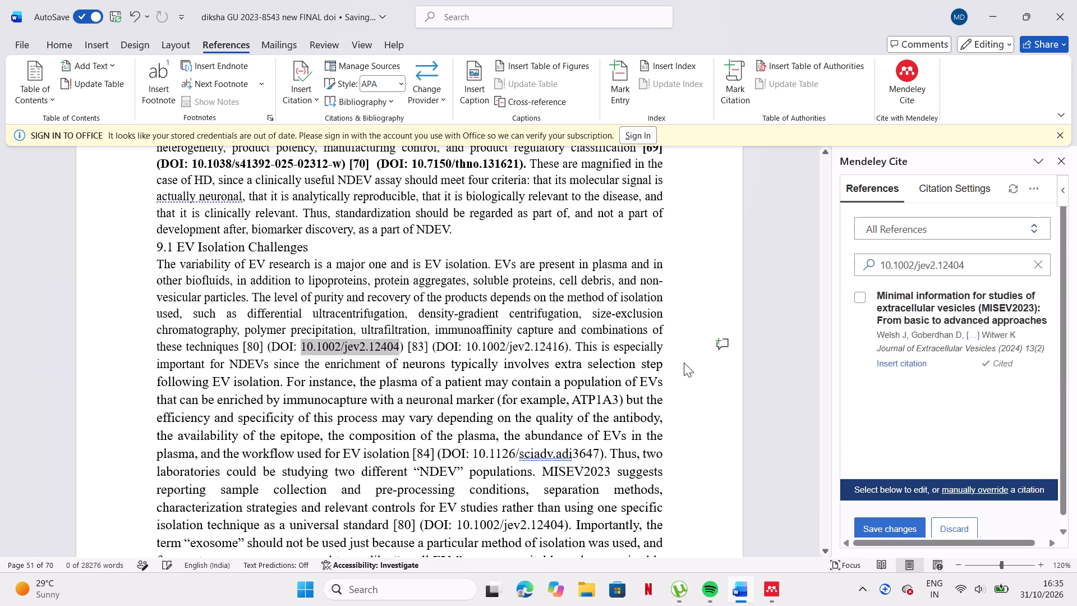
Replace the typed [80] after "these techniques" with the Mendeley citation of "Minimal information for studies of extracellular vesicles (MISEV2023)".
left_click(263, 343)
key("BackSpace")
key("BackSpace")
key("BackSpace")
key("BackSpace")
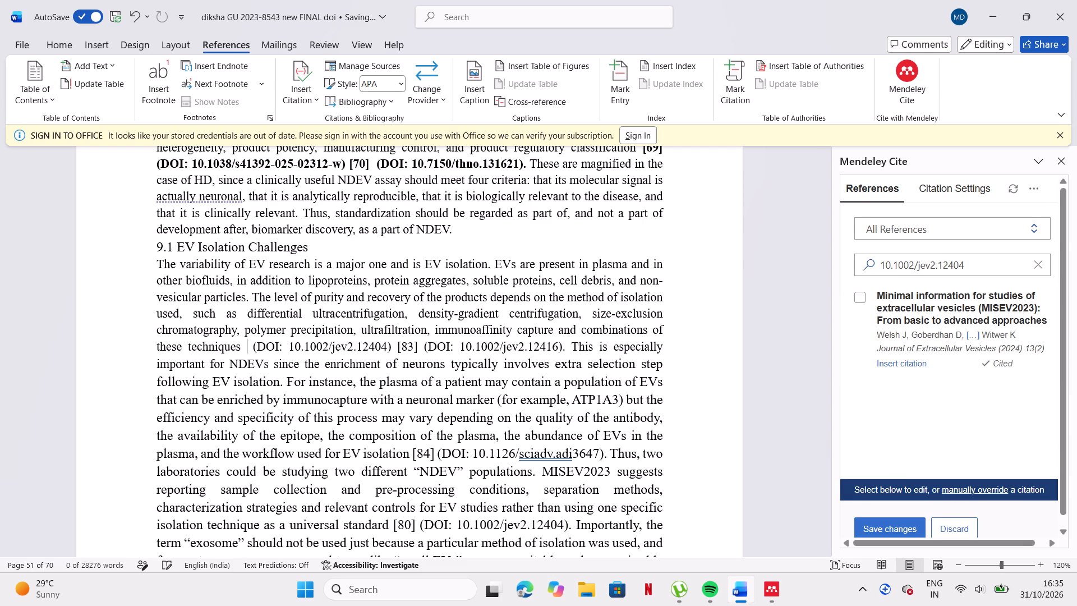
left_click(887, 366)
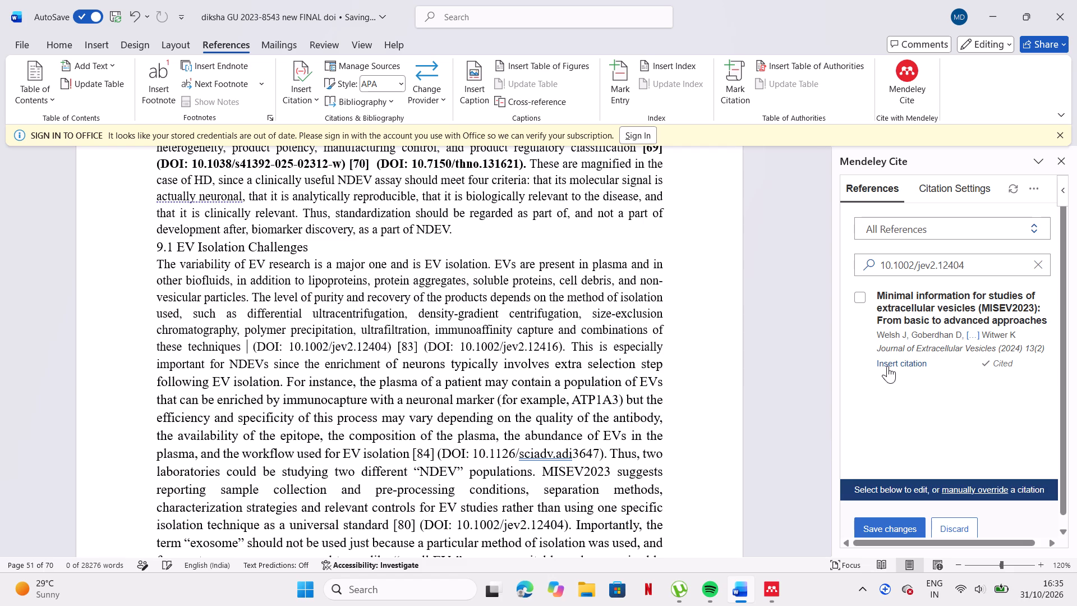
Copy the DOI following [83], search Mendeley Cite for 10.1002/jev2.12416, and remove Welsh et al. 2024 from the citation selection.
left_click(460, 344)
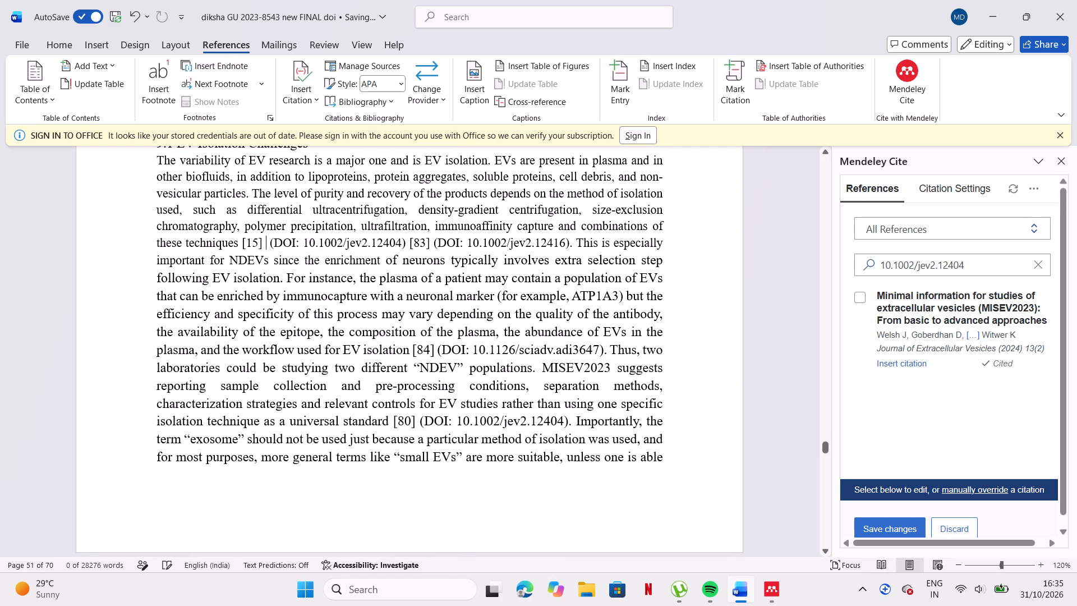
left_click_drag(468, 245, 564, 242)
key("ctrl+c")
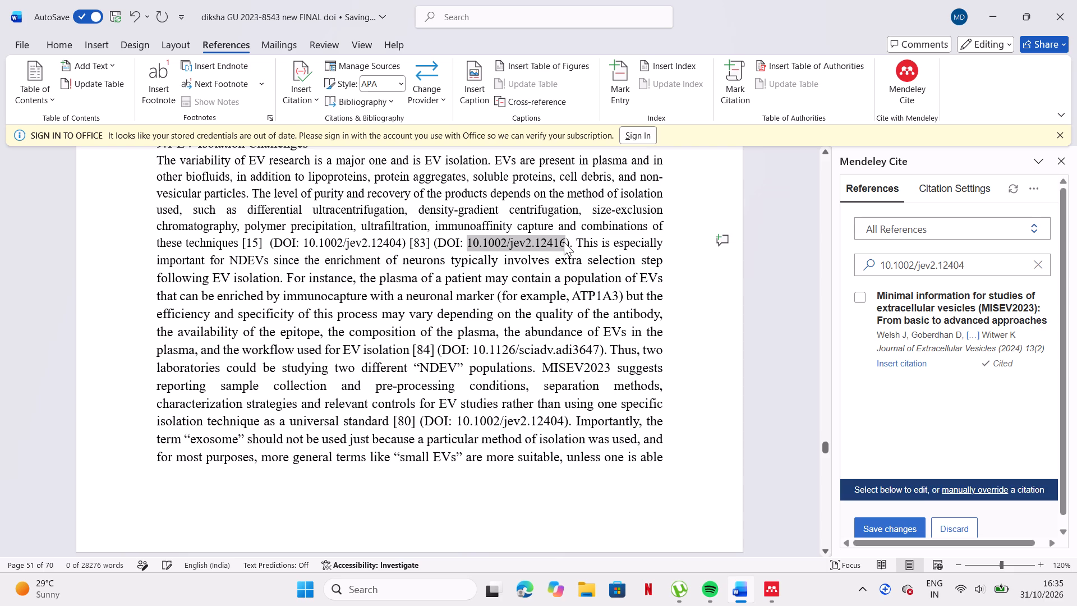
left_click(1042, 261)
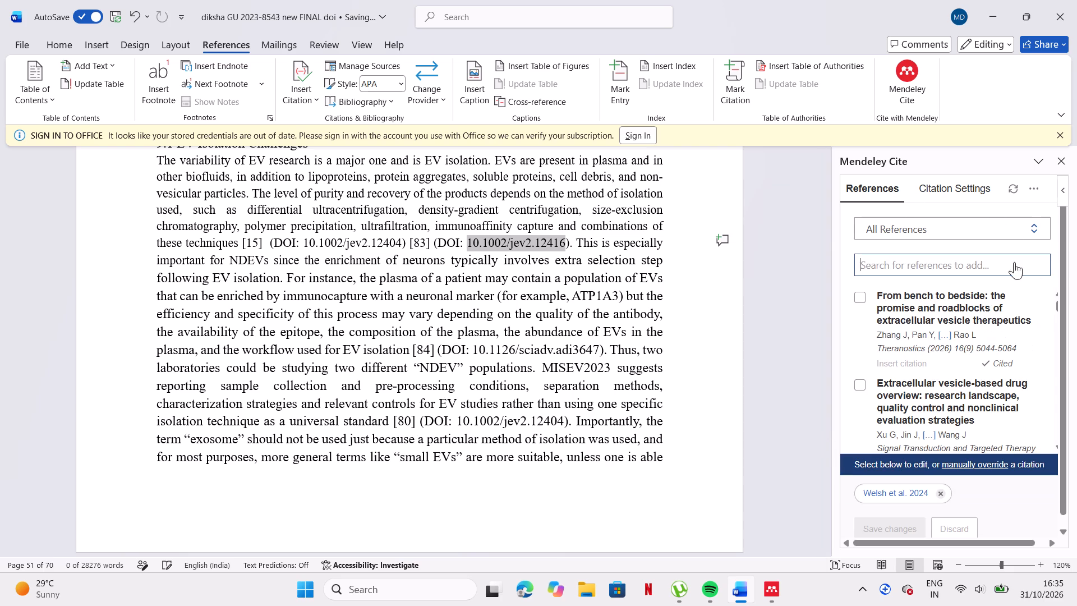
left_click(1014, 262)
key("ctrl+v")
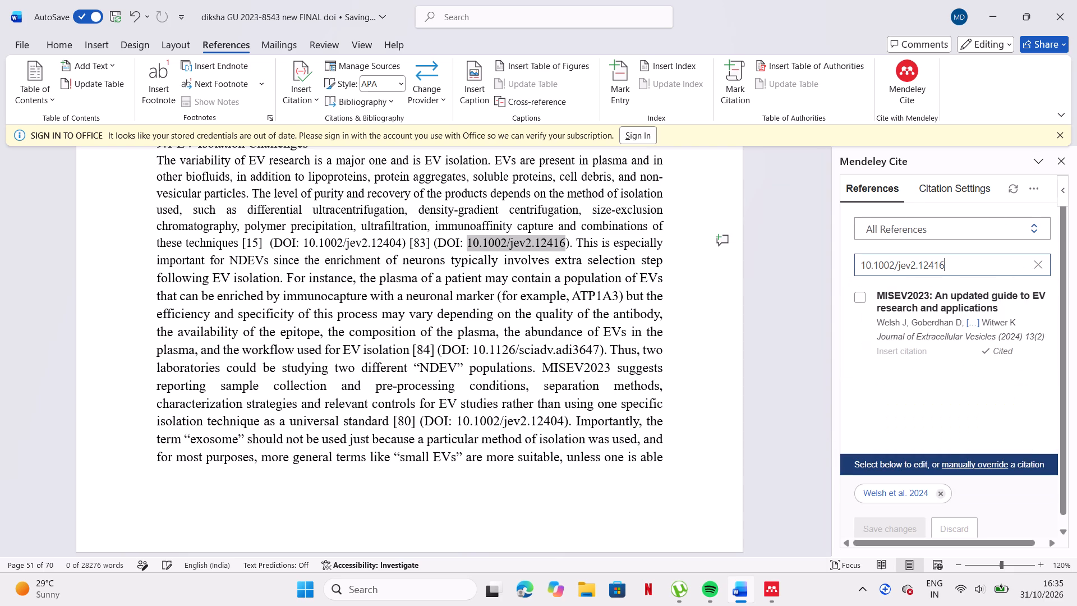
left_click(940, 490)
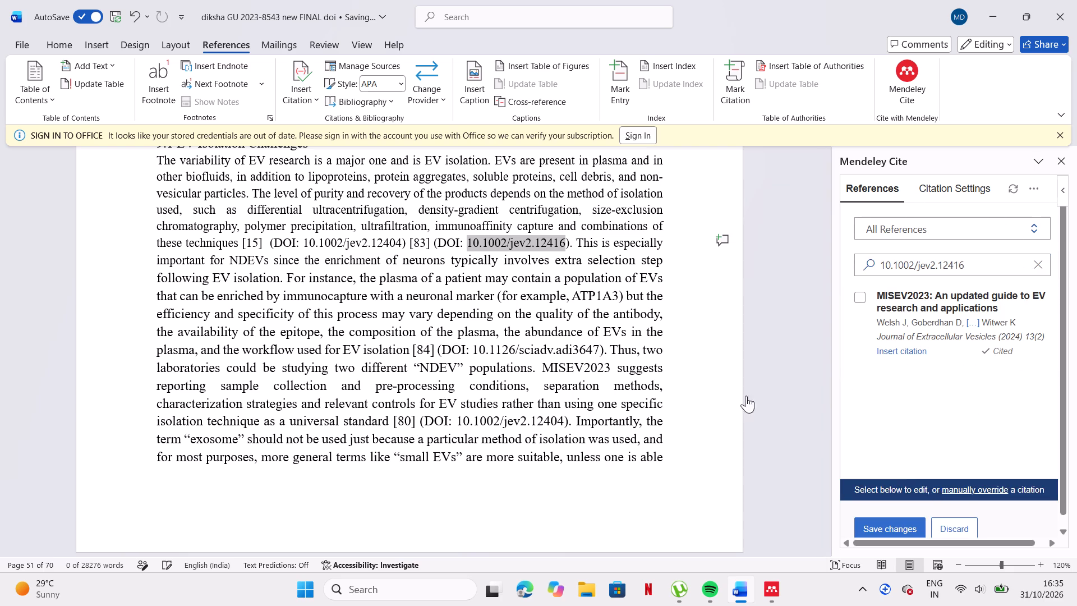
Replace the typed [83] before DOI 10.1002/jev2.12416 with the Mendeley citation of "MISEV2023: An updated guide to EV research and applications".
left_click(429, 243)
key("BackSpace")
key("BackSpace")
key("BackSpace")
key("BackSpace")
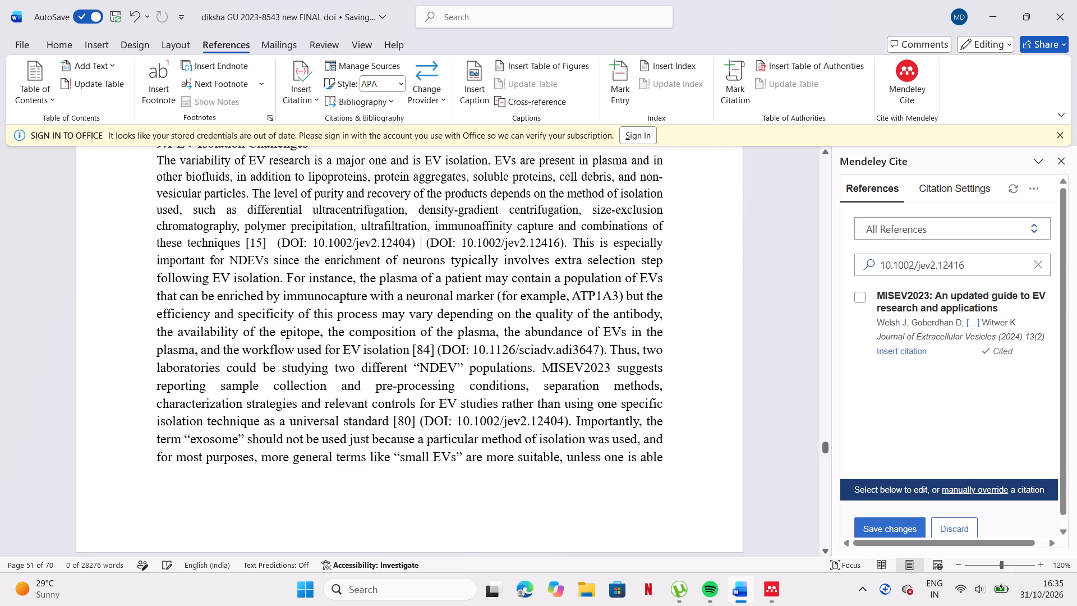
left_click(915, 344)
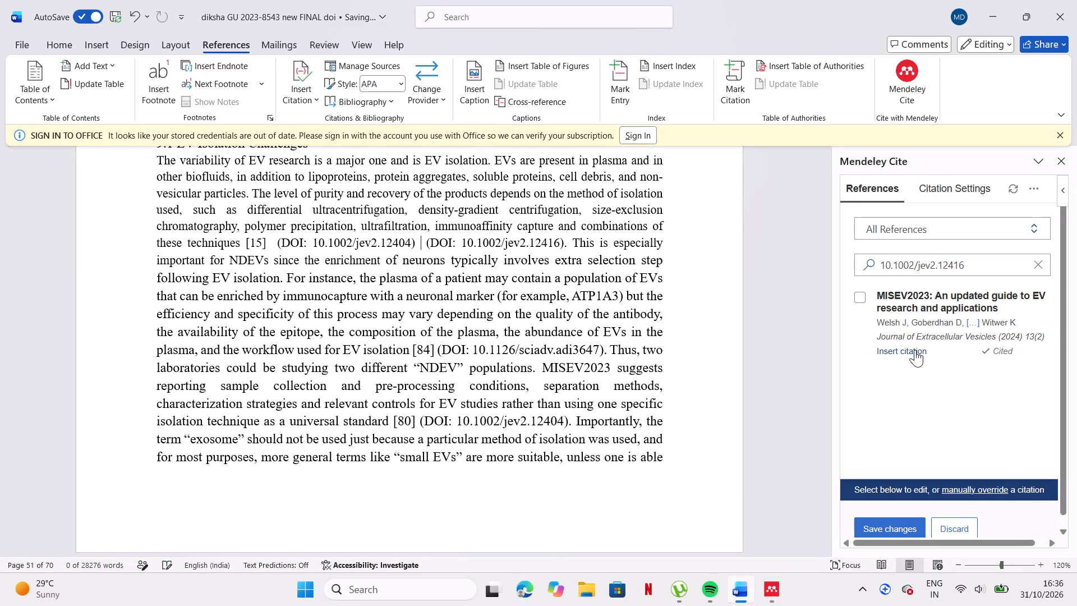
left_click(915, 350)
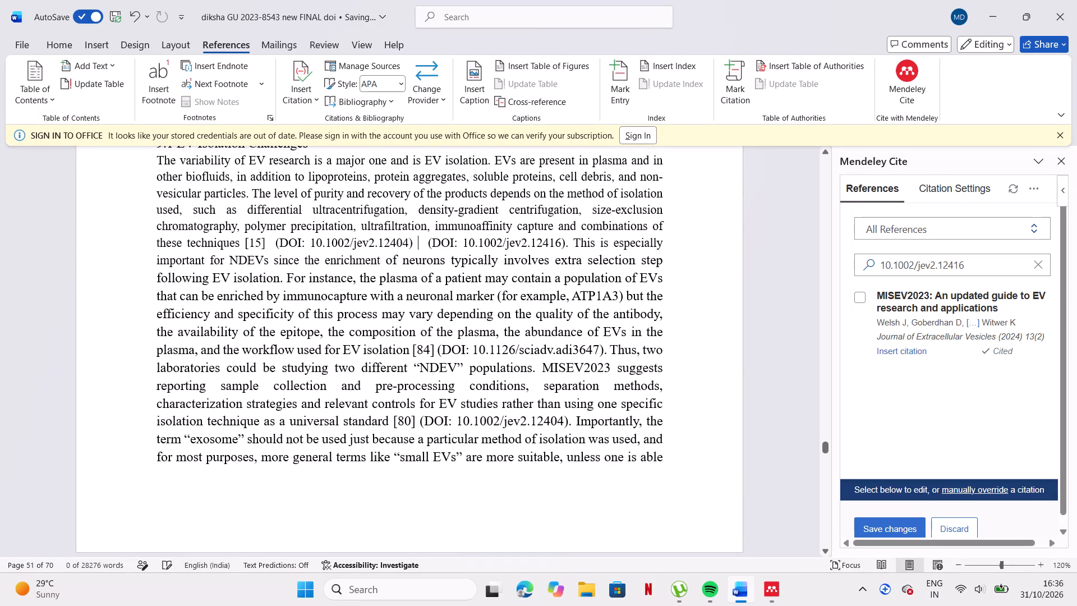
Bold the [15] and [16] citations together with their DOIs after "these techniques" in section 9.1.
left_click_drag(239, 242, 427, 245)
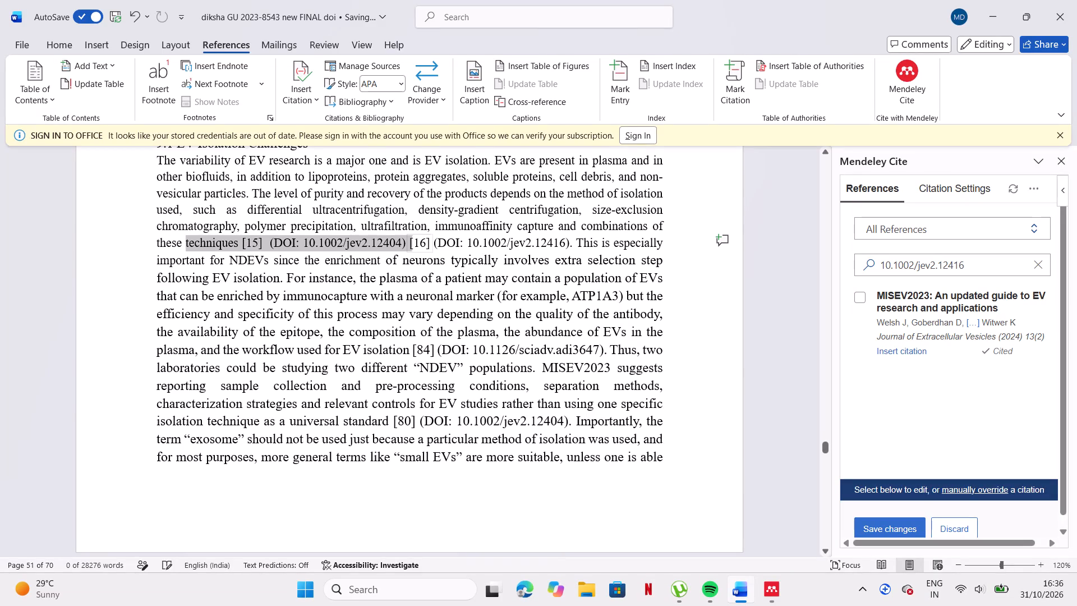
left_click_drag(427, 245, 486, 247)
left_click(486, 247)
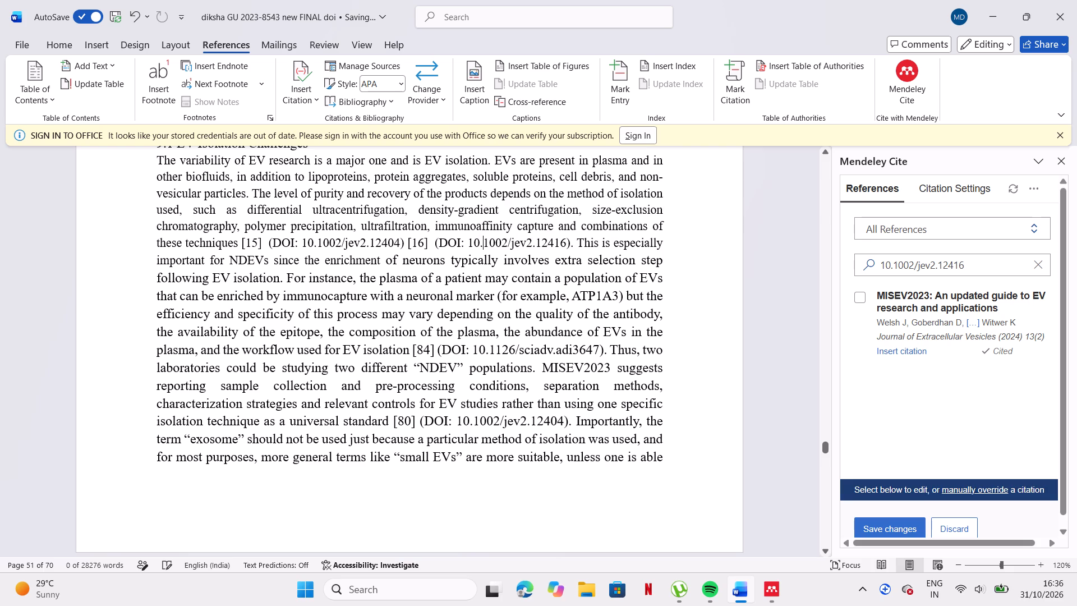
left_click_drag(241, 242, 493, 238)
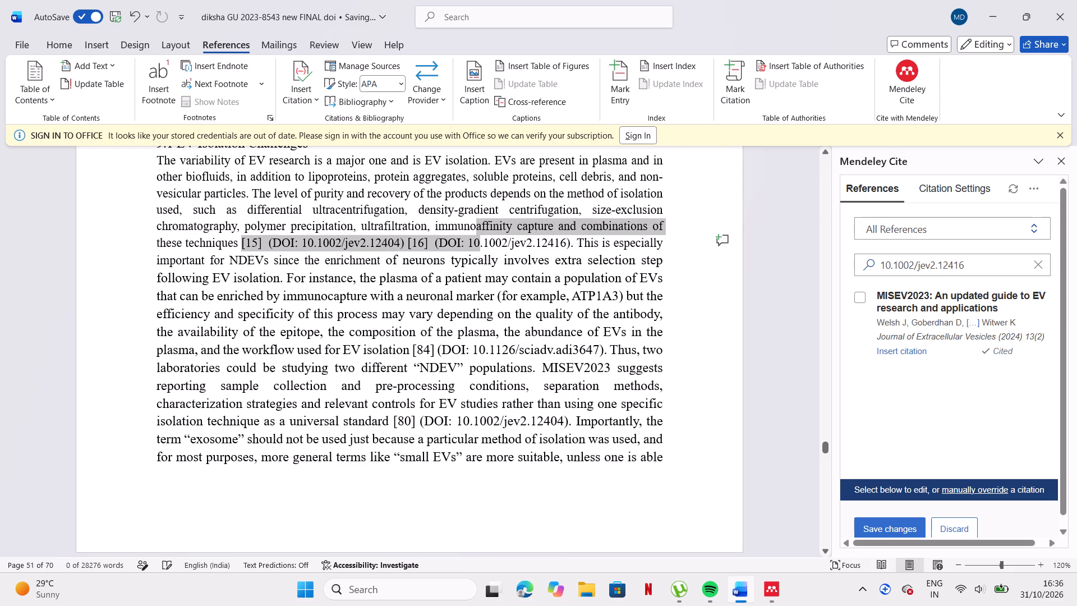
left_click_drag(493, 238, 573, 245)
left_click(584, 224)
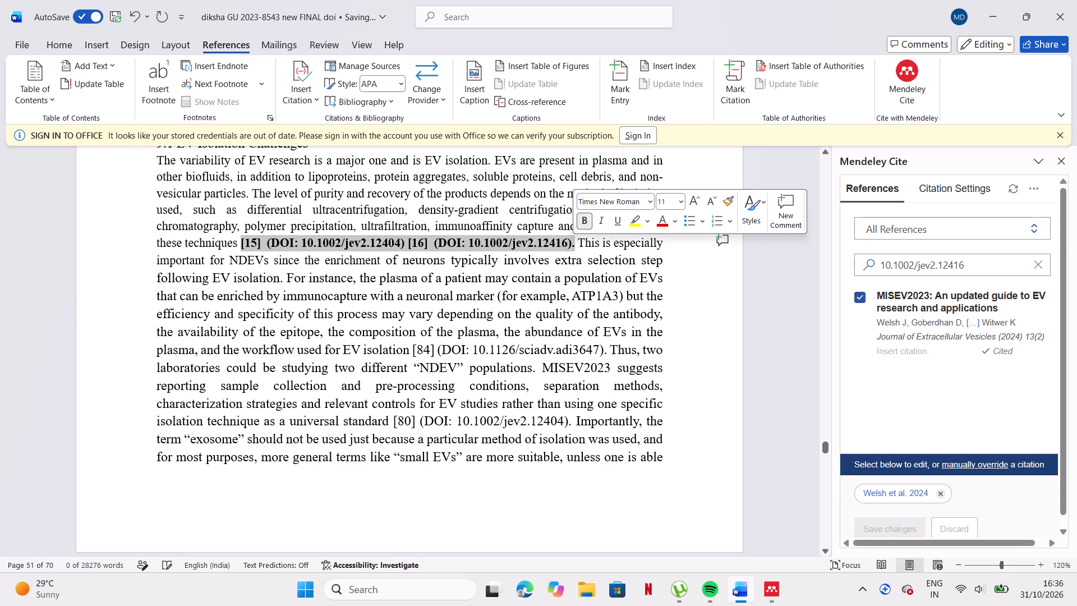
left_click(560, 353)
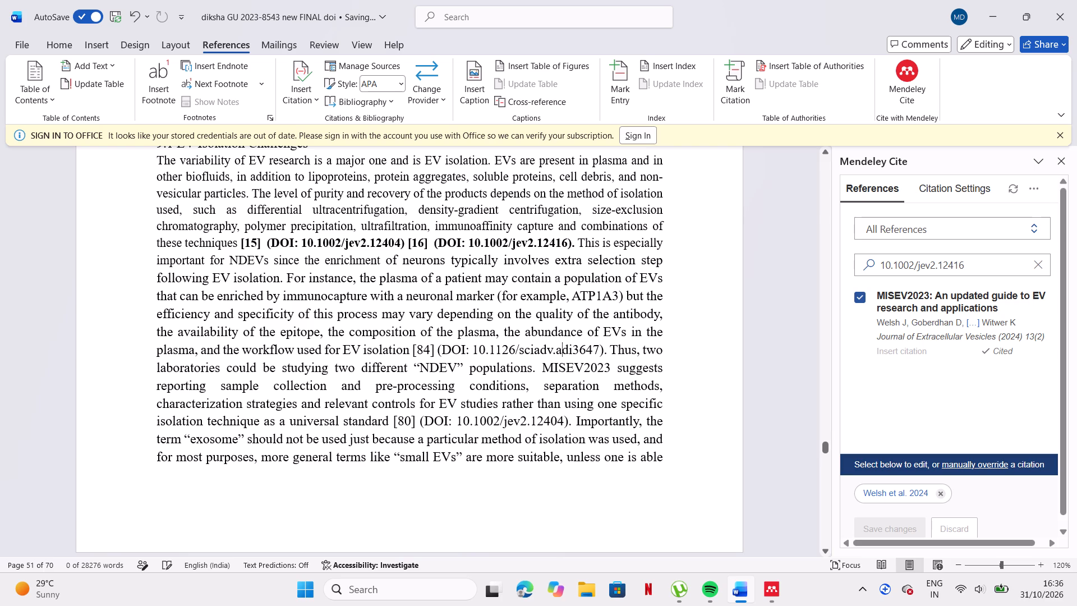
Copy the DOI following [84], remove Welsh et al. 2024 from the citation selection, and search Mendeley Cite for 10.1126/sciadv.adi3647.
left_click_drag(475, 349, 595, 352)
key("ctrl+c")
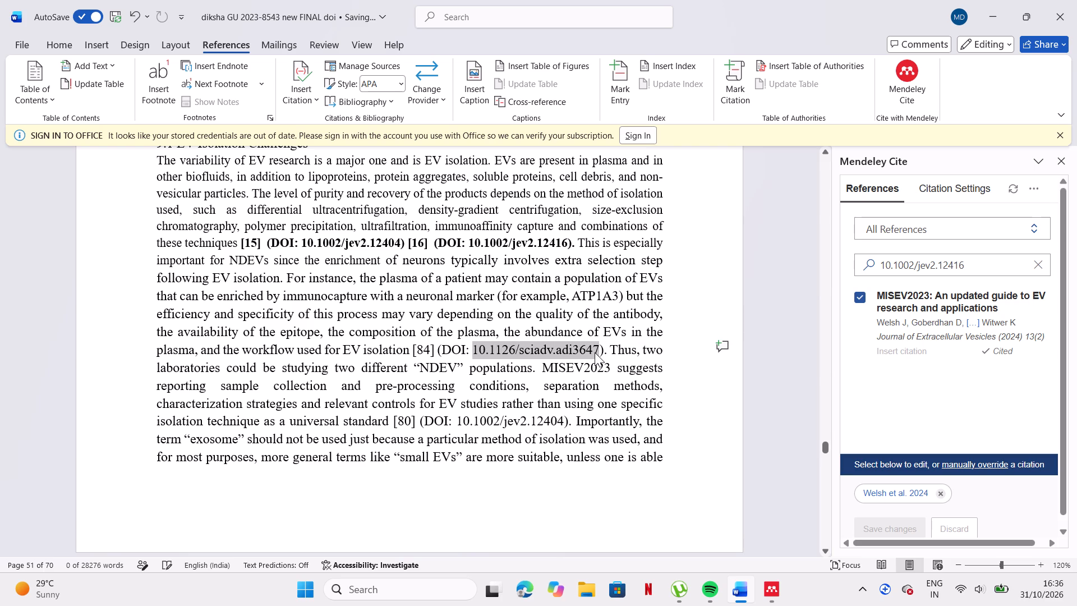
left_click(1041, 268)
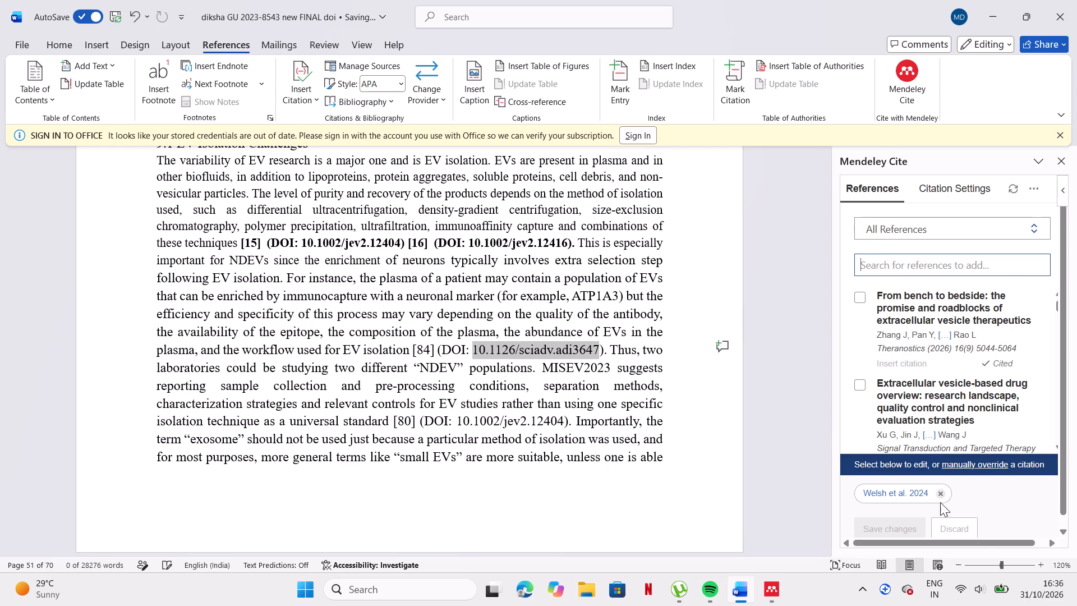
left_click(941, 490)
left_click(969, 266)
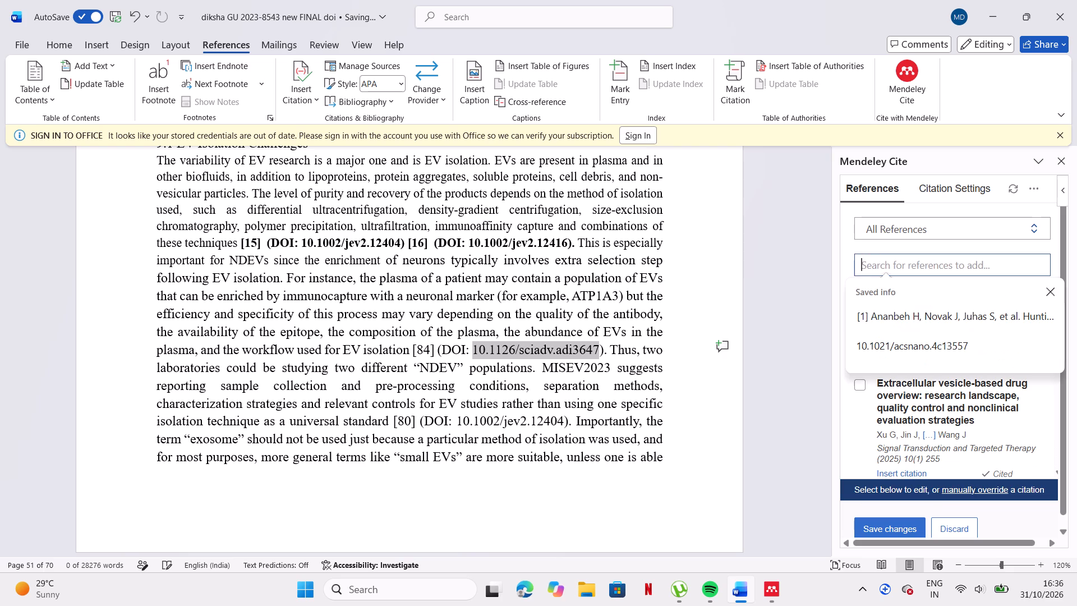
key("ctrl+v")
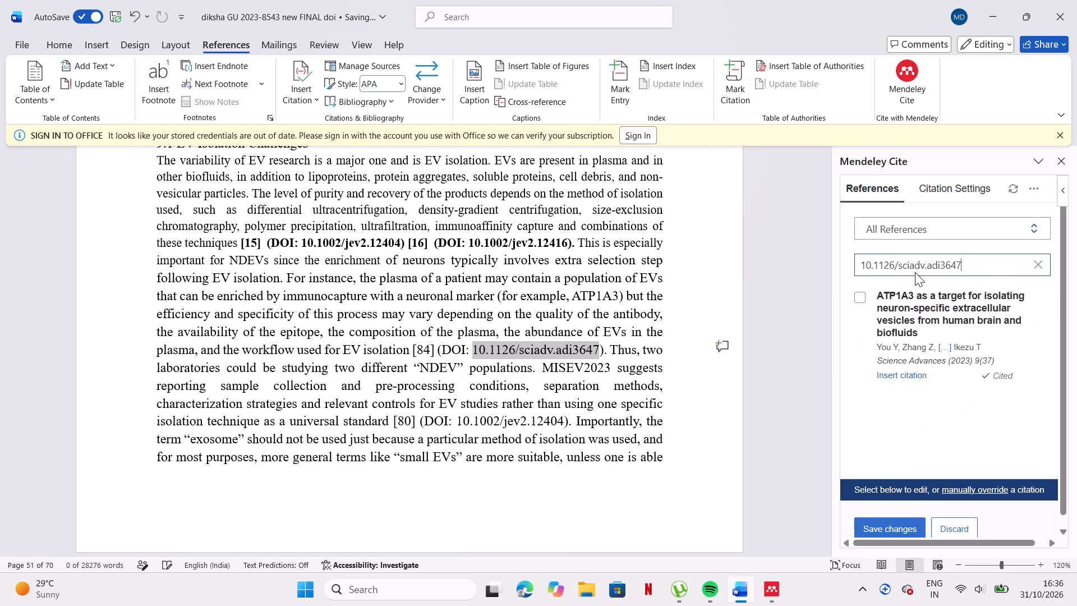
Replace the typed [84] before DOI 10.1126/sciadv.adi3647 with the Mendeley citation of "ATP1A3 as a target for isolating neuron-specific extracellular vesicles".
left_click(434, 348)
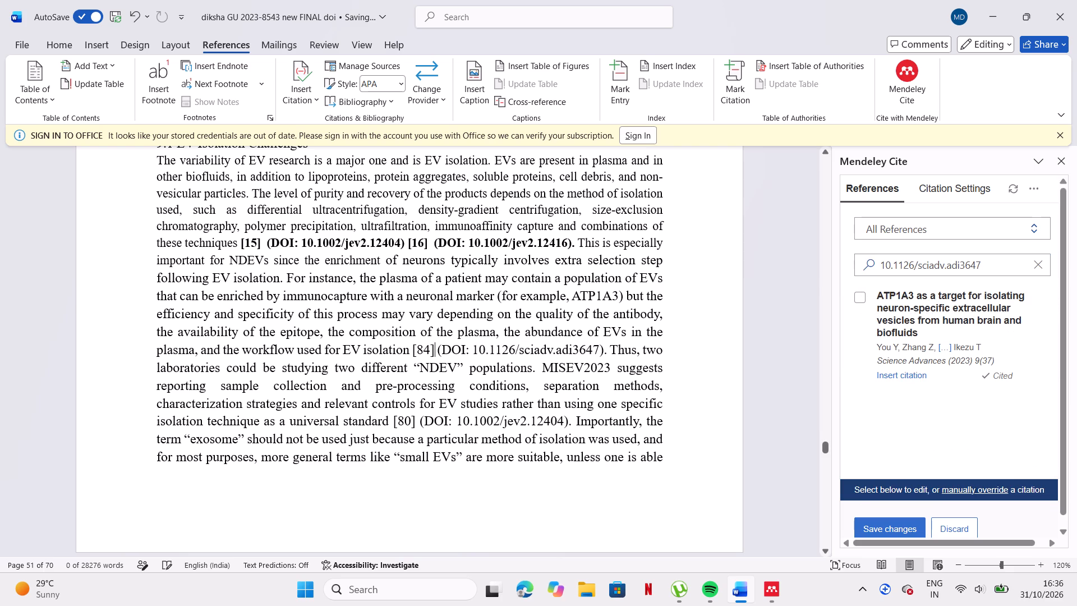
key("BackSpace")
key("BackSpace")
key("BackSpace")
key("BackSpace")
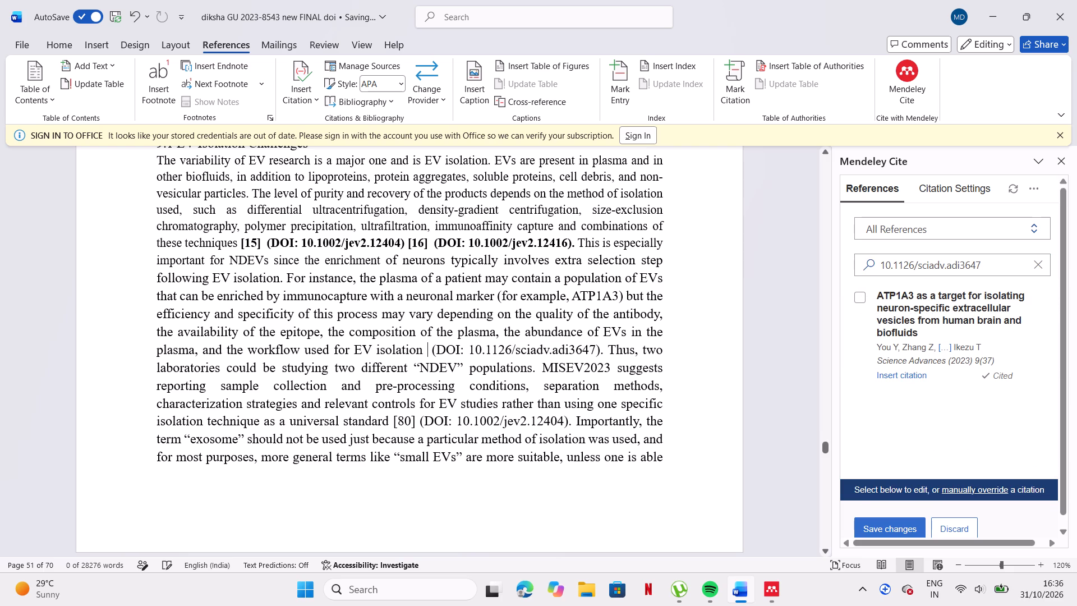
left_click(897, 372)
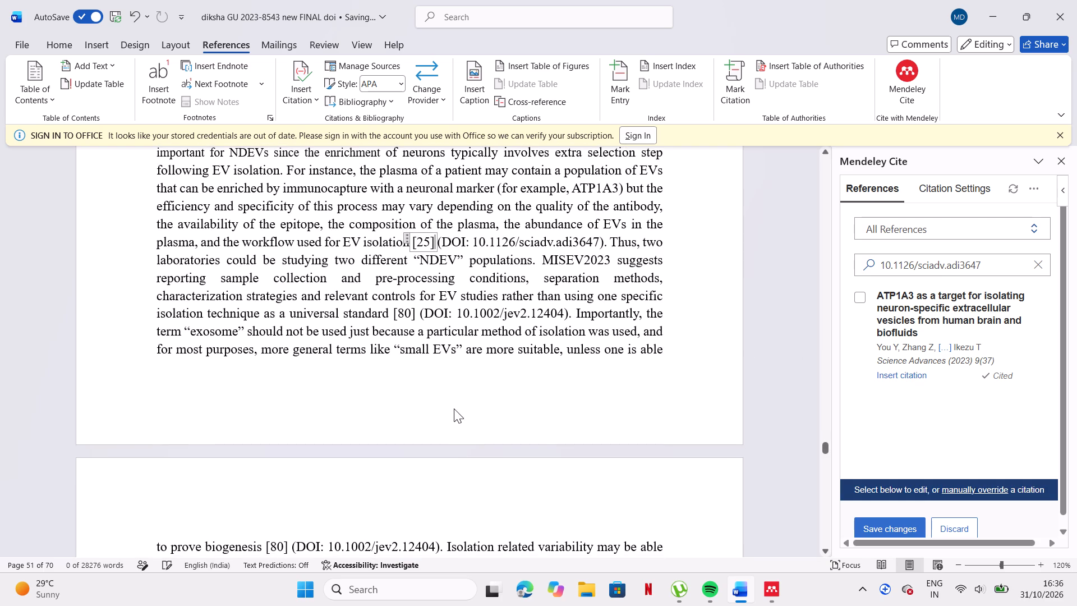
Bold the [25] citation together with its DOI after "workflow used for EV isolation" in section 9.1.
left_click_drag(422, 241, 569, 241)
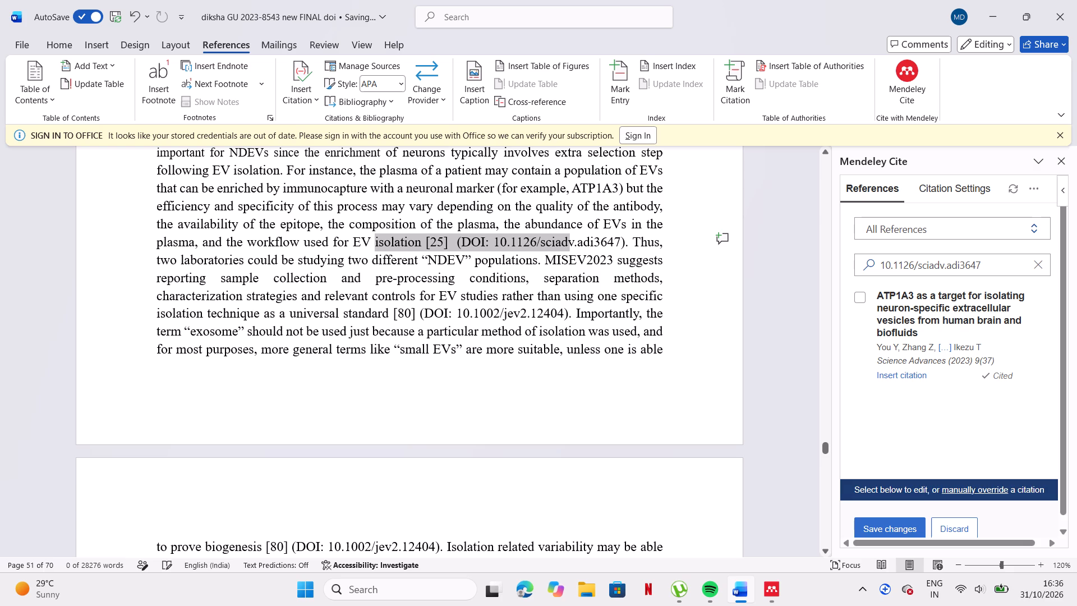
left_click_drag(569, 241, 595, 242)
left_click(595, 242)
left_click_drag(625, 241, 431, 247)
left_click(444, 217)
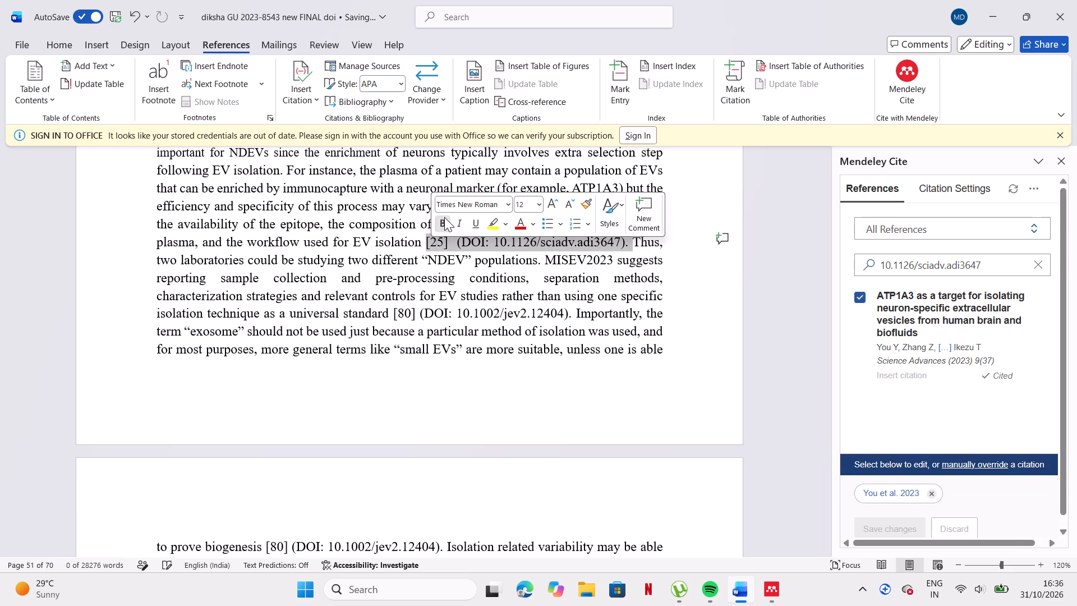
left_click(457, 370)
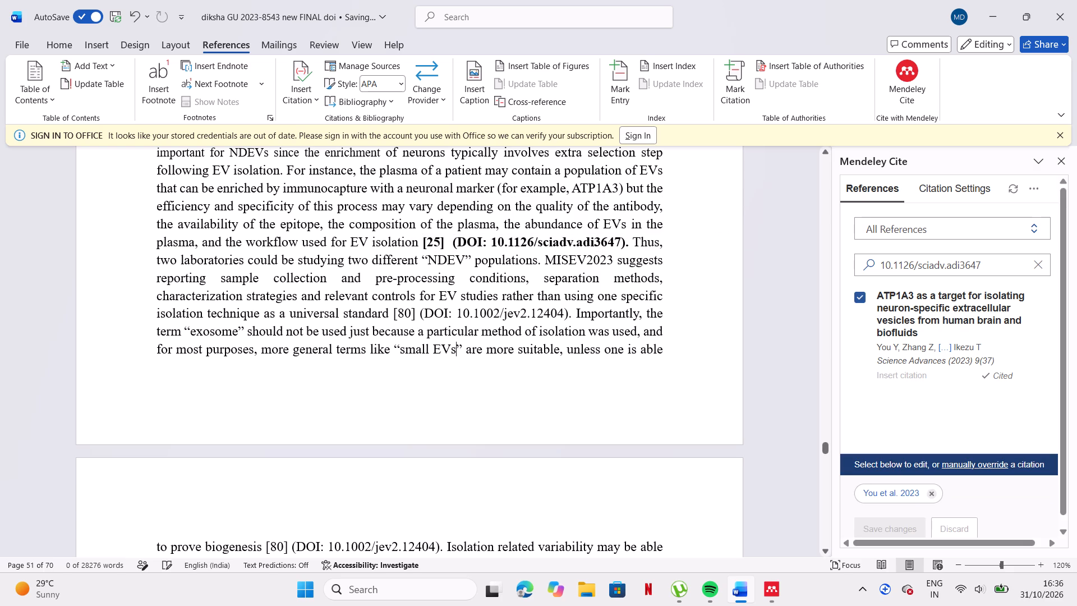
Copy the DOI following [80] after "as a universal standard" and search Mendeley Cite for 10.1002/jev2.12404.
left_click(457, 314)
left_click_drag(457, 313, 553, 314)
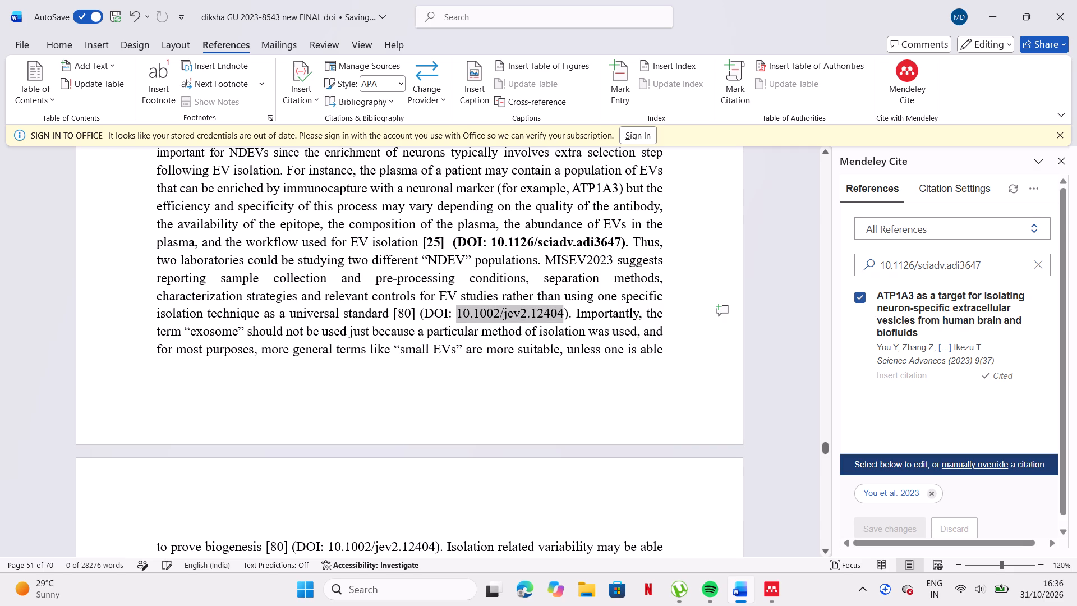
left_click_drag(553, 314, 556, 314)
key("ctrl+c")
left_click(1039, 260)
left_click(1024, 262)
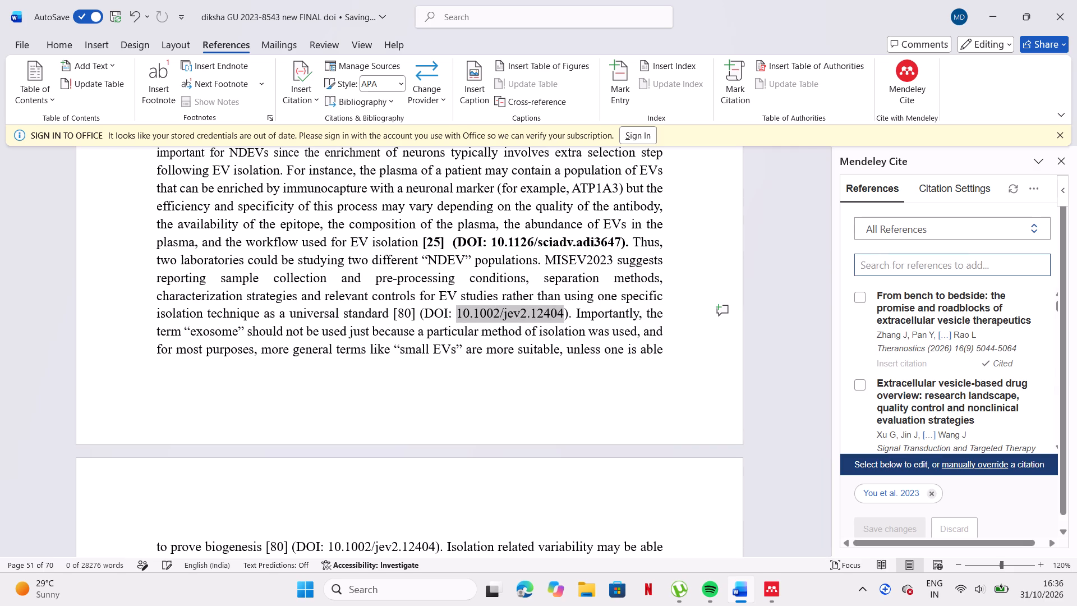
key("ctrl+v")
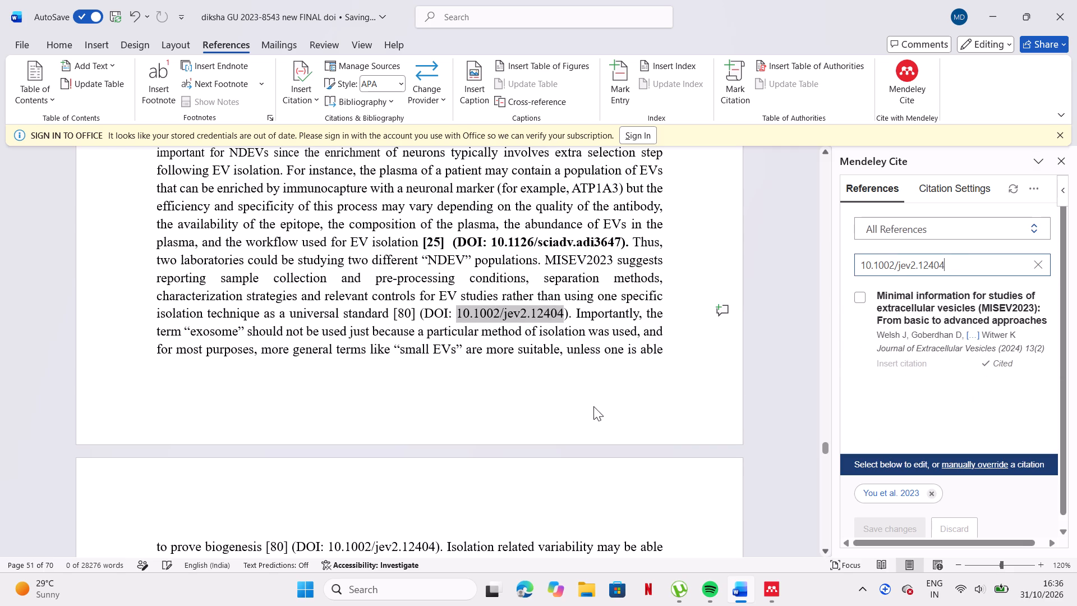
Replace the typed [80] after "as a universal standard" with the Mendeley citation of "Minimal information for studies of extracellular vesicles (MISEV2023)".
left_click(414, 315)
key("BackSpace")
key("BackSpace")
key("BackSpace")
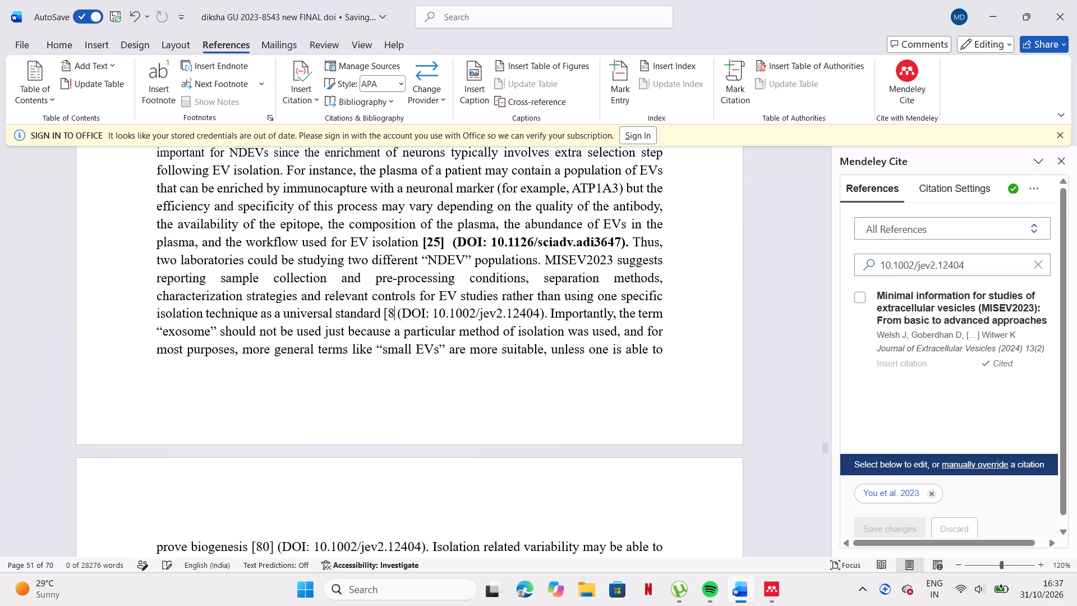
key("BackSpace")
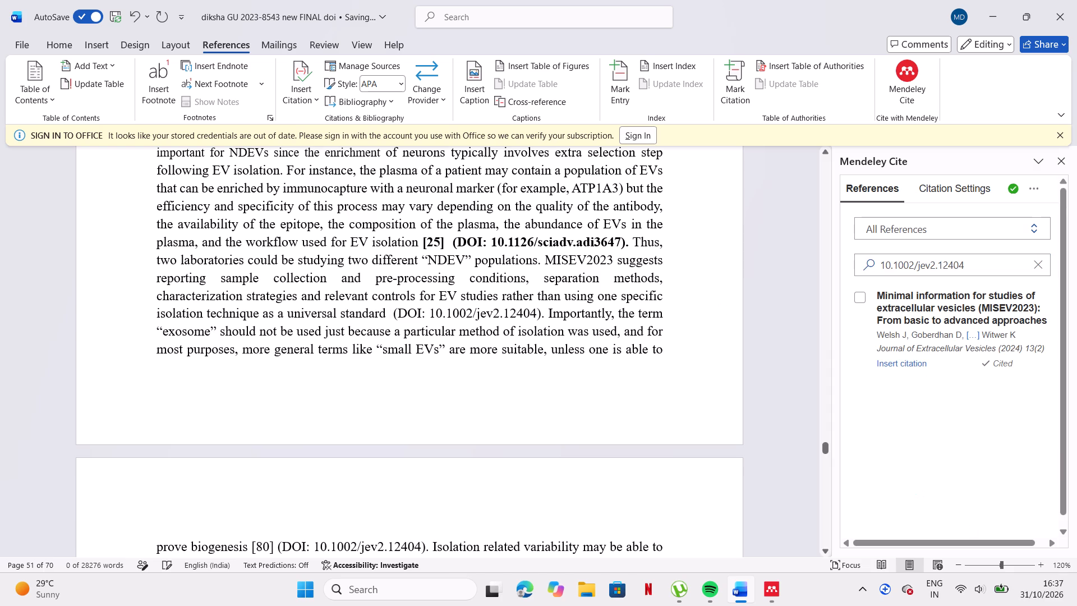
left_click(906, 362)
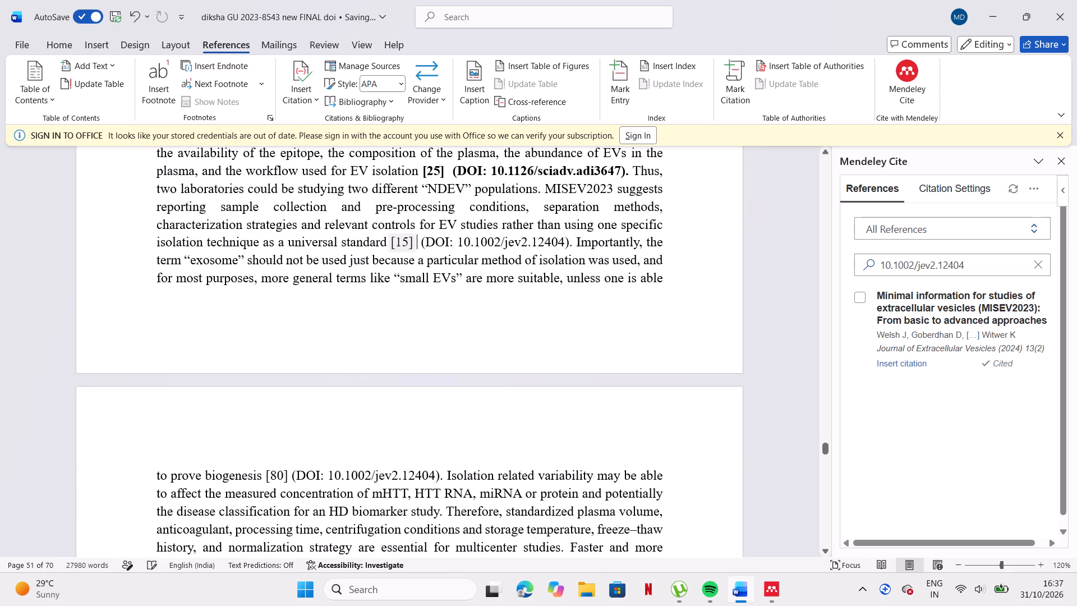
Bold the [15] citation together with its DOI after "as a universal standard".
left_click_drag(389, 239, 554, 241)
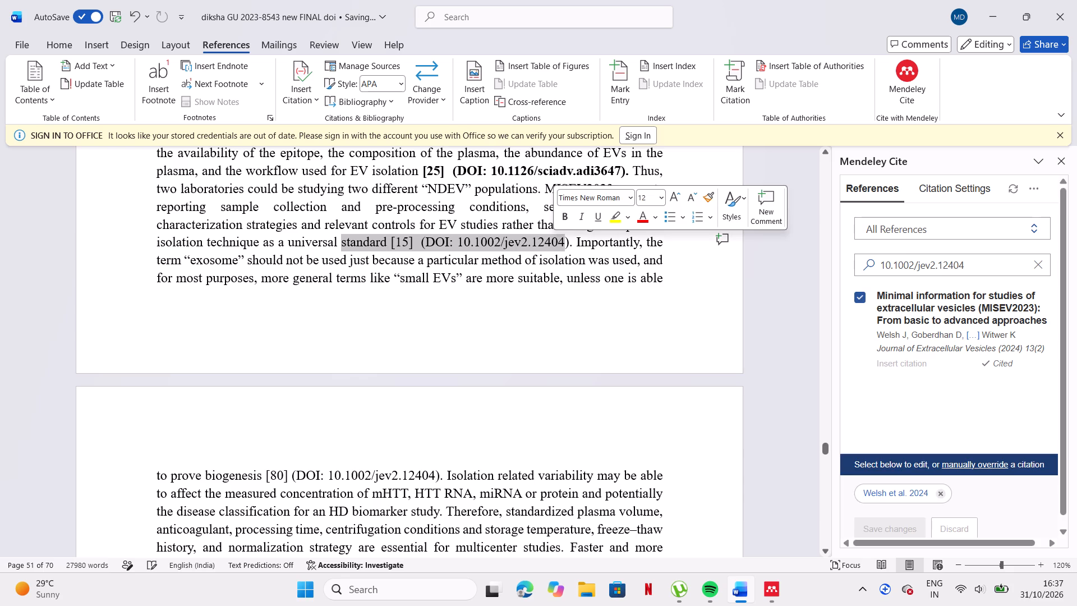
left_click(572, 240)
left_click_drag(570, 240, 396, 243)
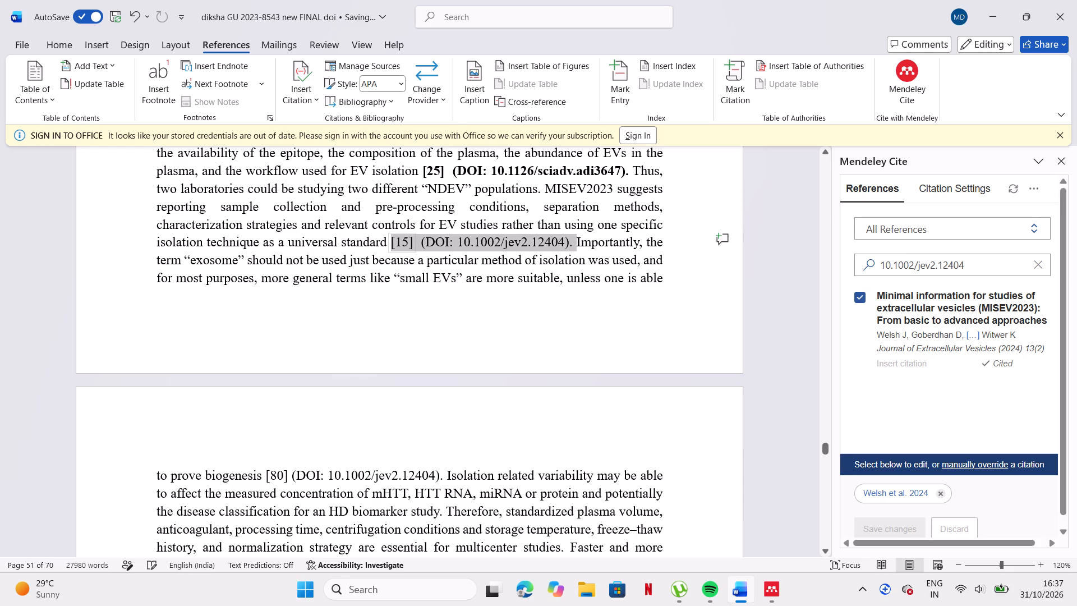
left_click_drag(396, 243, 395, 243)
left_click(406, 222)
left_click(456, 394)
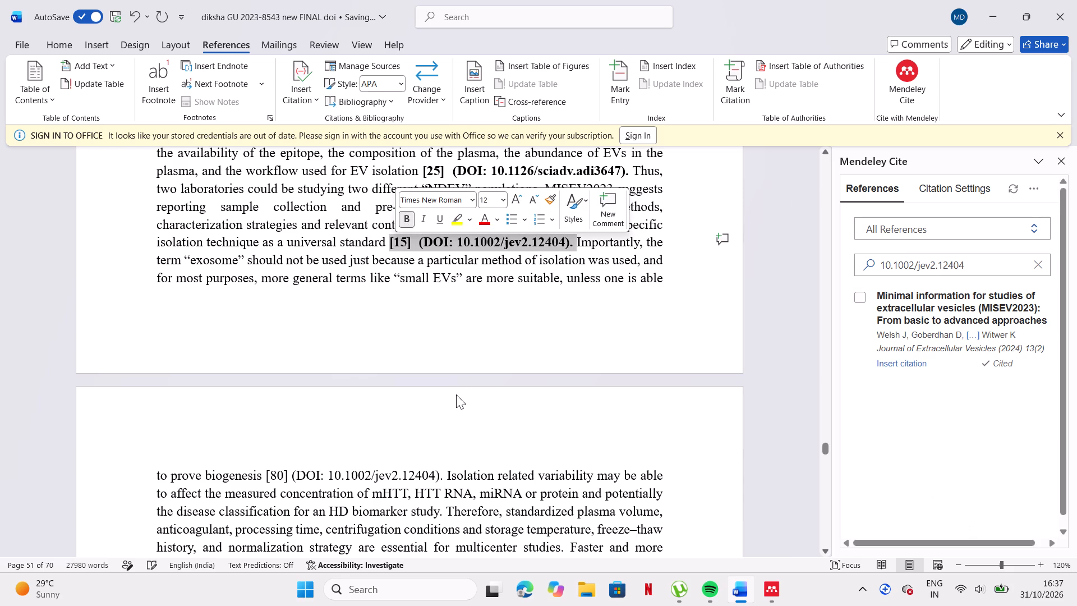
Replace the typed [80] after "to prove biogenesis" with the Mendeley citation of "Minimal information for studies of extracellular vesicles (MISEV2023)".
scroll(456, 394, "down", 3)
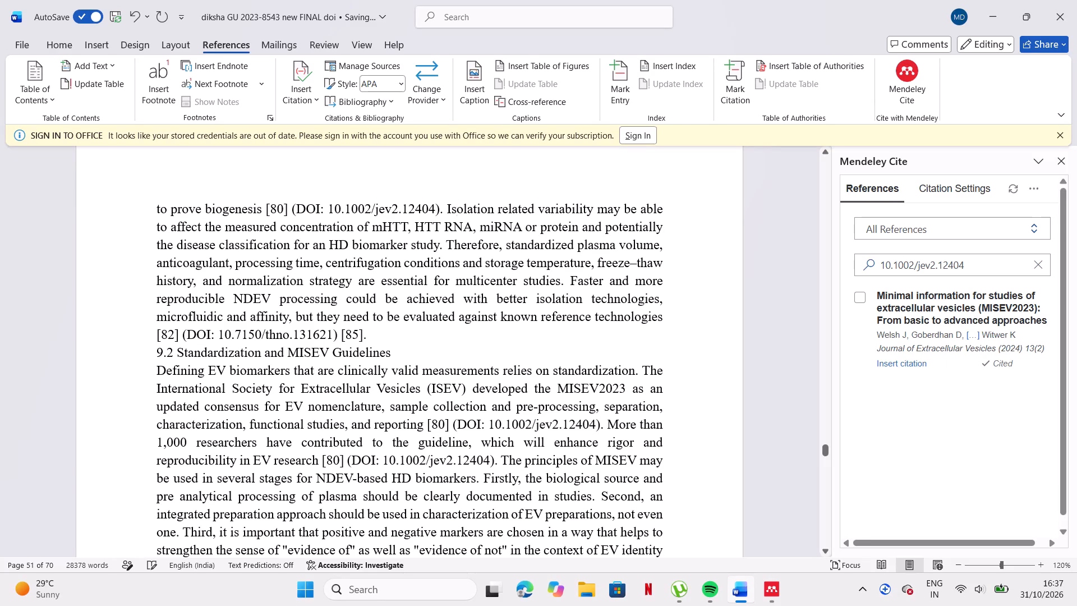
left_click_drag(328, 208, 424, 203)
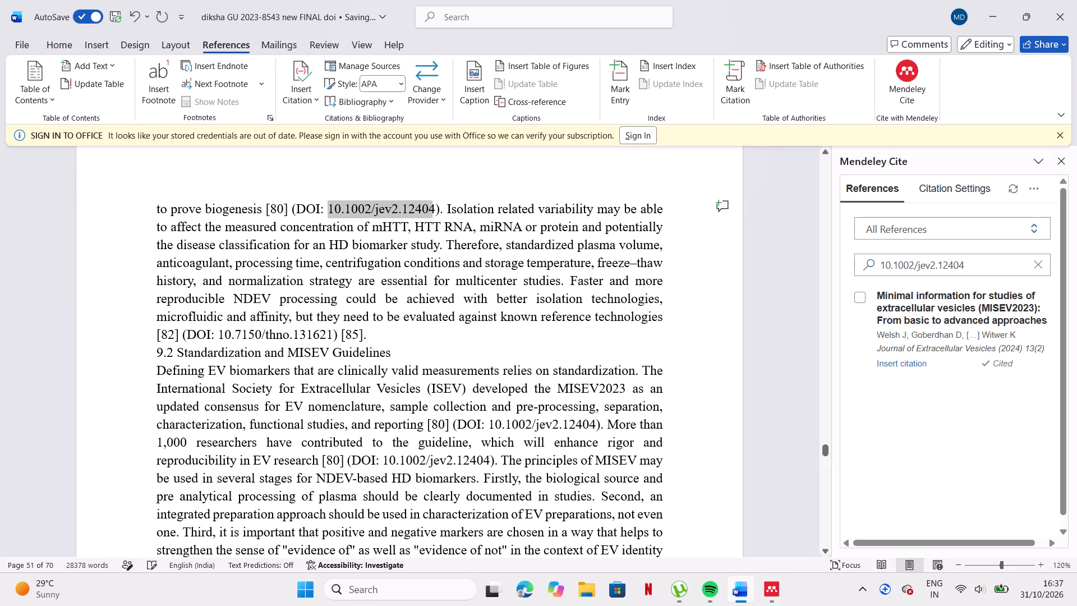
left_click_drag(424, 203, 430, 203)
key("ctrl+c")
left_click(288, 210)
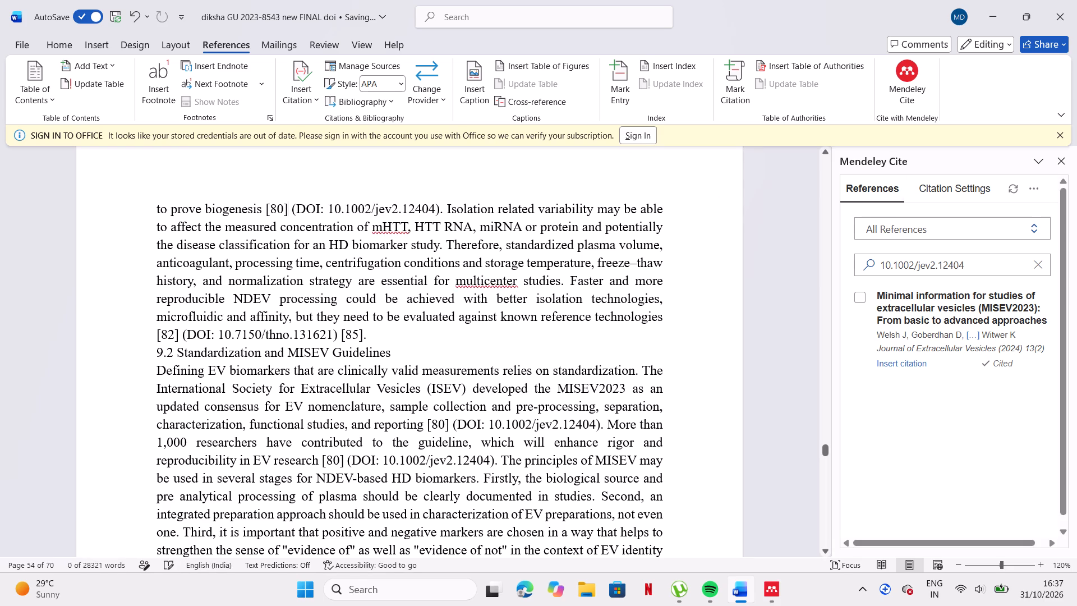
key("BackSpace")
key("BackSpace")
key("BackSpace")
key("BackSpace")
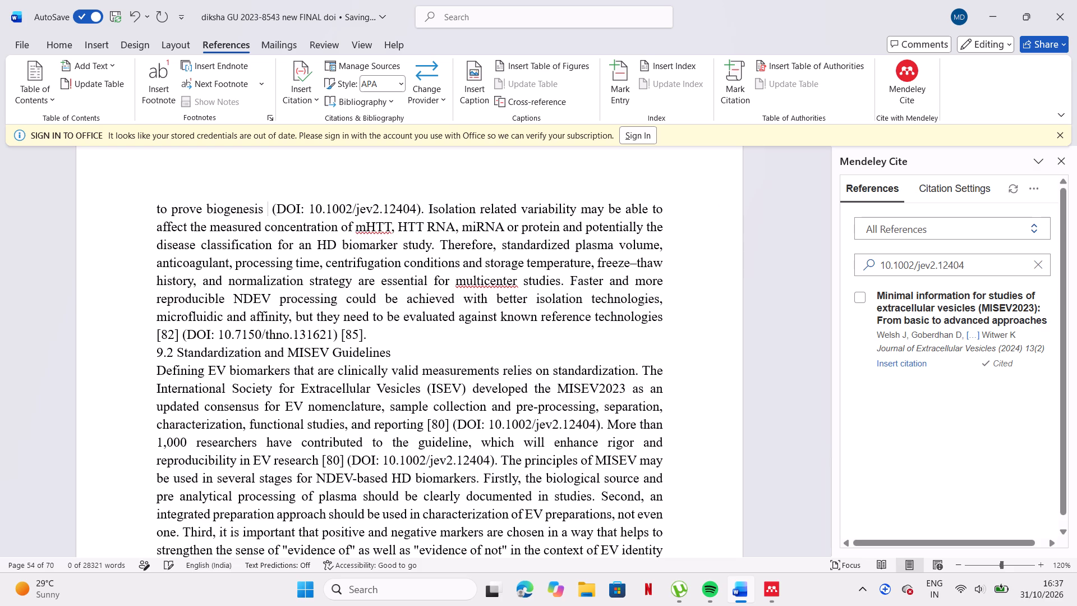
left_click(923, 363)
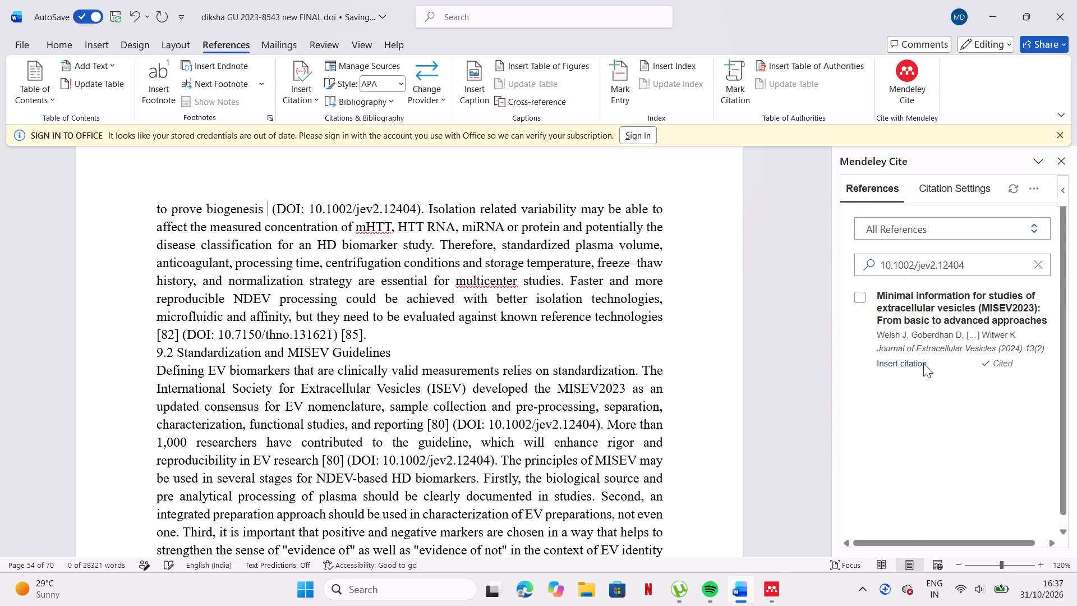
left_click_drag(923, 363, 670, 349)
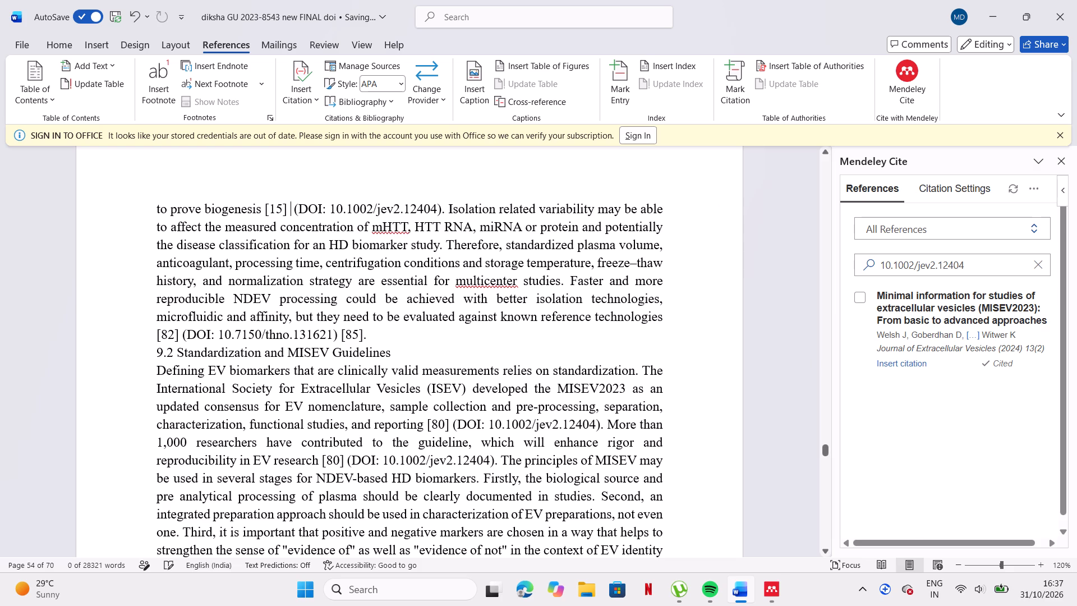
Bold the [15] citation together with its DOI after "to prove biogenesis".
left_click_drag(264, 212, 429, 209)
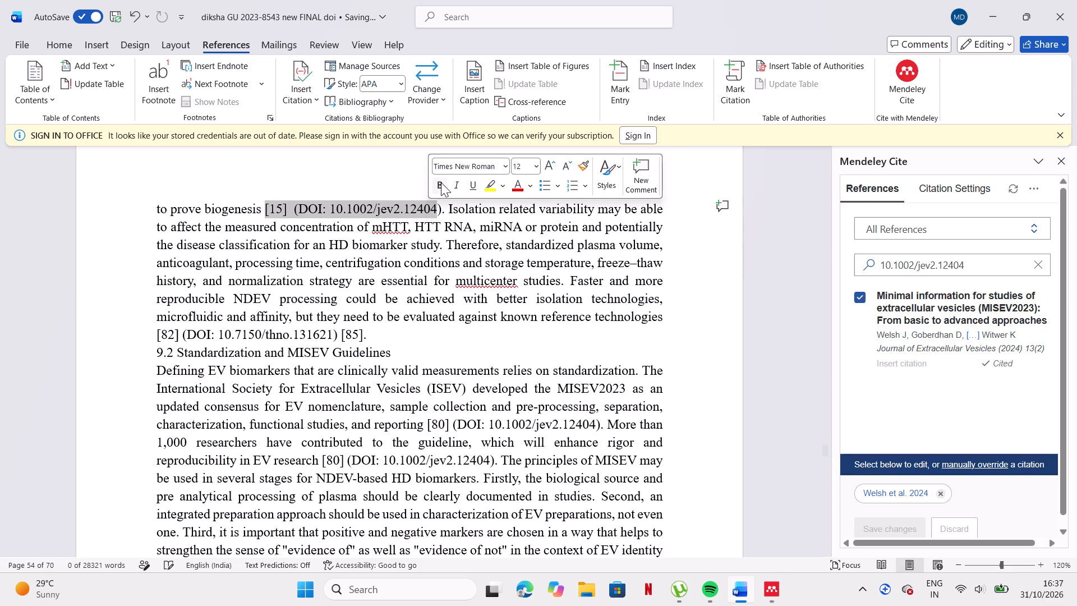
left_click(441, 182)
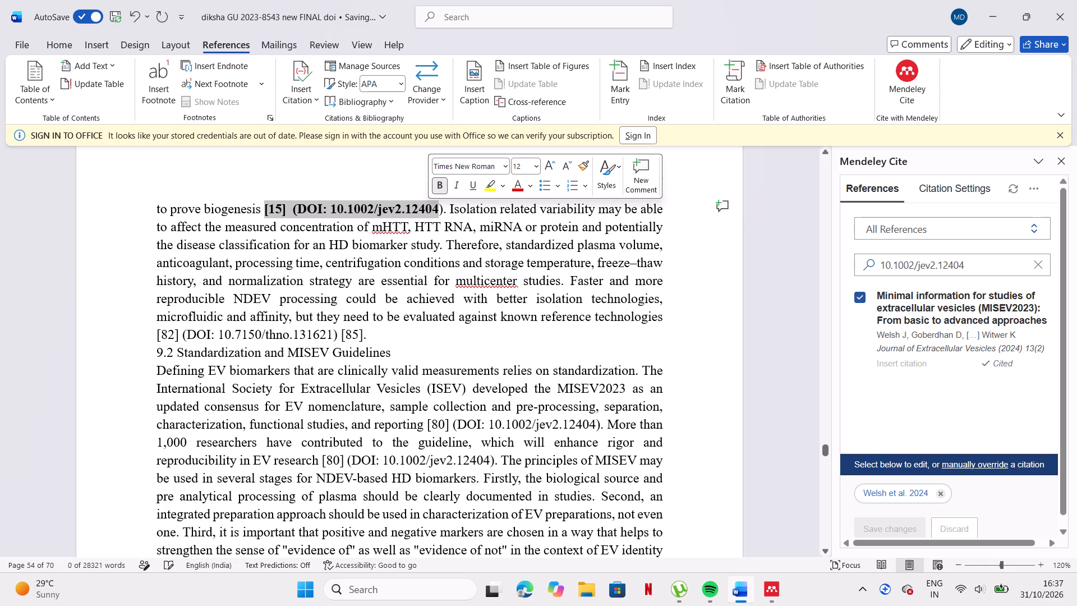
Copy the DOI following [82], search Mendeley Cite for 10.7150/thno.131621, and remove Welsh et al. 2024 from the citation selection.
left_click_drag(219, 330, 309, 340)
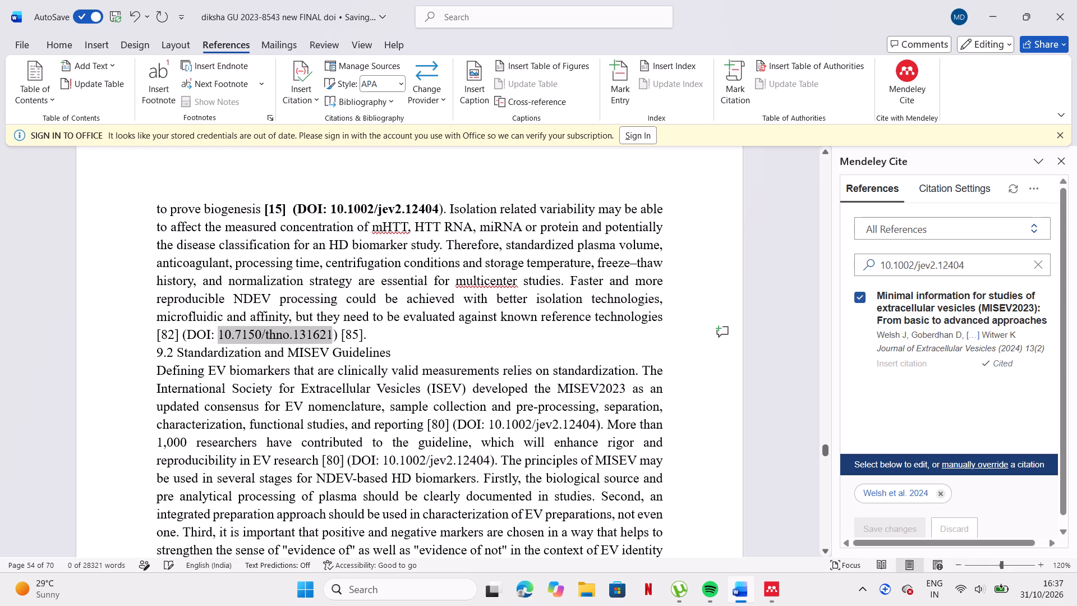
left_click_drag(309, 340, 320, 340)
key("ctrl+c")
left_click(977, 261)
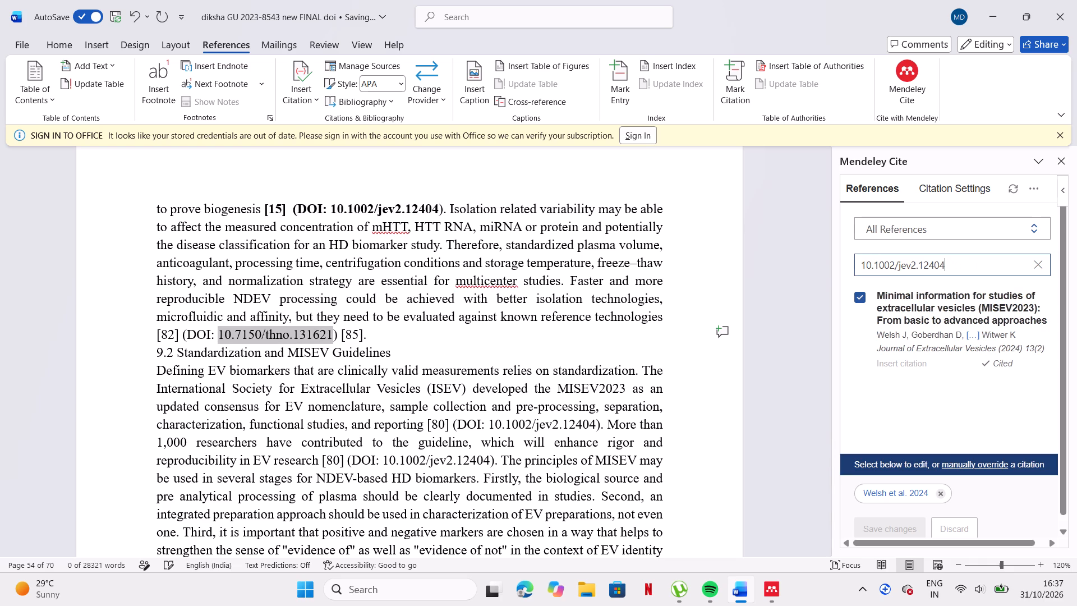
left_click(1038, 269)
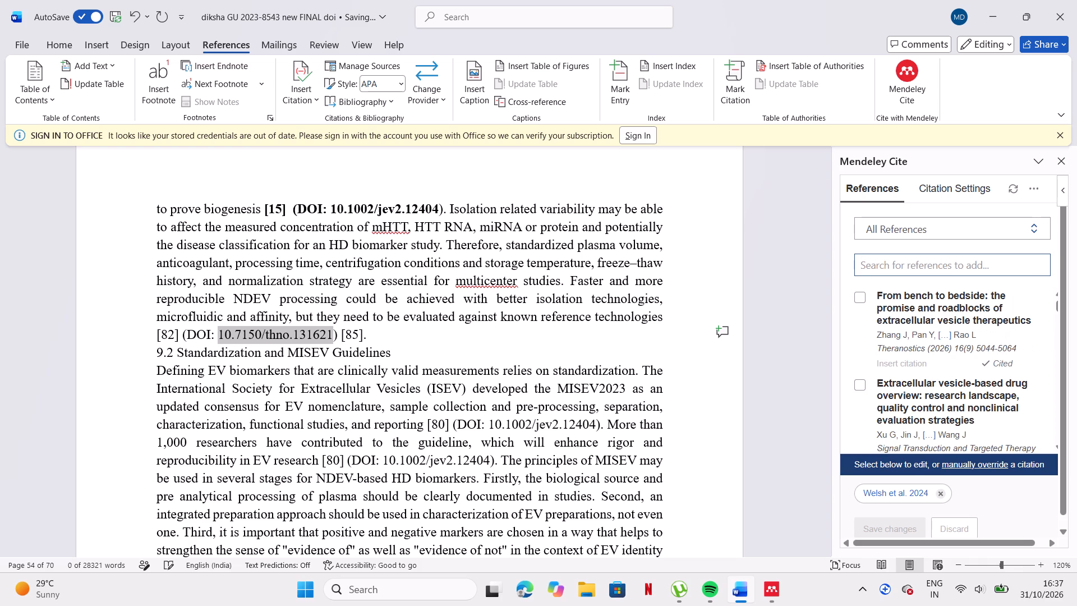
left_click(1009, 269)
key("ctrl+v")
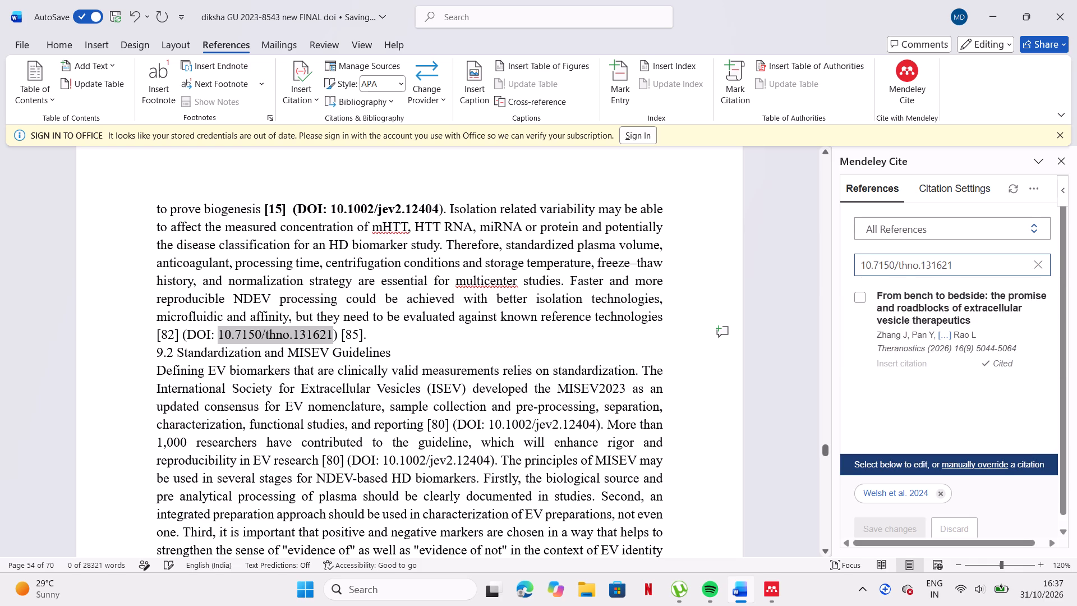
left_click(941, 489)
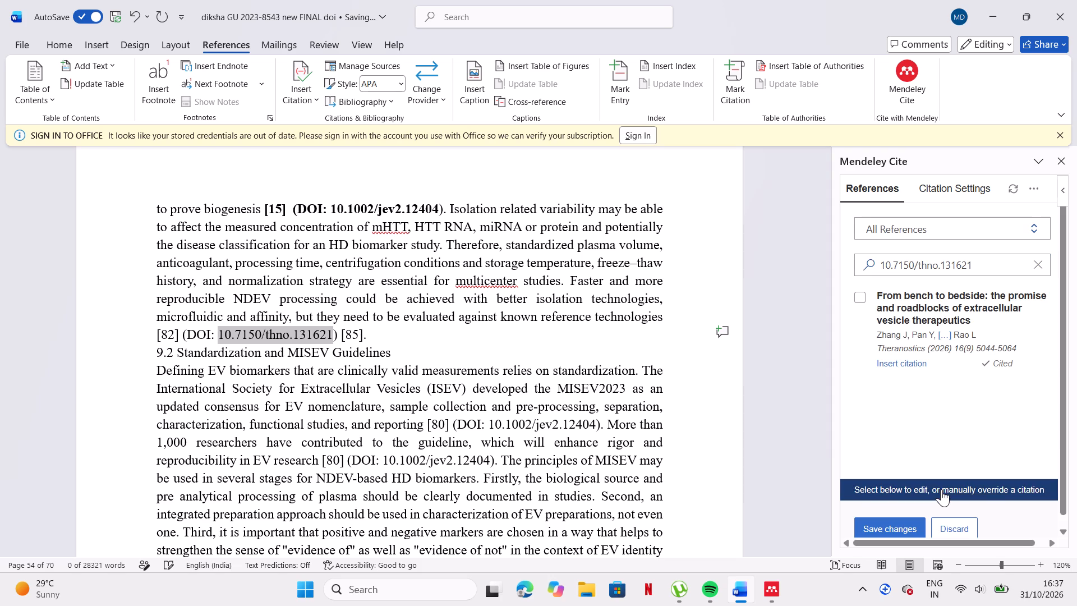
Replace the typed [82] before DOI 10.7150/thno.131621 with the Mendeley citation of "From bench to bedside: the promise and roadblocks of extracellular vesicle therapeutics".
left_click(178, 333)
key("BackSpace")
key("BackSpace")
key("BackSpace")
key("BackSpace")
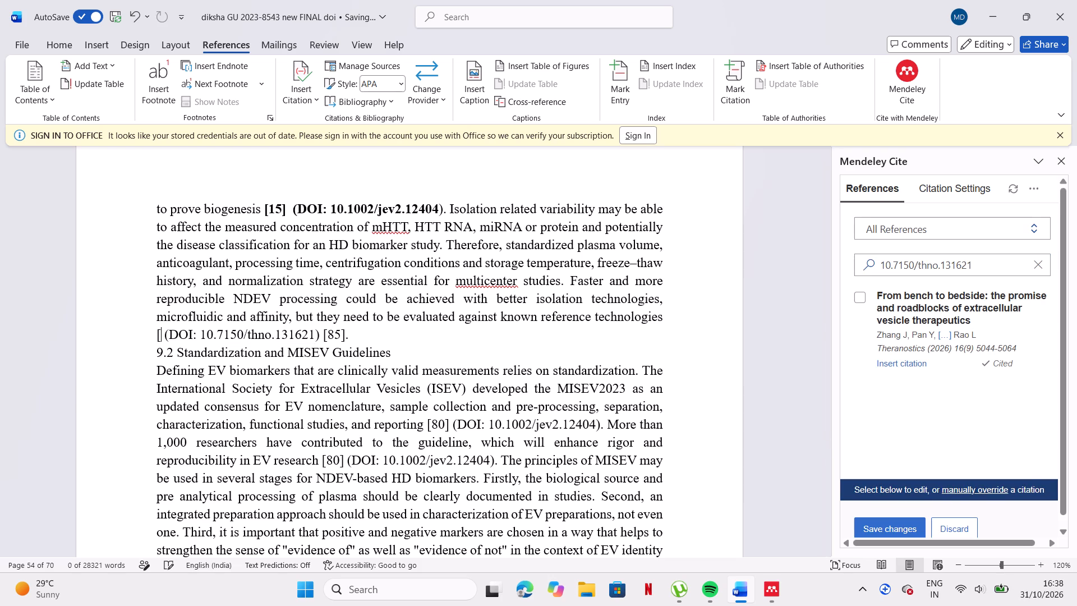
left_click(906, 360)
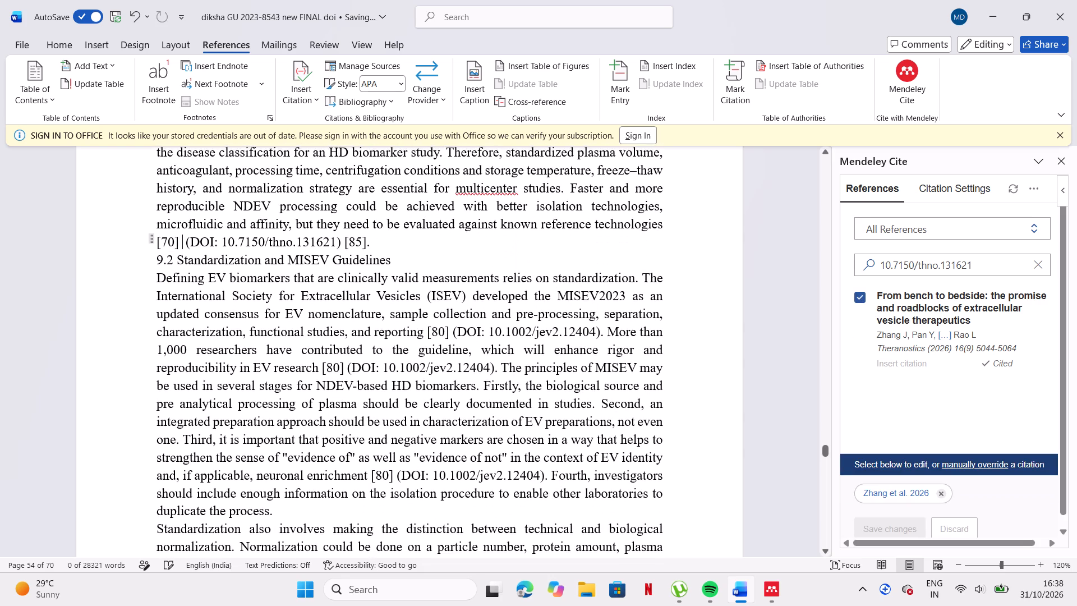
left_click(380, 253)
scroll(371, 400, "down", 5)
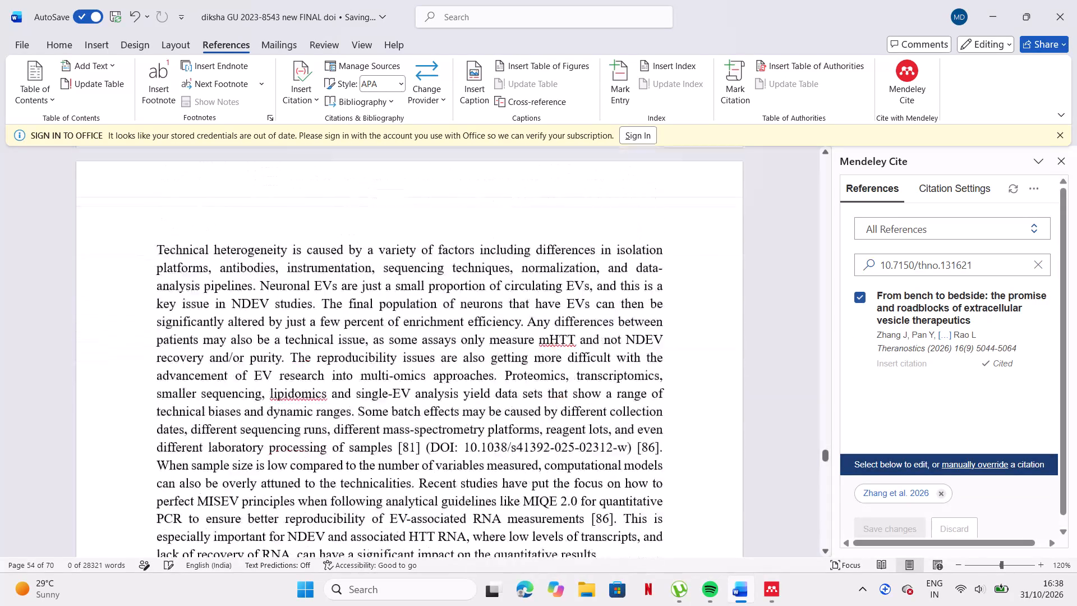
Copy the DOI 10.3390/ijms25126533 from reference [85] in the reference list and search Mendeley Cite for it.
scroll(371, 400, "down", 6)
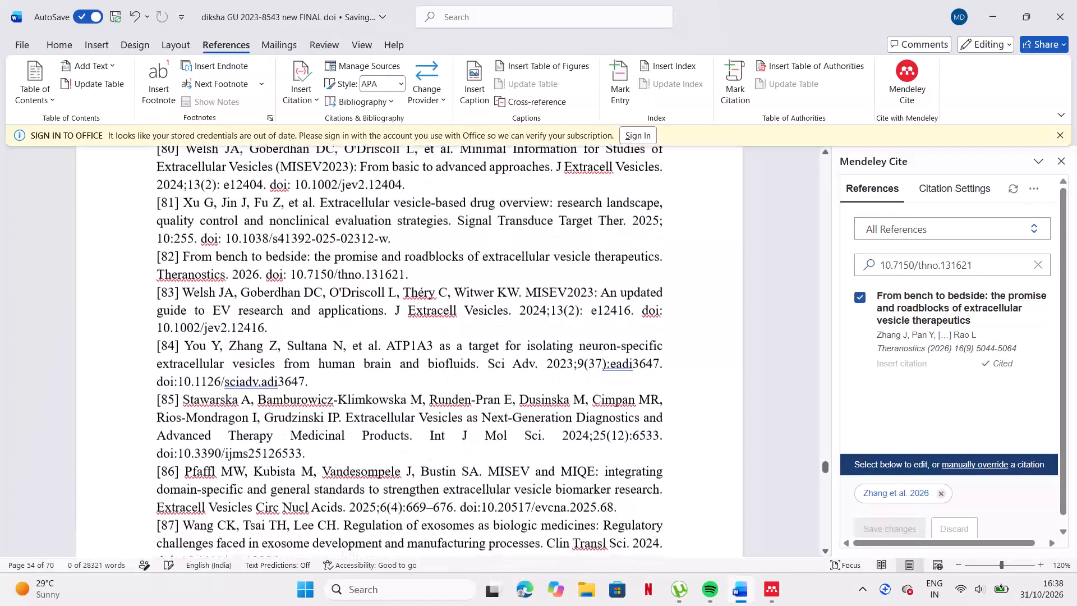
scroll(371, 400, "down", 1)
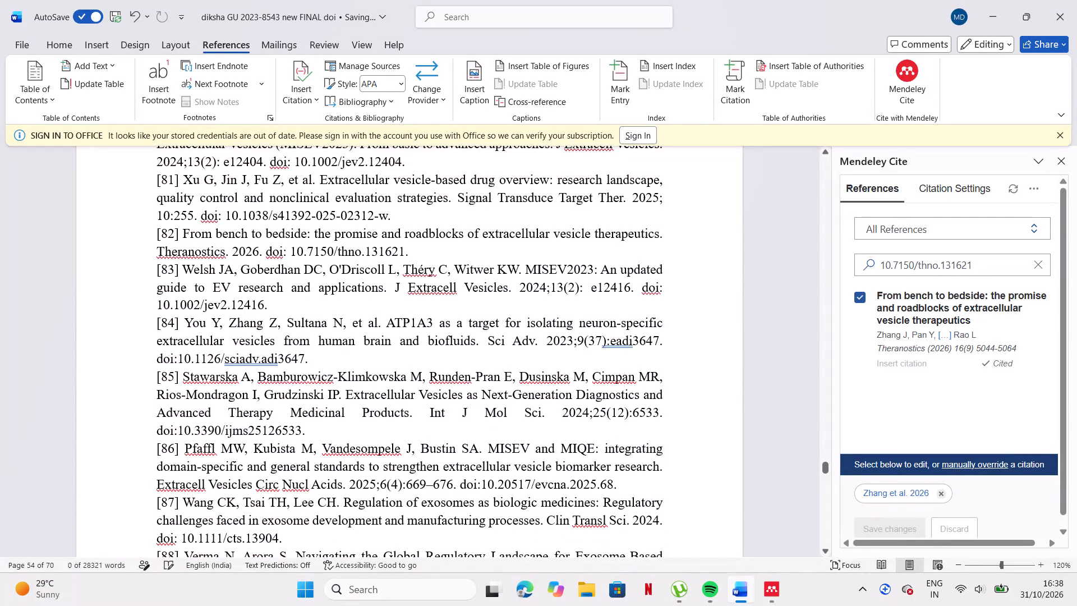
left_click_drag(179, 427, 250, 431)
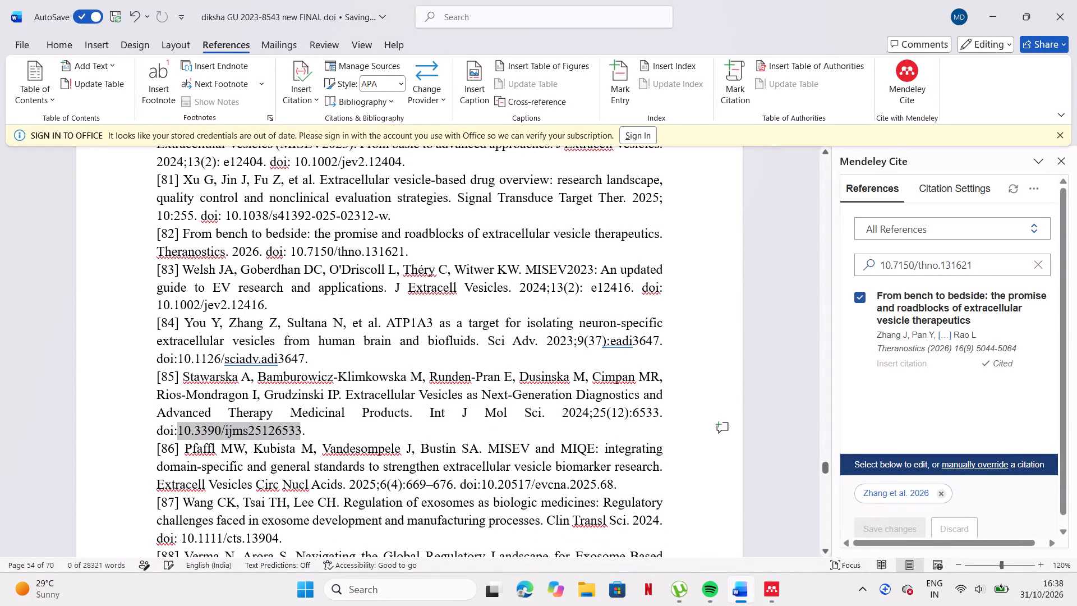
left_click_drag(250, 431, 287, 431)
key("ctrl+c")
left_click(996, 261)
left_click(1038, 271)
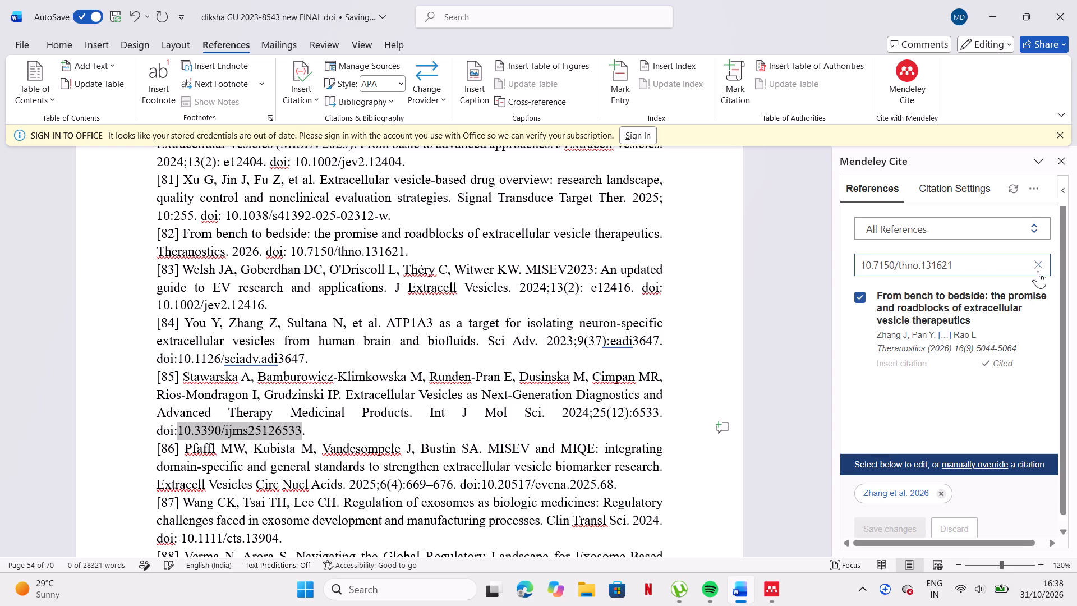
left_click(1030, 270)
key("ctrl+v")
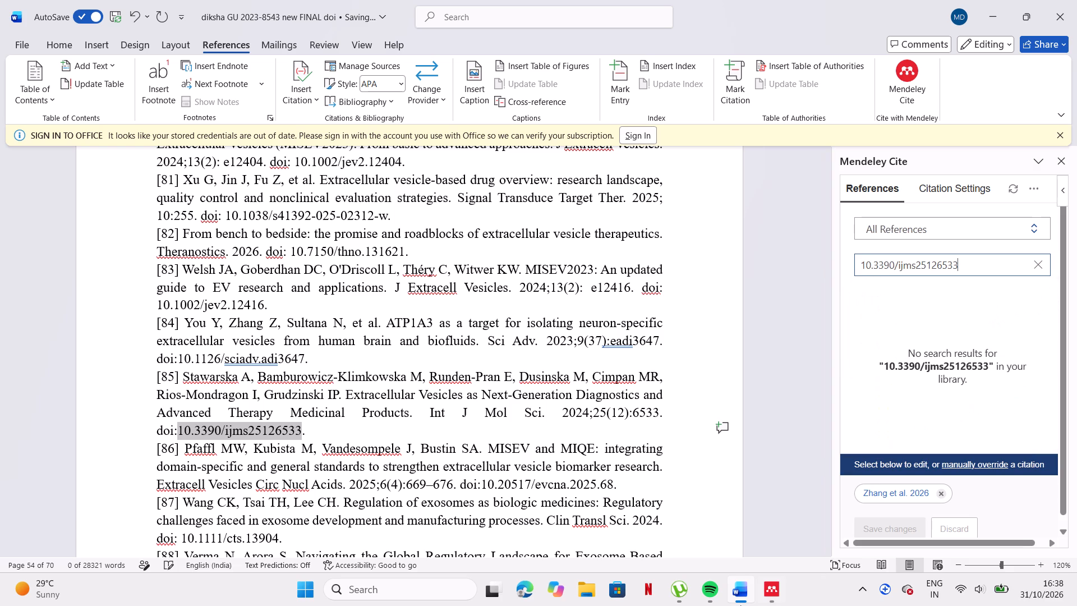
In Mendeley Reference Manager, manually add a reference by looking up the metadata for DOI 10.3390/ijms25126533.
left_click(770, 595)
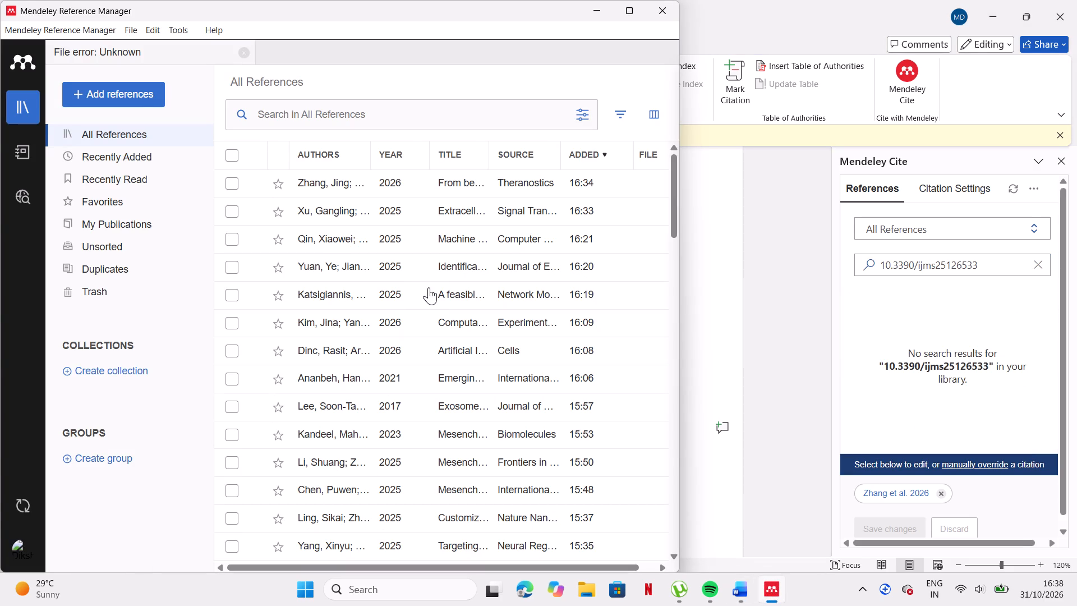
left_click(110, 102)
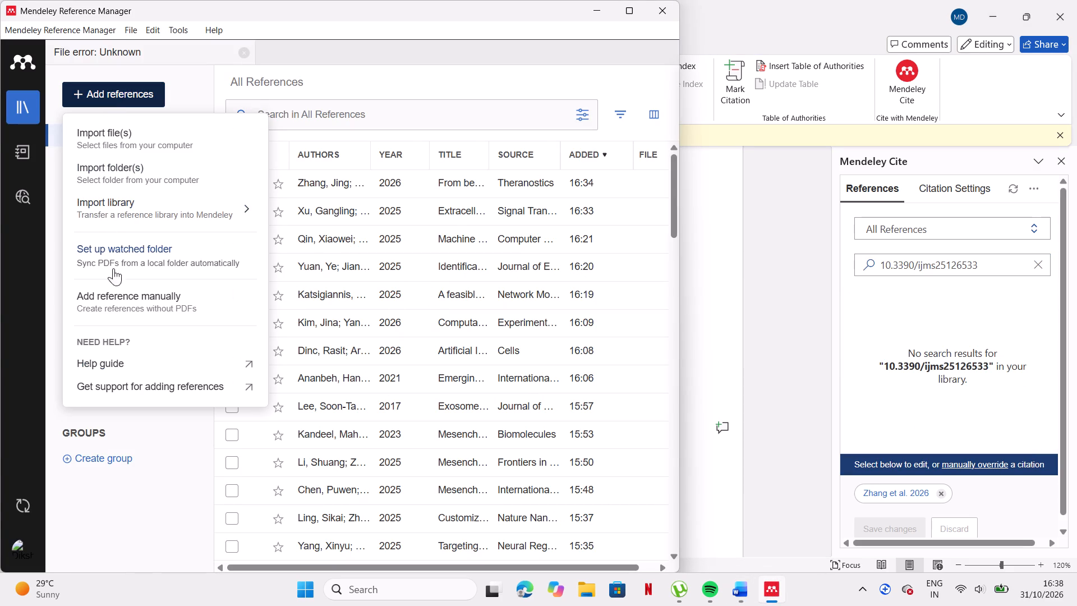
left_click(117, 291)
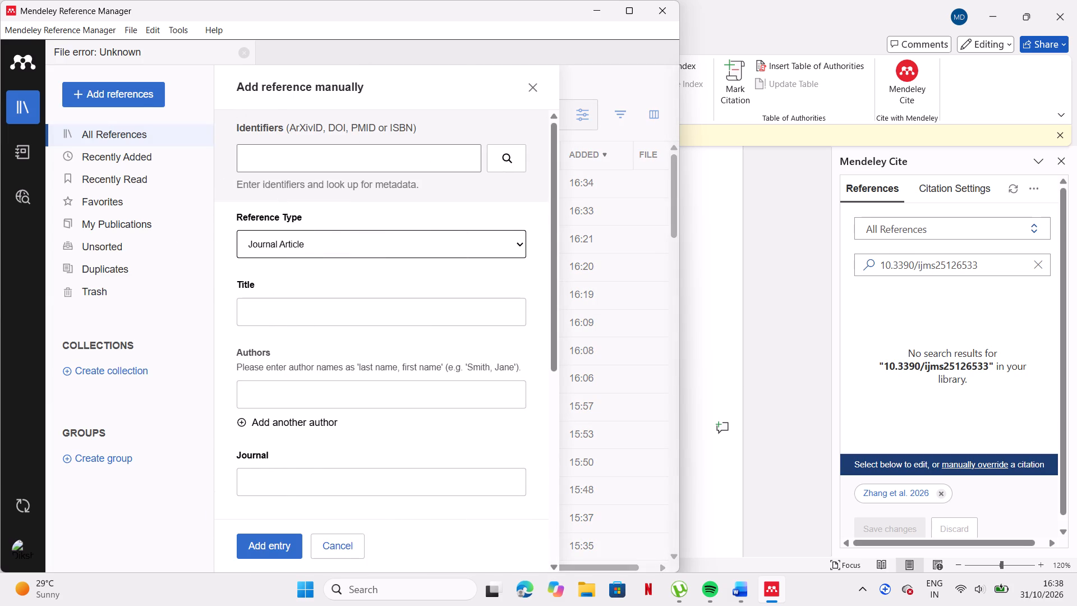
left_click(370, 154)
key("ctrl+v")
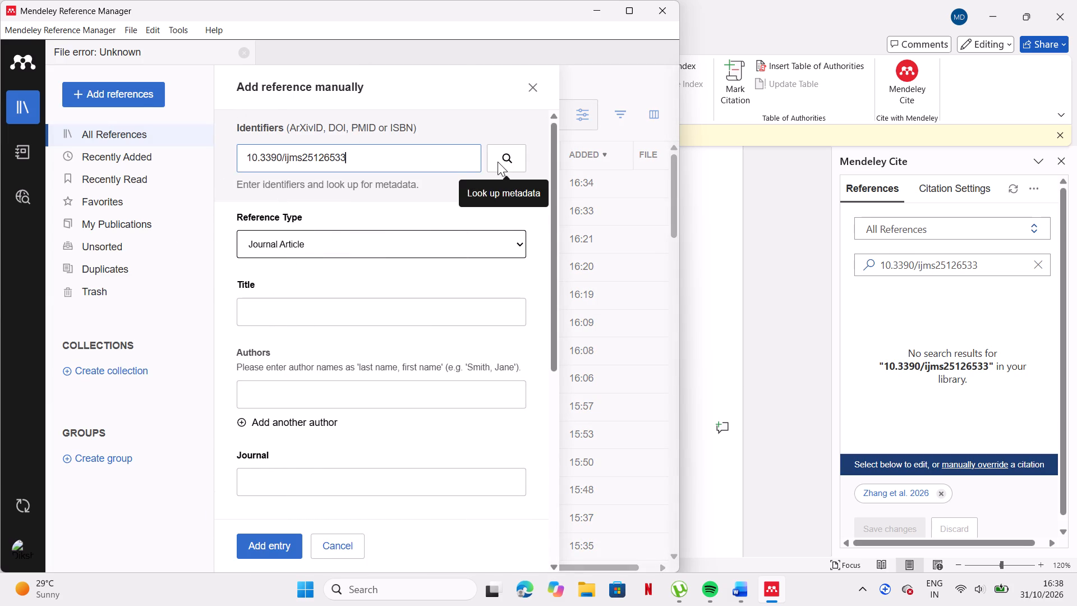
left_click(498, 162)
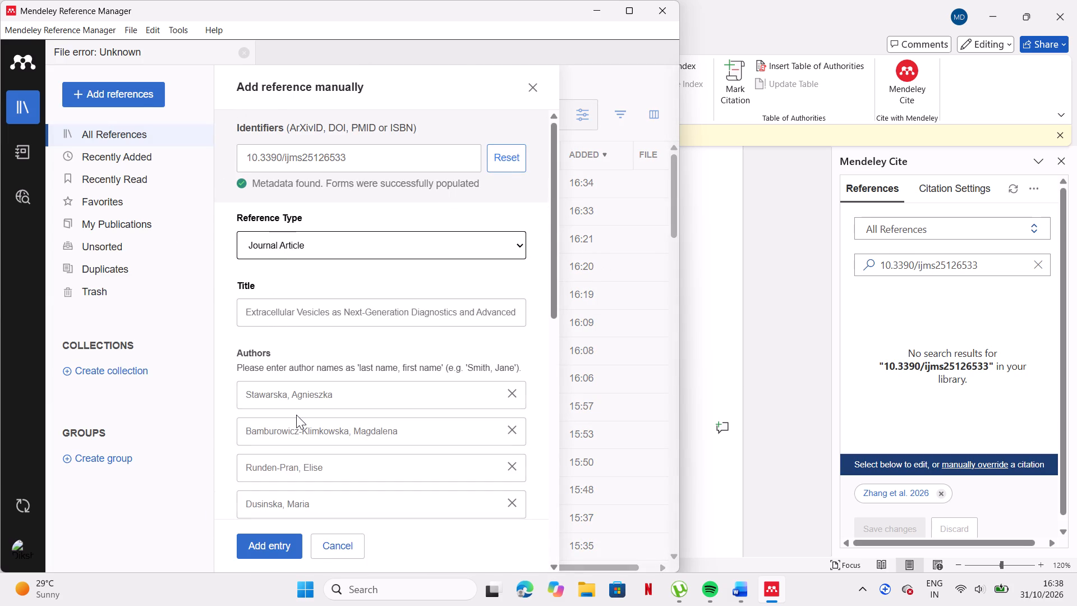
left_click(274, 553)
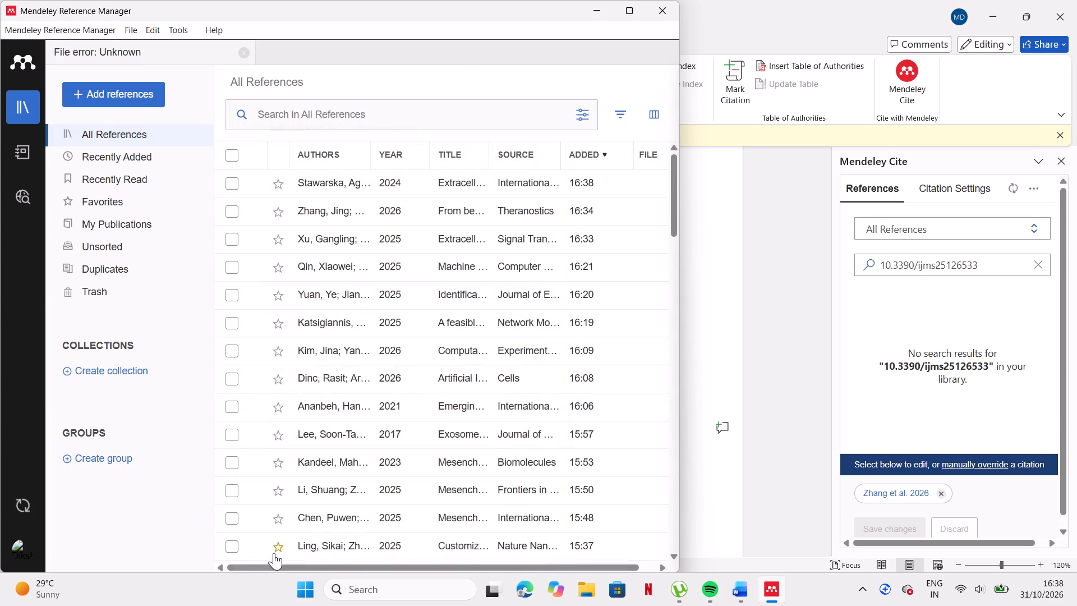
Back in the Word document, replace the period after [85], just before heading 9.2, with the DOI 10.3390/ijms25126533.
left_click(709, 332)
scroll(651, 296, "up", 2)
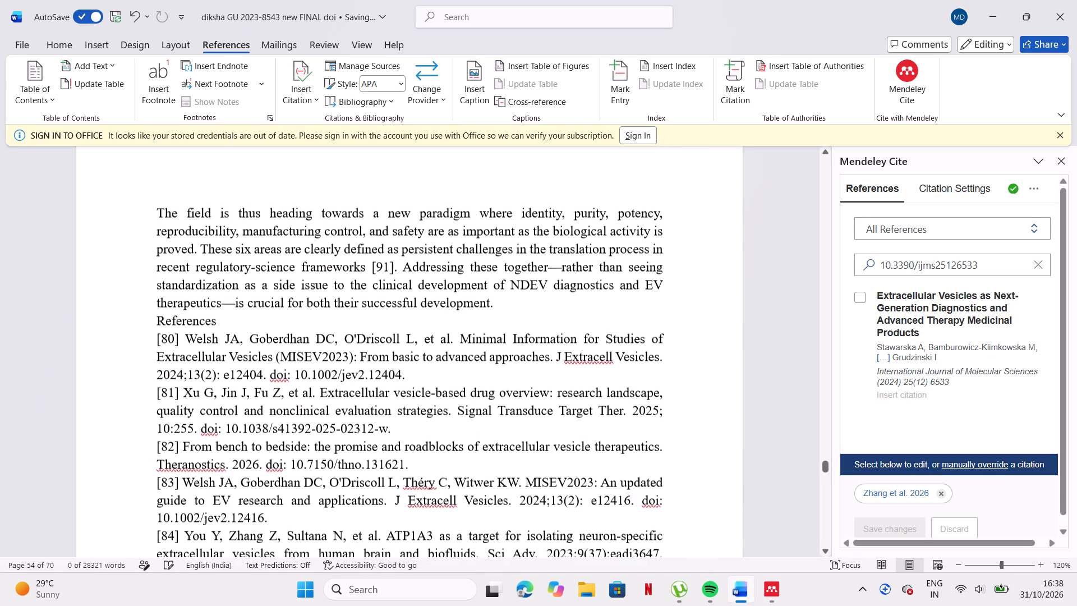
scroll(651, 296, "up", 8)
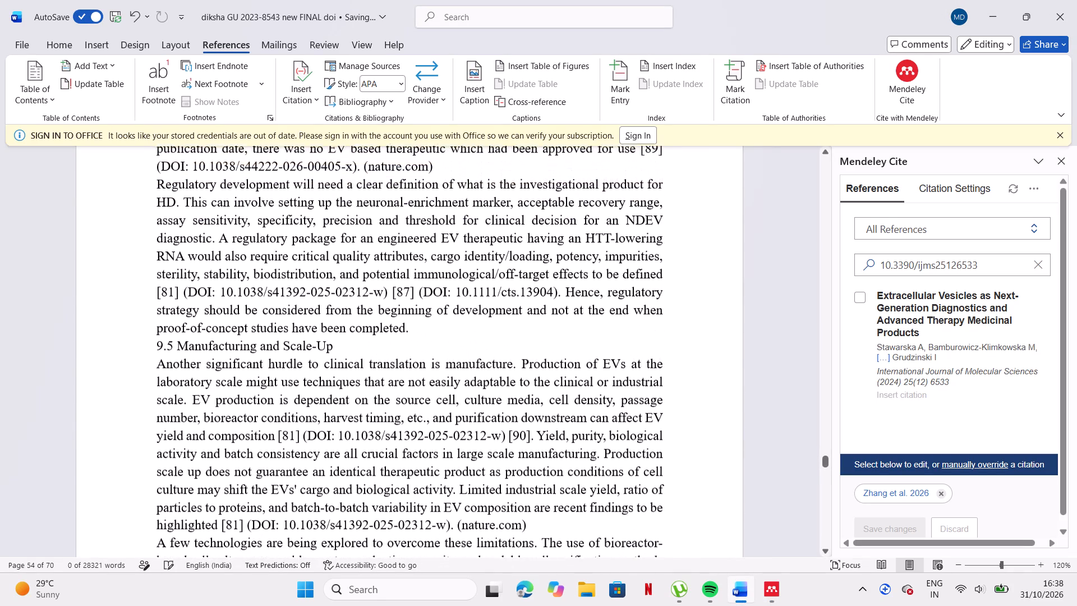
scroll(651, 296, "up", 1)
scroll(504, 214, "up", 3)
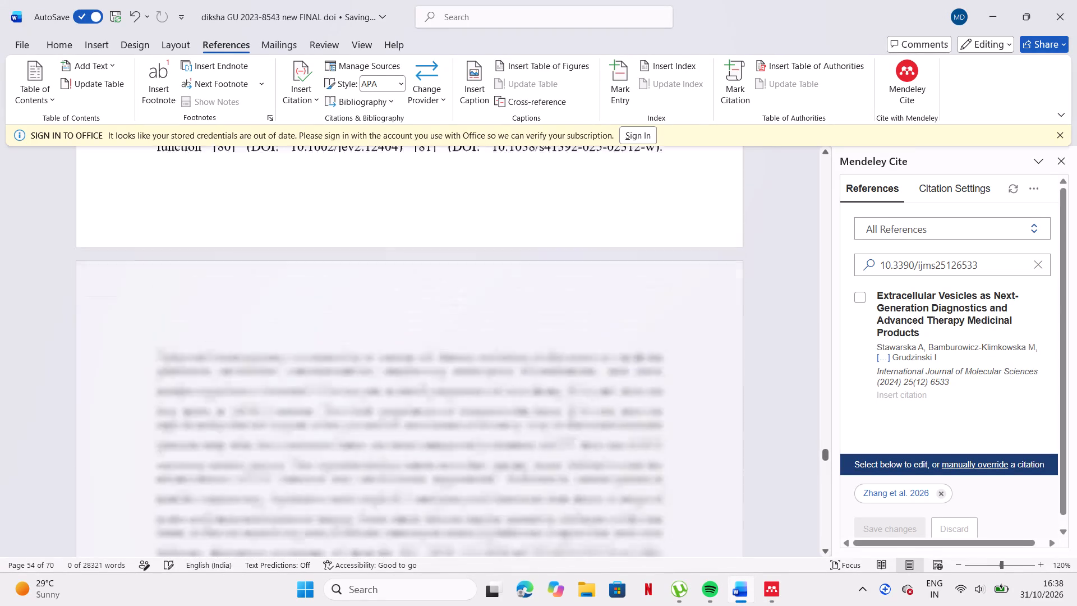
scroll(504, 214, "up", 2)
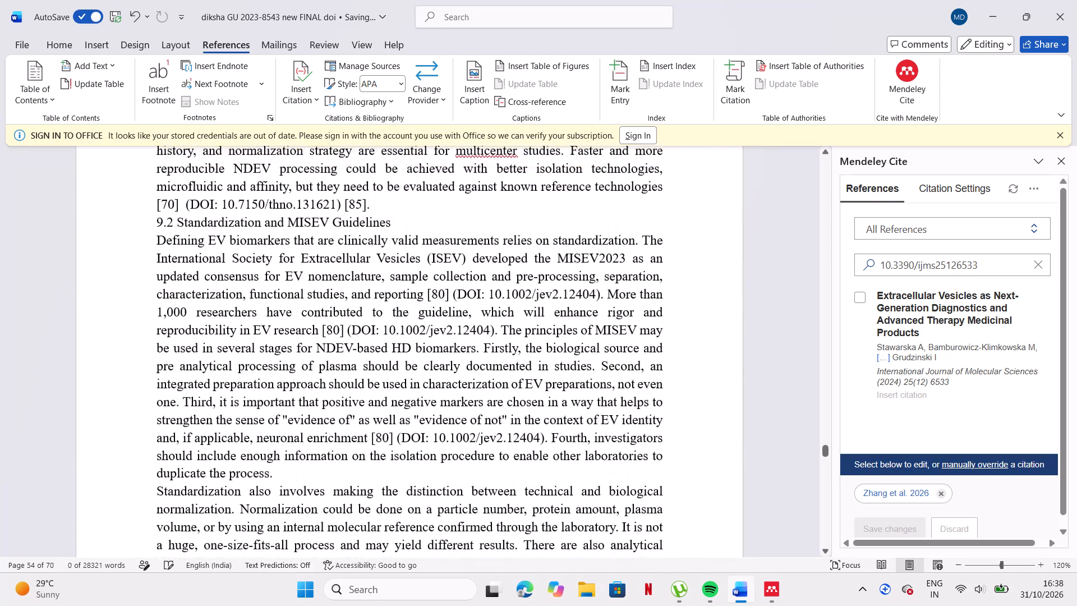
scroll(504, 214, "up", 1)
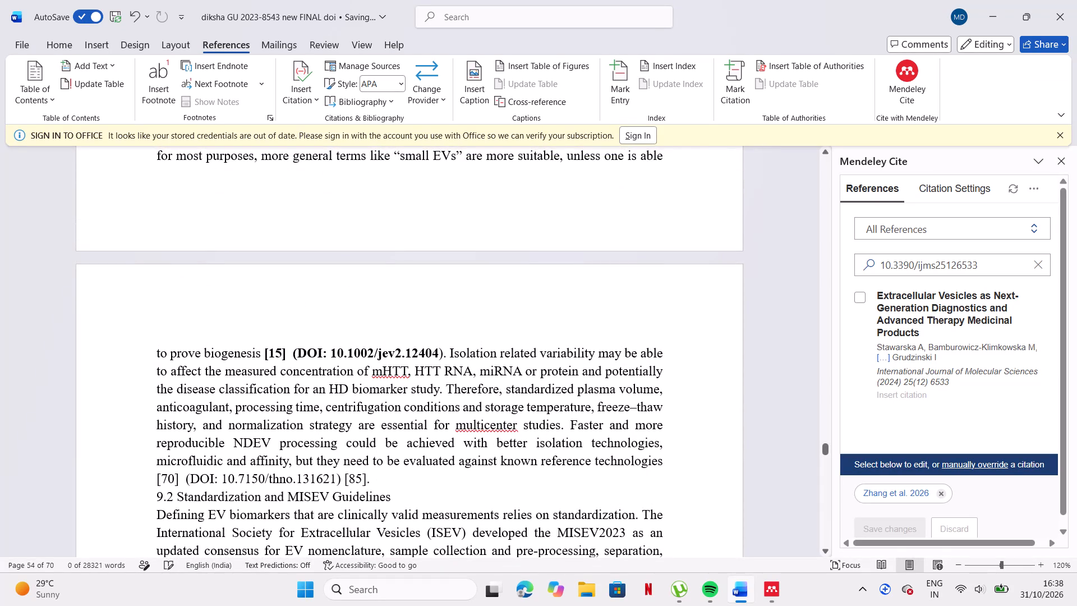
left_click(404, 475)
key("BackSpace")
key("ctrl+v")
Replace the typed [85] before DOI 10.3390/ijms25126533 with the Mendeley citation of "Extracellular Vesicles as Next-Generation Diagnostics and Advanced Therapy Medicinal Products", removing Zhang et al. 2026 from the selection.
left_click(370, 477)
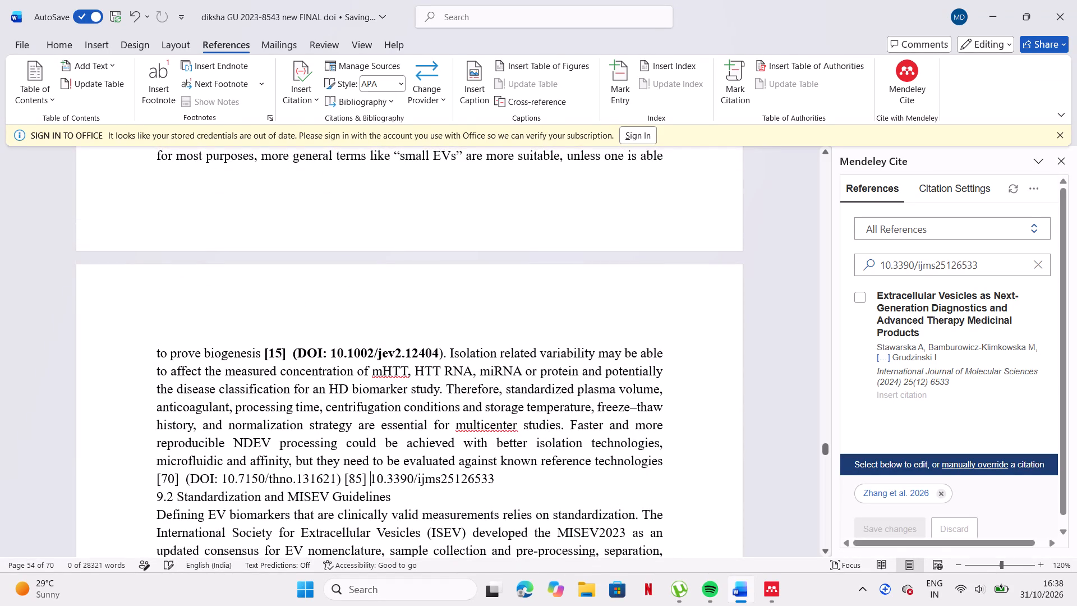
key("BackSpace")
key("BackSpace")
key("BackSpace")
key("BackSpace")
key("BackSpace")
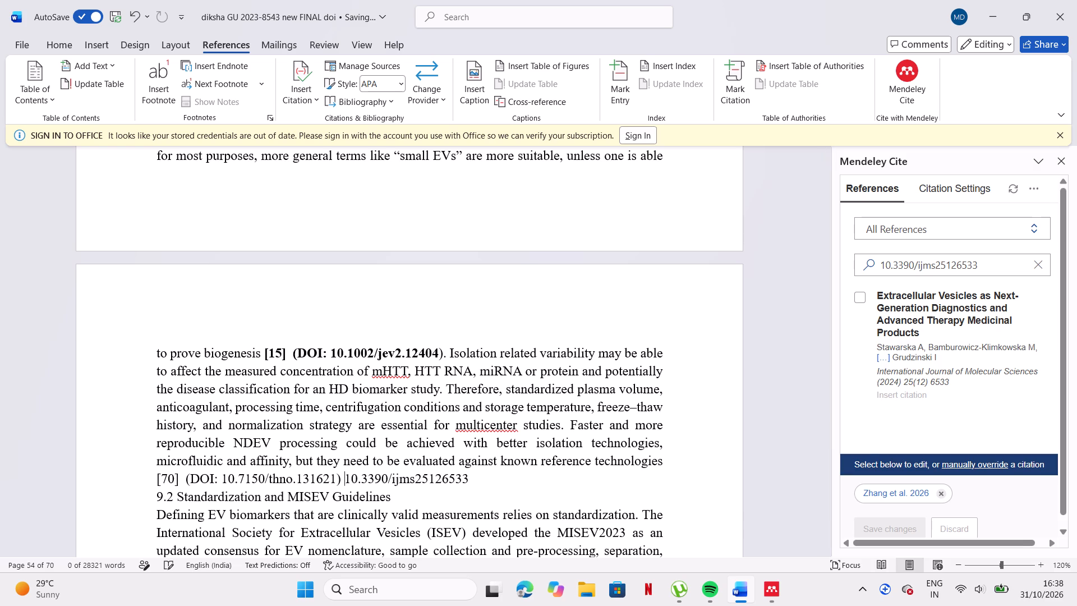
left_click(940, 494)
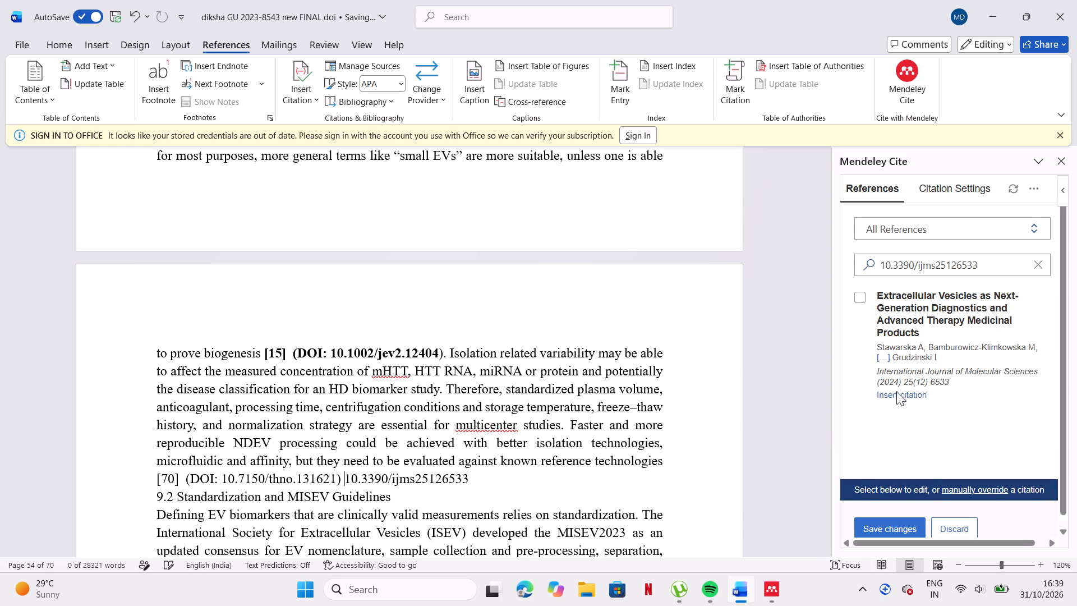
left_click(896, 394)
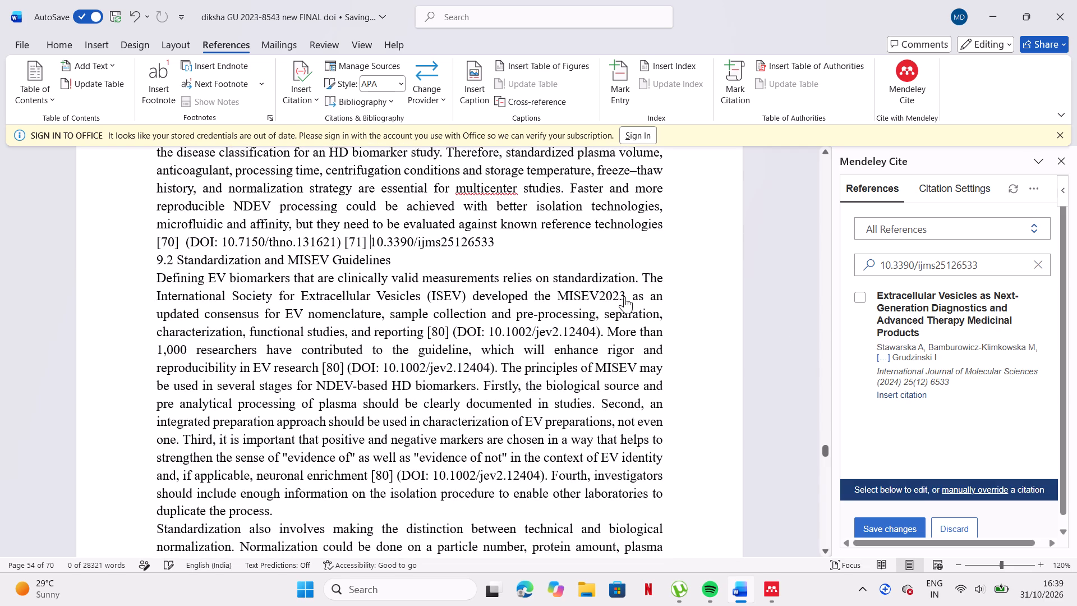
Bold the [70] and [71] citations together with their DOIs in the line above heading 9.2.
left_click_drag(533, 238, 256, 245)
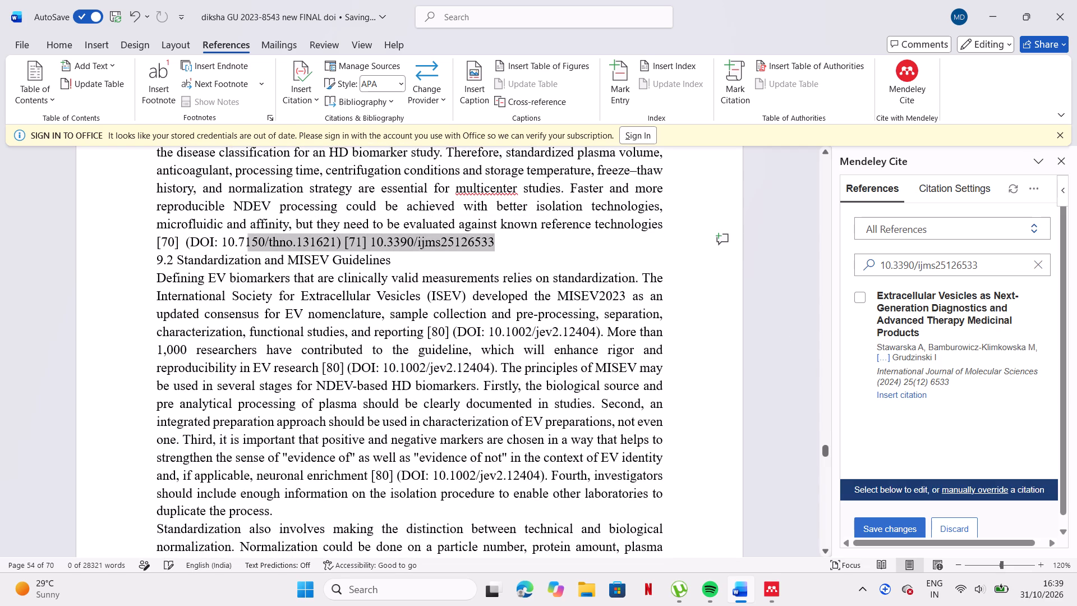
left_click_drag(256, 245, 168, 245)
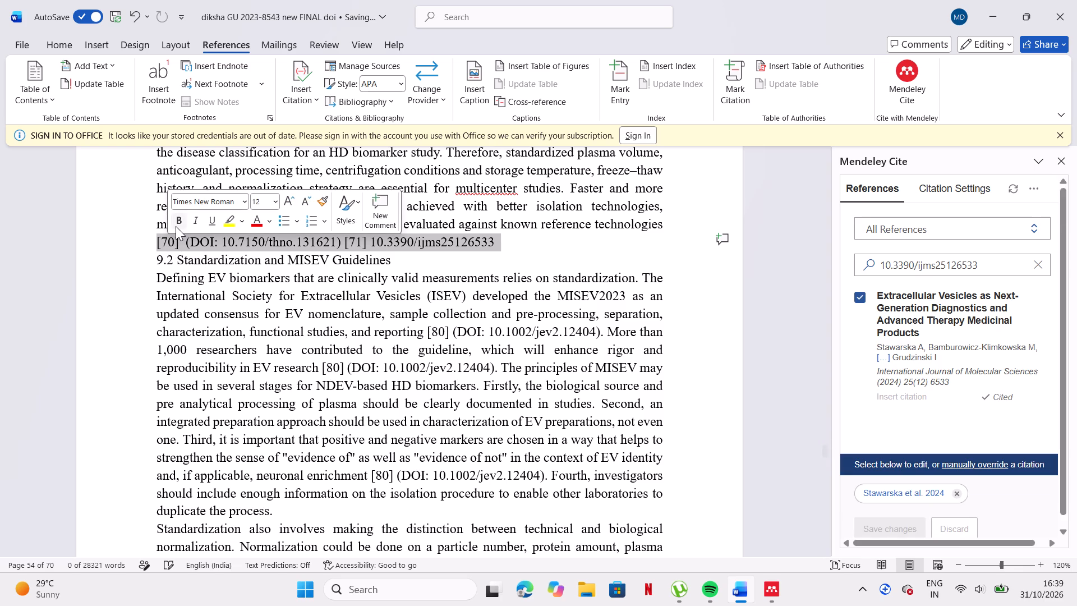
left_click(176, 226)
Enlarge the heading "9.2 Standardization and MISEV Guidelines" by one font size step.
left_click_drag(151, 261, 334, 264)
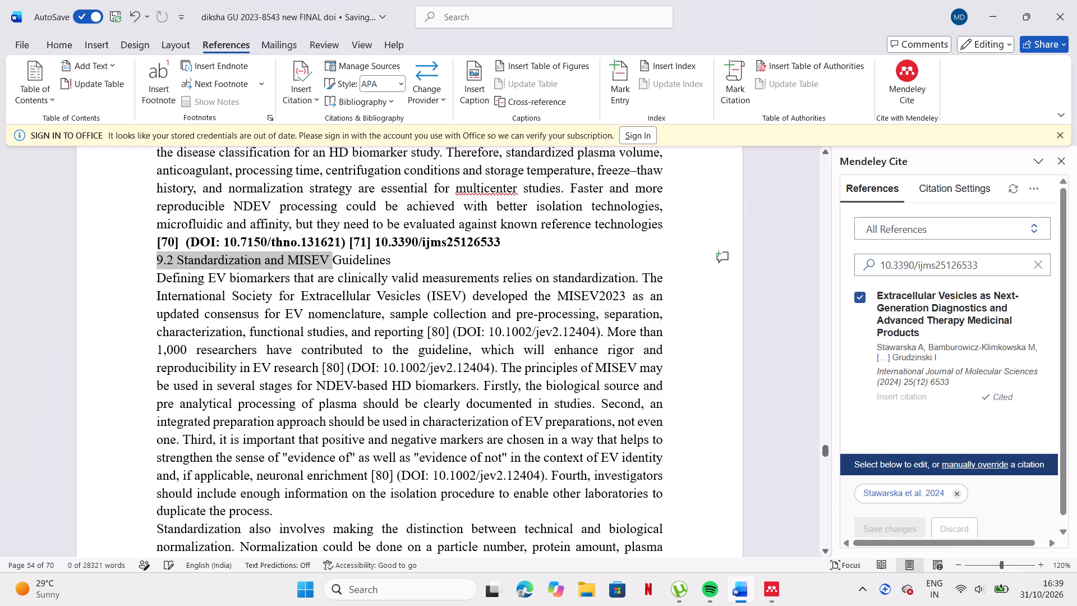
left_click_drag(334, 264, 379, 266)
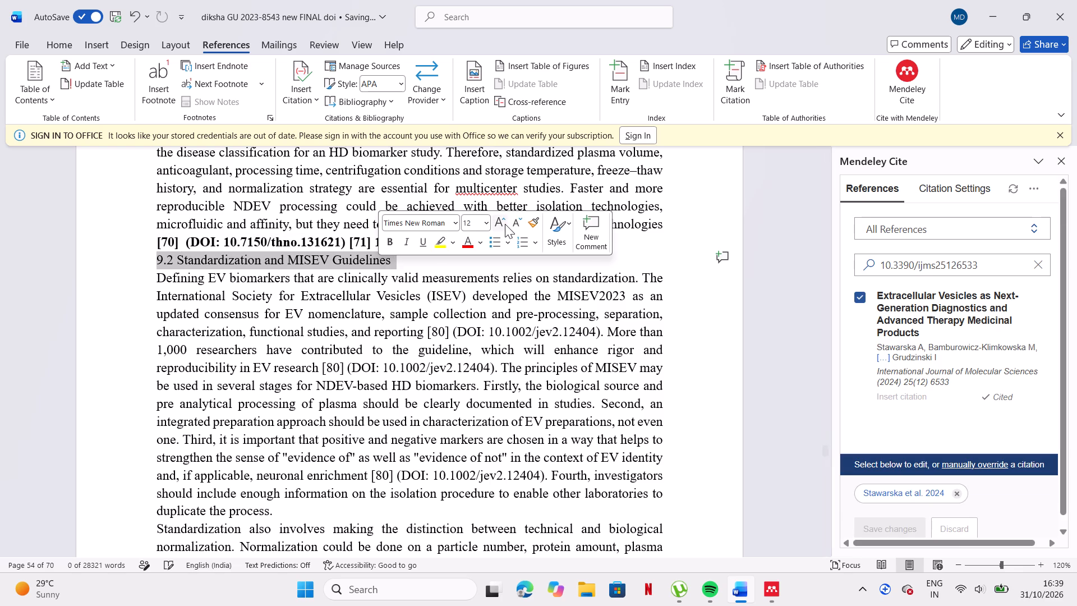
left_click(505, 224)
left_click(508, 318)
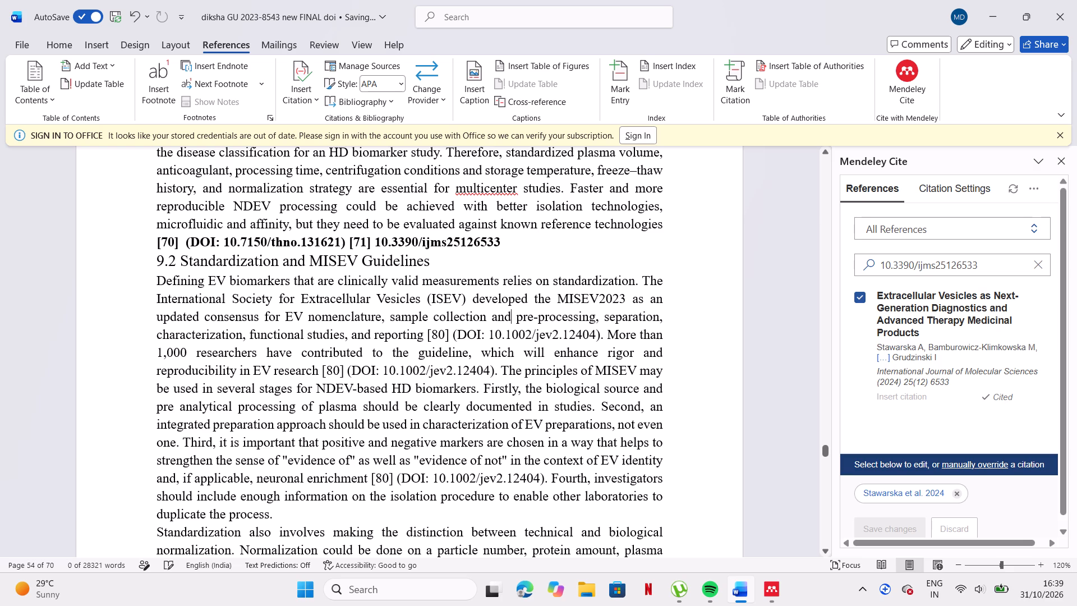
Delete the typed [80] with its DOI after "reporting" and after "reproducibility in EV research" in section 9.2.
left_click_drag(426, 333, 599, 338)
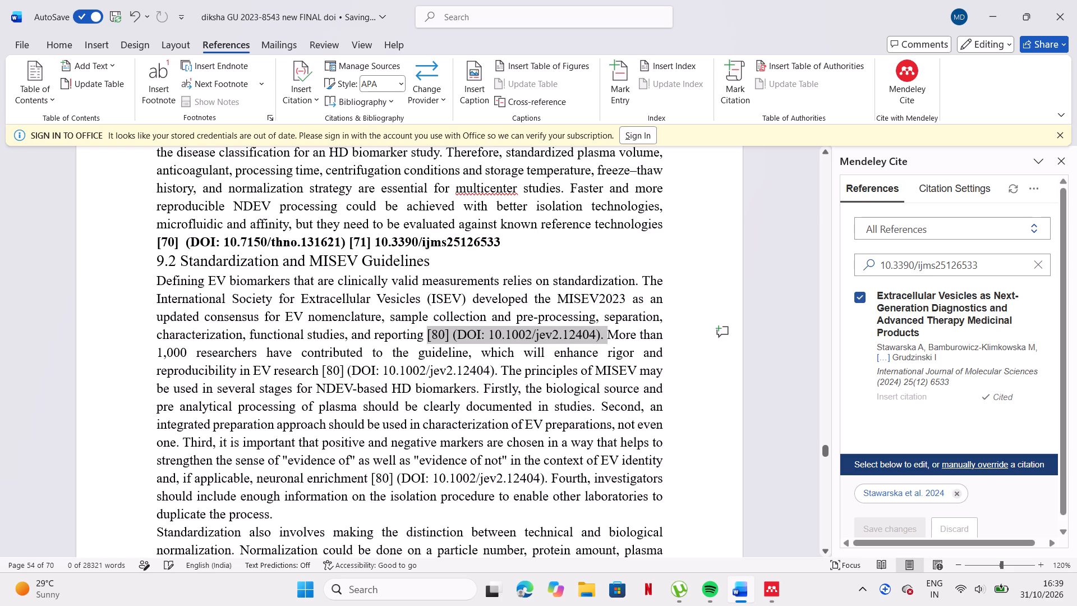
left_click_drag(599, 338, 598, 337)
key("BackSpace")
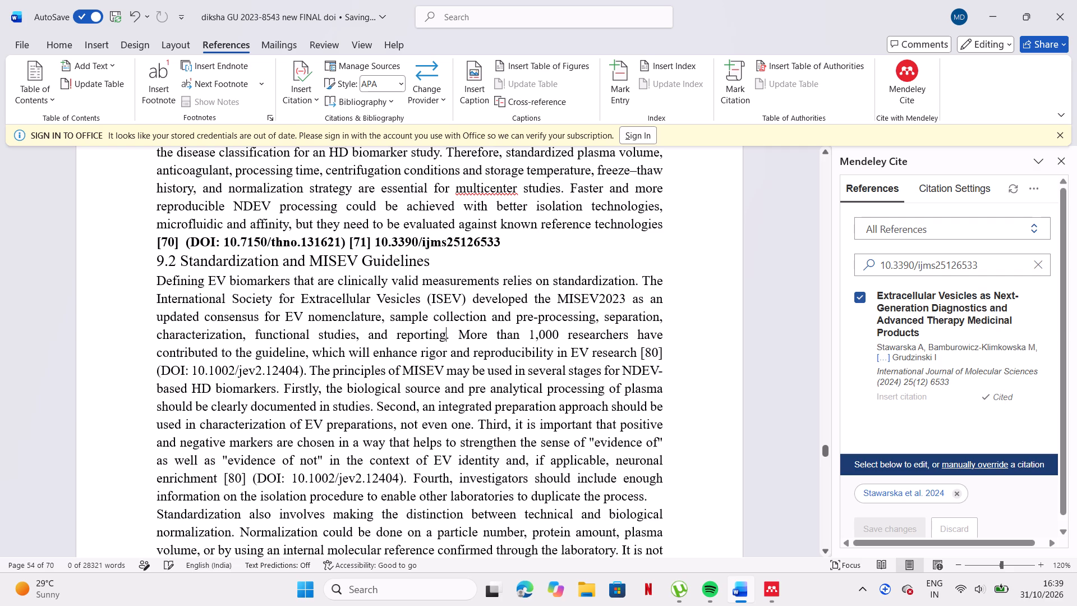
left_click_drag(640, 350, 349, 371)
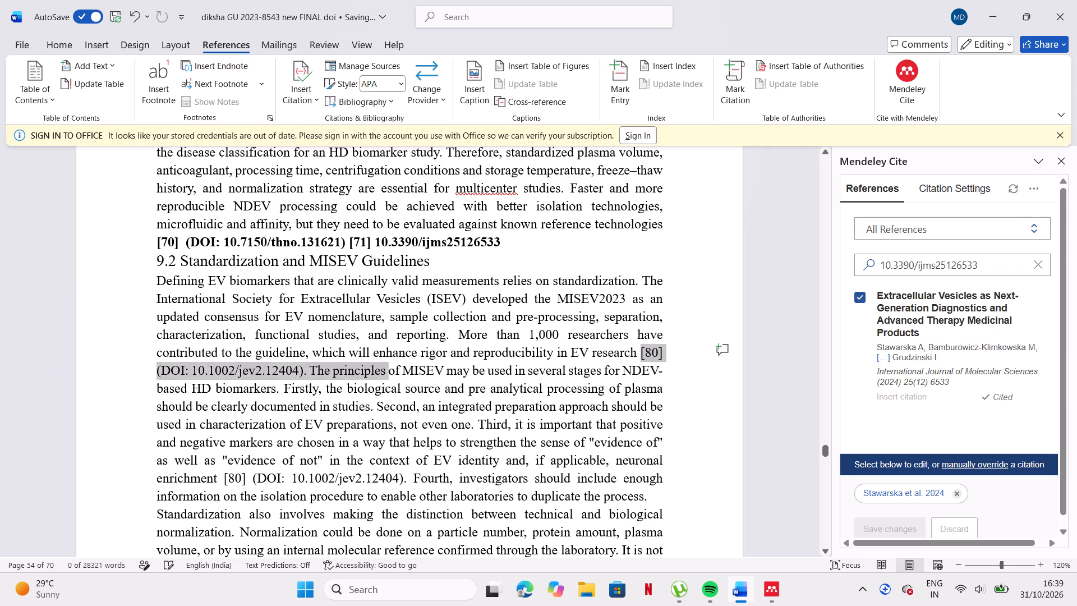
left_click_drag(349, 371, 305, 376)
key("BackSpace")
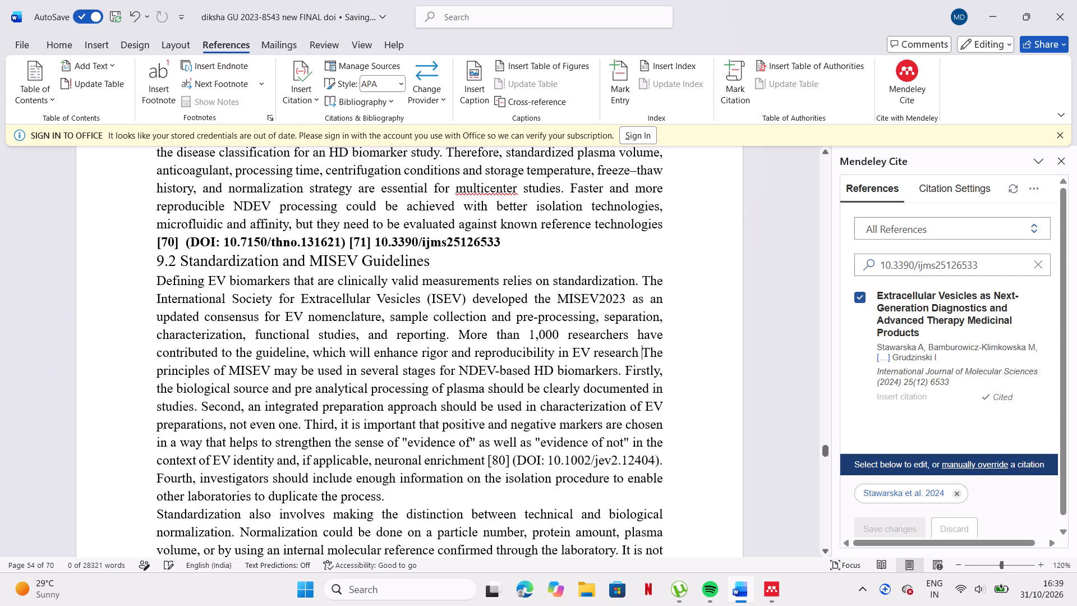
Replace the typed [80] after "neuronal enrichment" in section 9.2 with the Mendeley citation for DOI 10.1002/jev2.12404, removing Stawarska et al. 2024 from the selection.
left_click_drag(546, 455, 626, 460)
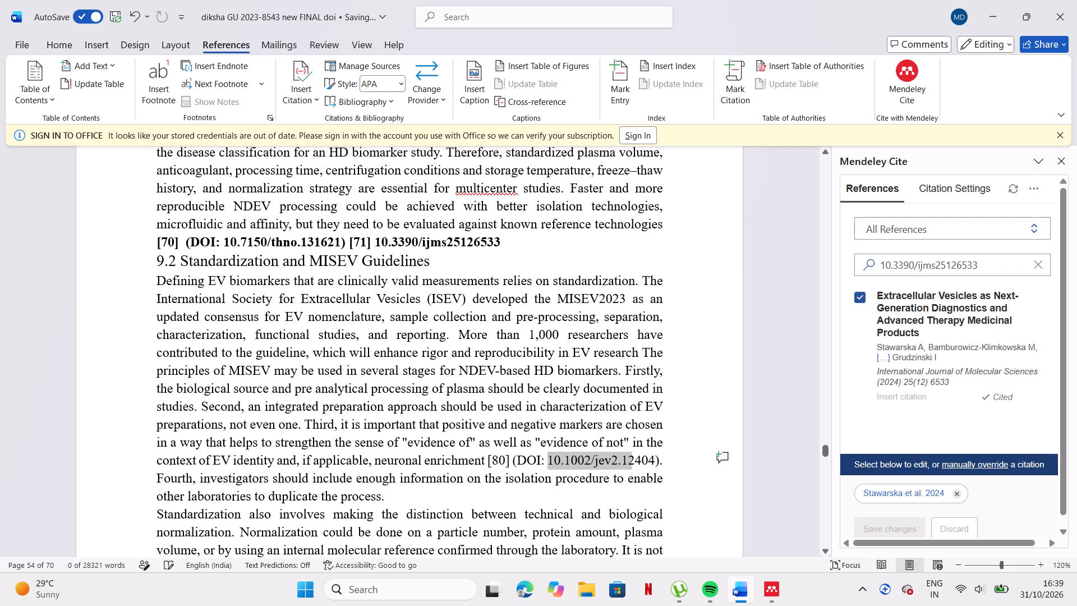
left_click_drag(626, 460, 645, 458)
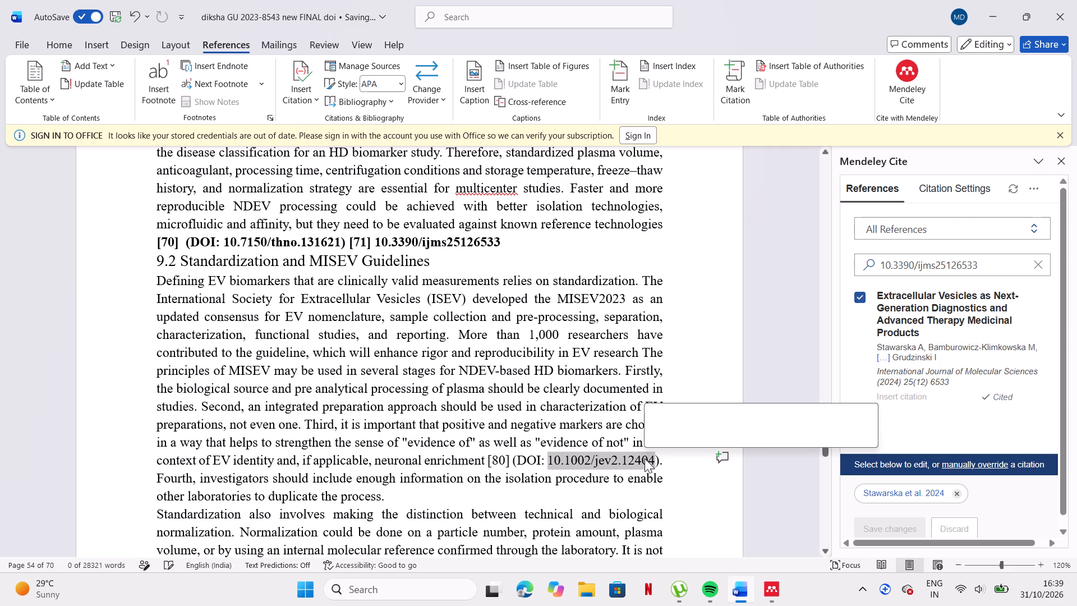
key("ctrl+c")
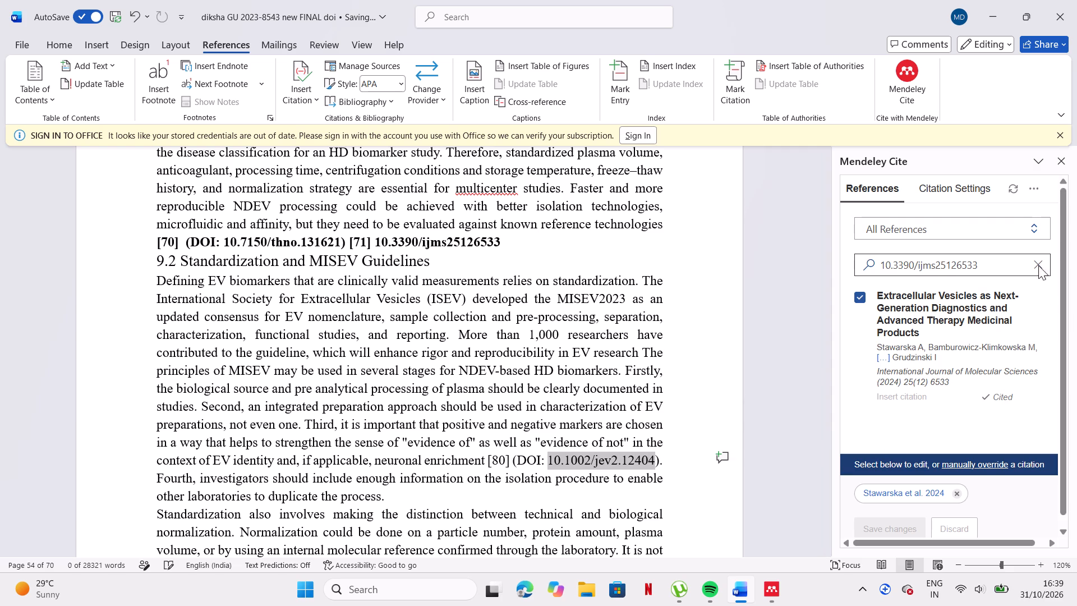
left_click(1038, 271)
left_click(1020, 270)
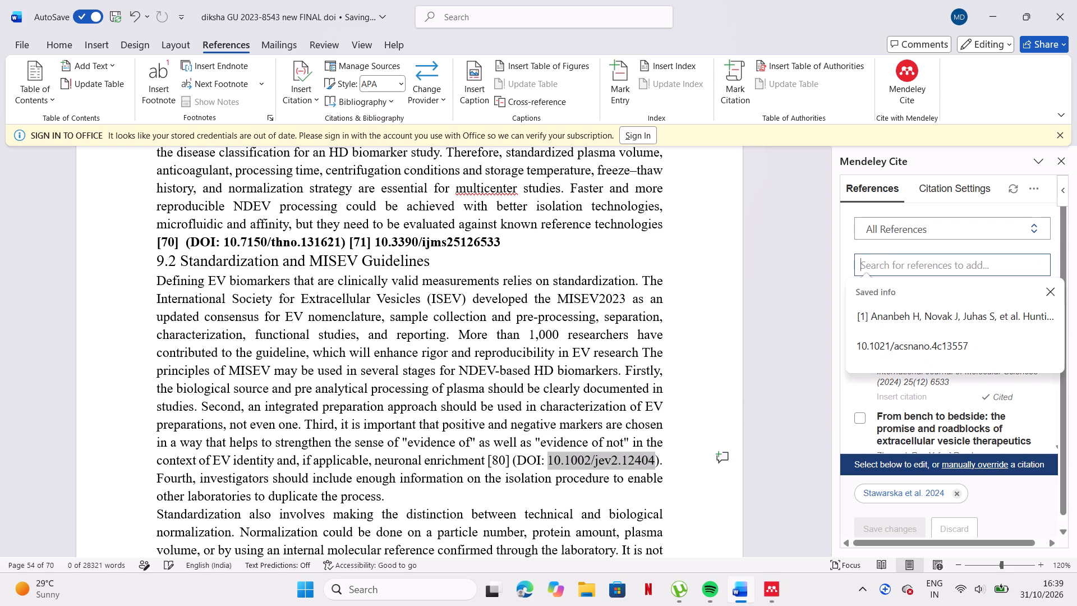
left_click(1052, 296)
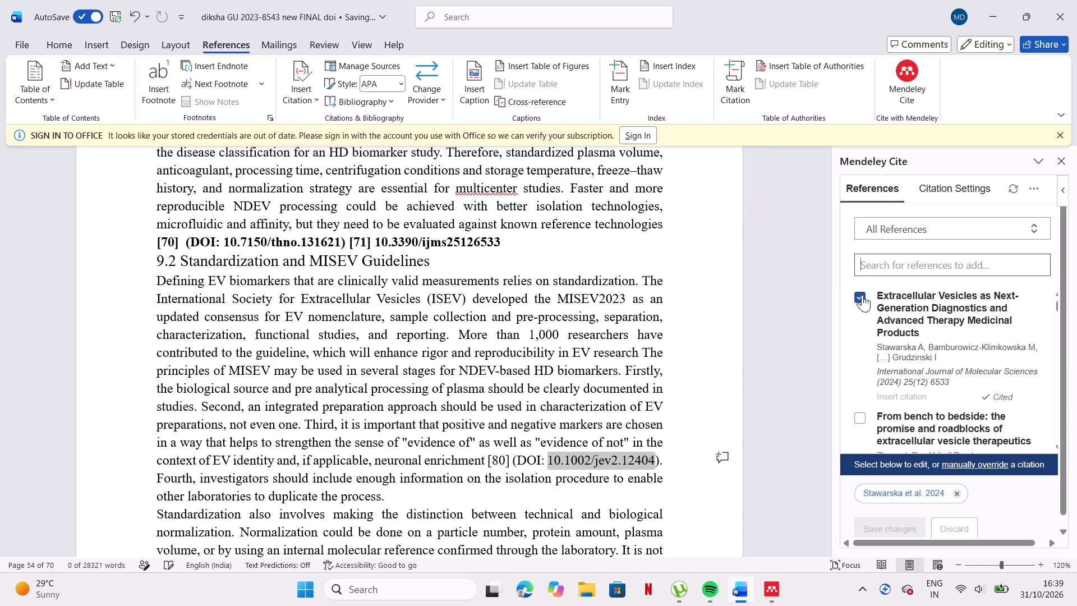
left_click(862, 295)
left_click(901, 267)
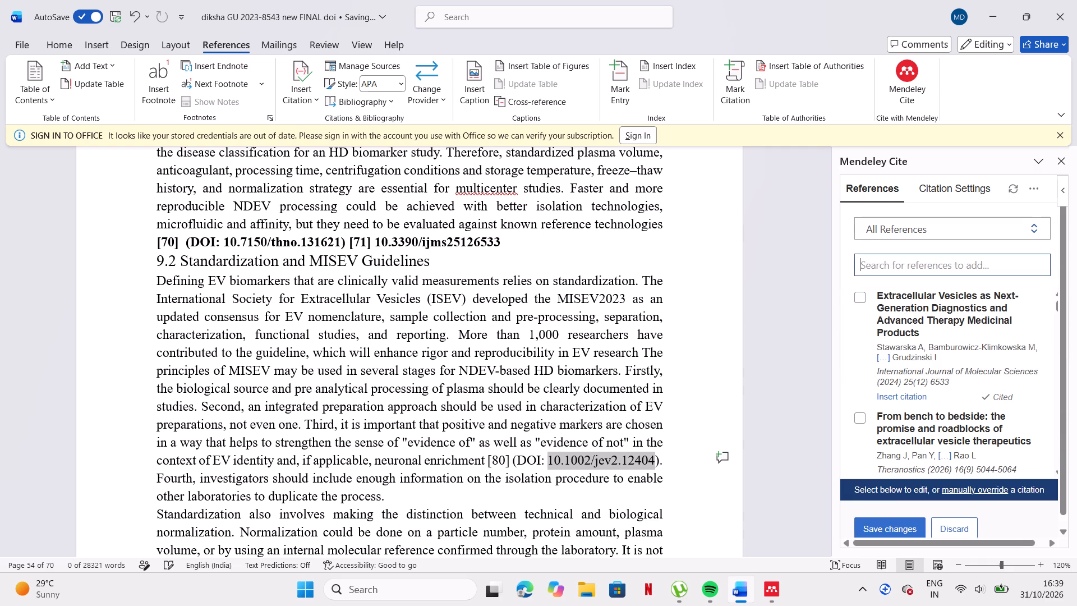
key("ctrl+v")
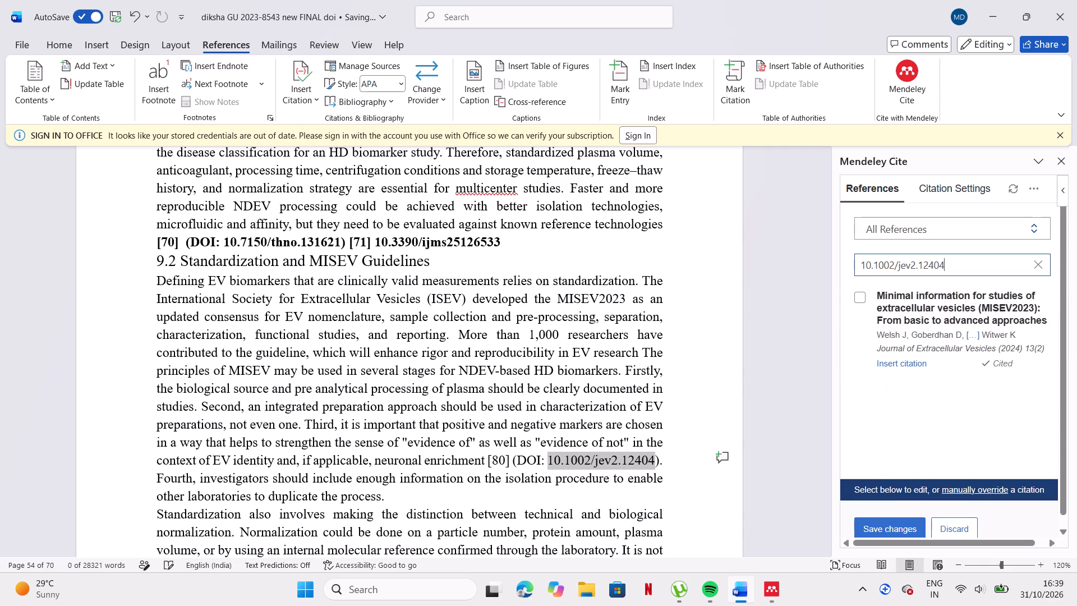
left_click(511, 461)
key("BackSpace")
key("BackSpace")
key("BackSpace")
key("BackSpace")
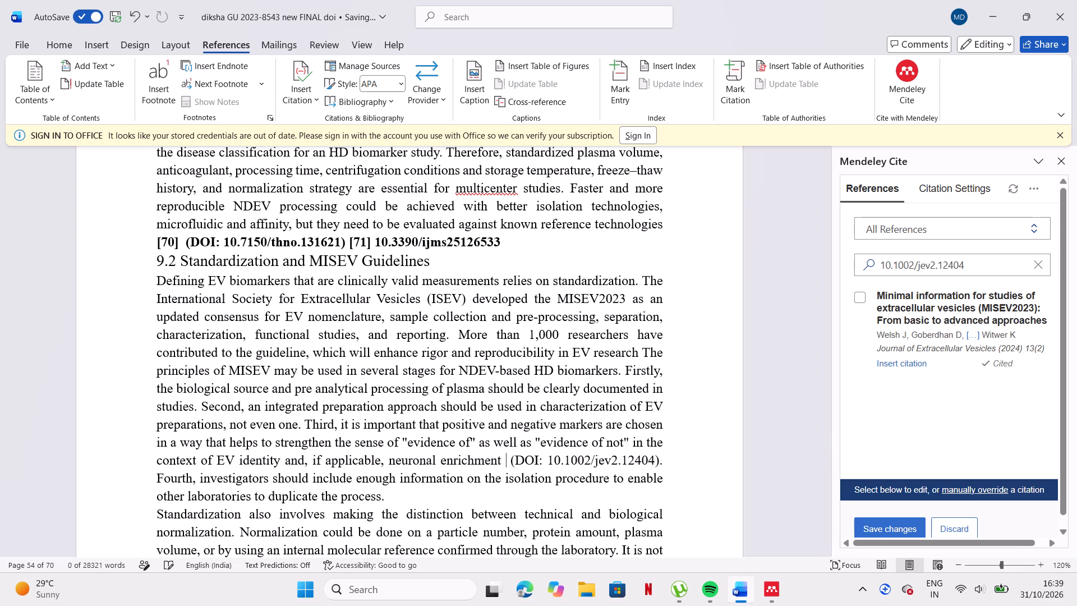
left_click(910, 360)
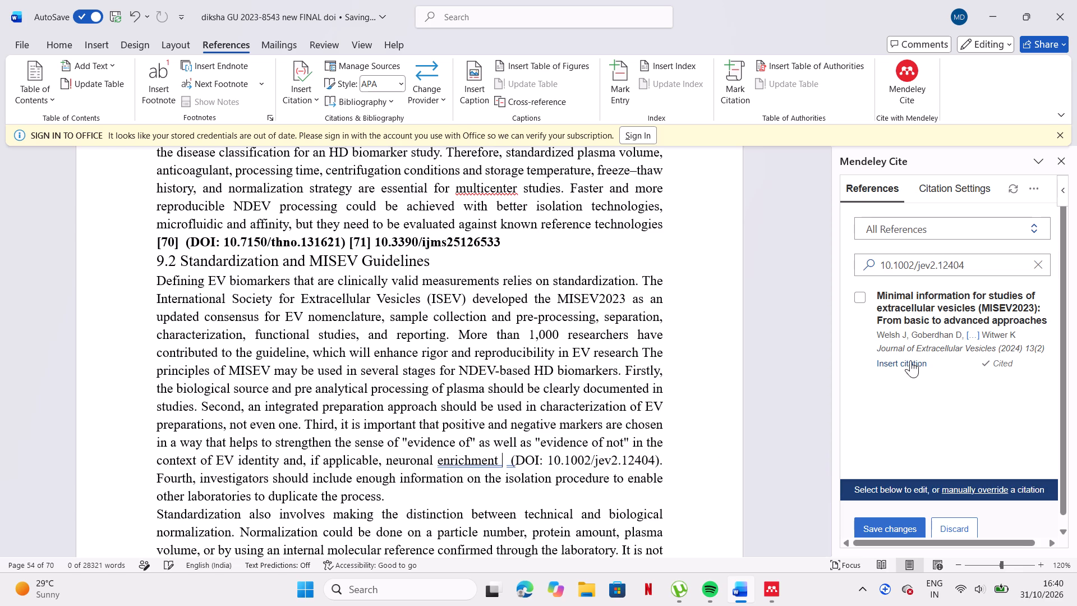
left_click(910, 360)
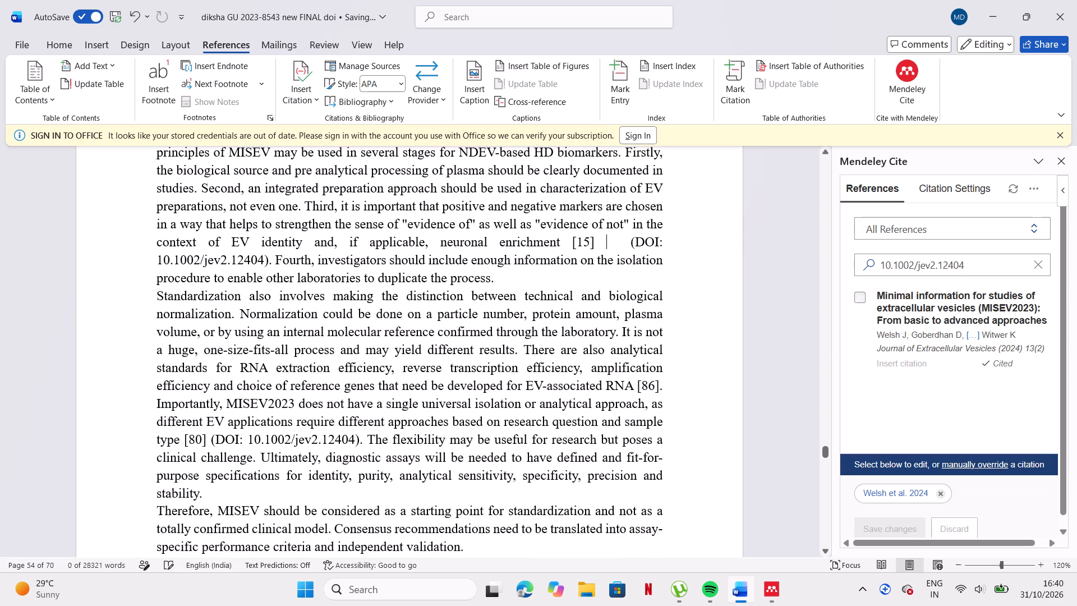
Delete the duplicate citation and surplus spaces between [15] and its DOI after "neuronal enrichment".
left_click(624, 242)
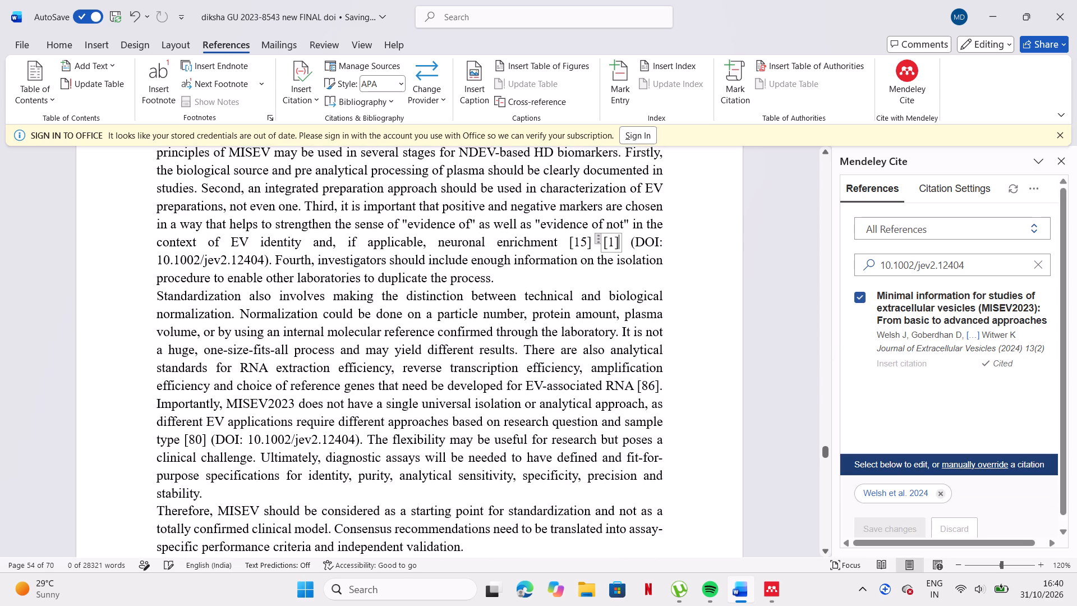
key("BackSpace")
key("BackSpace")
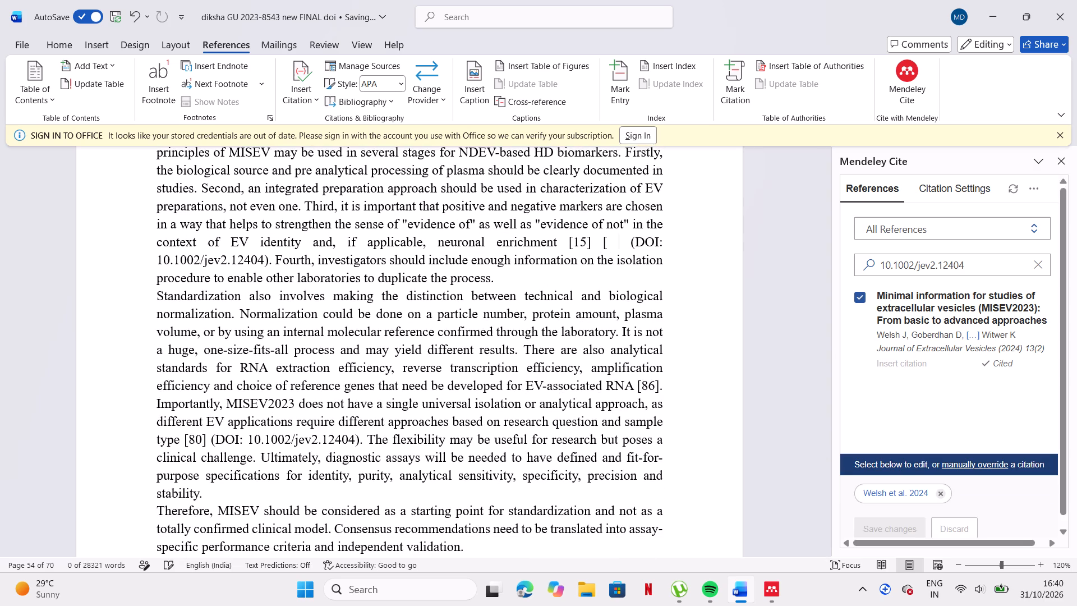
left_click(629, 244)
key("BackSpace")
key("BackSpace")
key("BackSpace")
key("BackSpace")
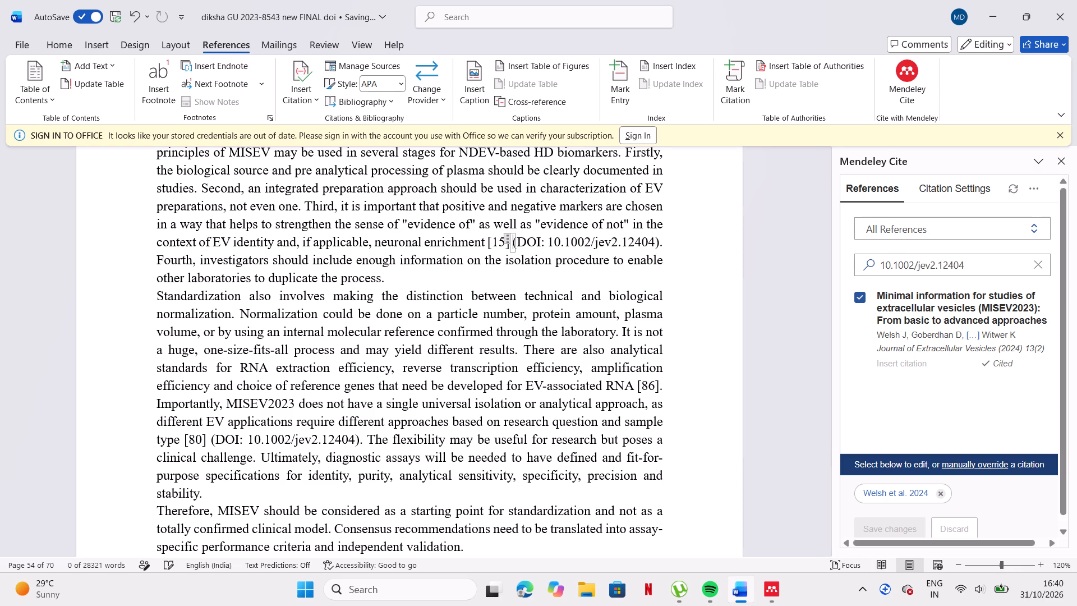
key("BackSpace")
Bold the [15] citation after "neuronal enrichment" together with its DOI.
left_click_drag(659, 239, 486, 240)
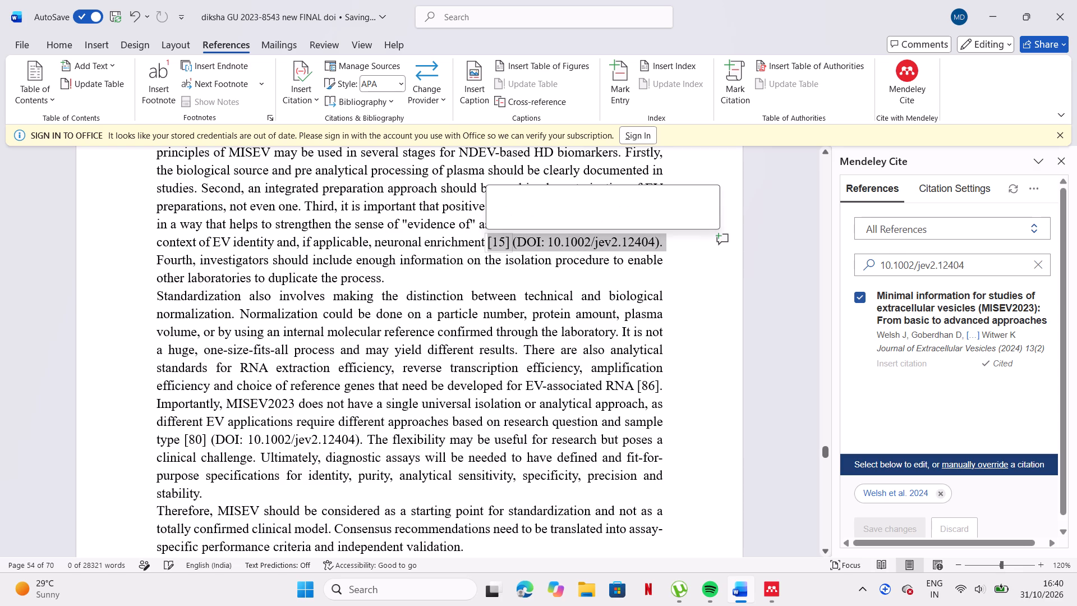
left_click(496, 221)
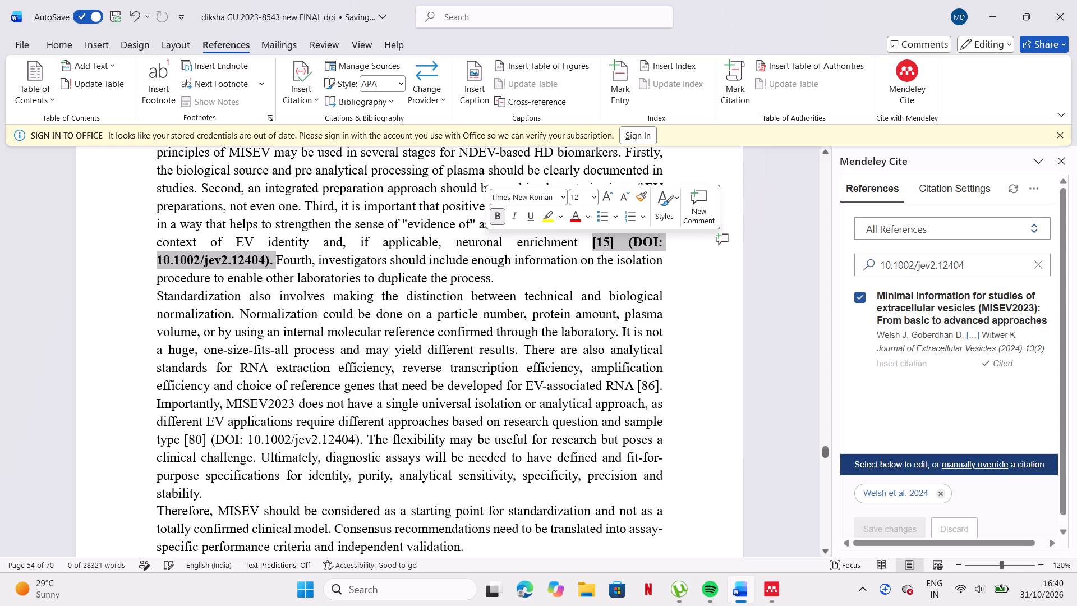
left_click(480, 298)
Replace the typed [80] after "research question and sample type" with the Mendeley citation of "Minimal information for studies of extracellular vesicles (MISEV2023)", removing Welsh et al. 2024 from the selection first.
scroll(480, 298, "down", 1)
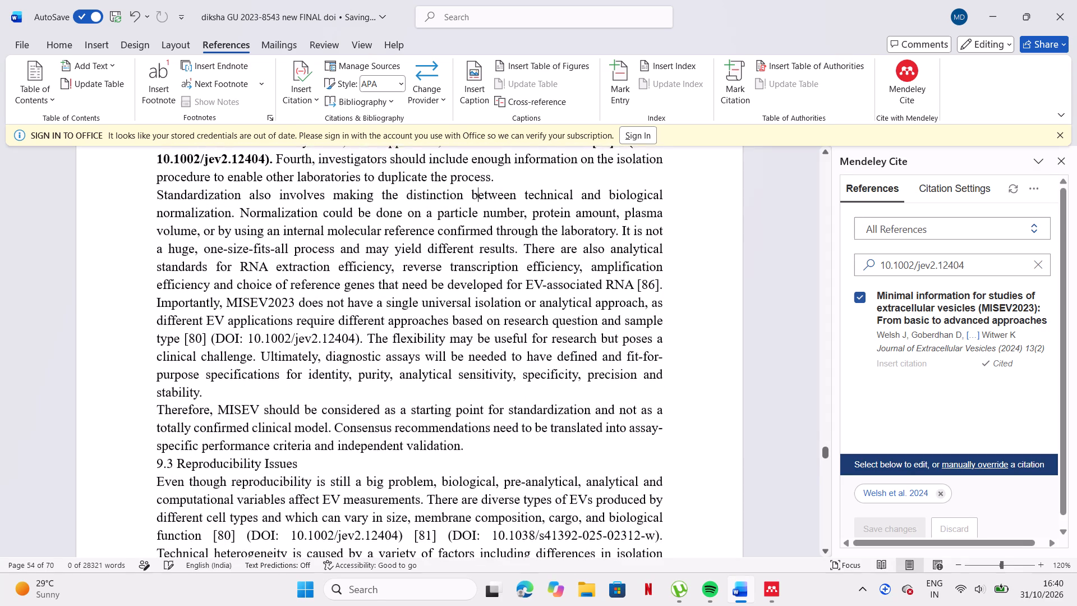
scroll(480, 298, "down", 1)
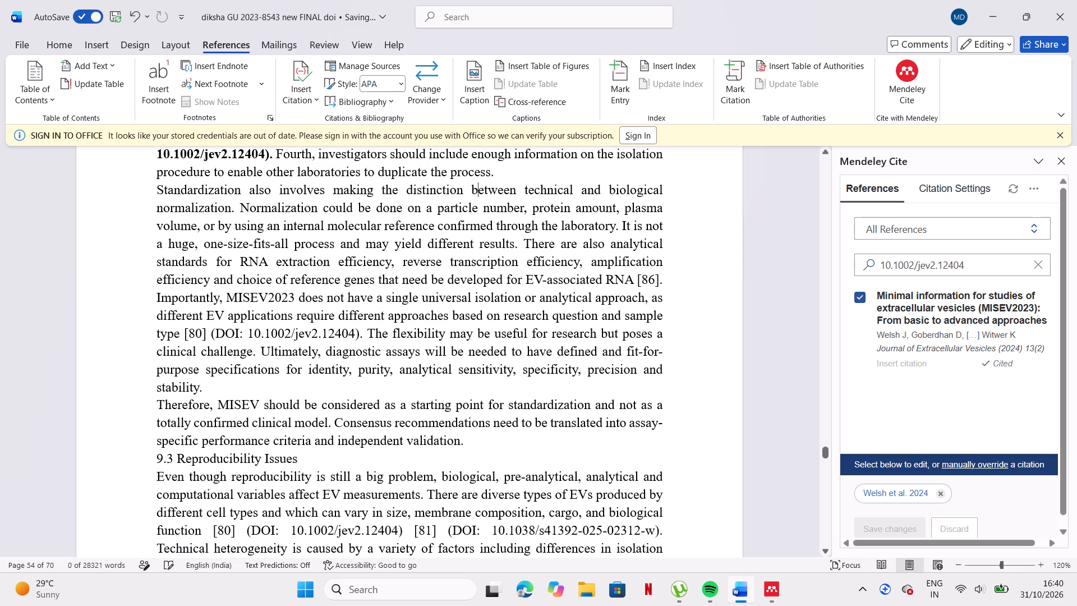
left_click(207, 332)
key("BackSpace")
key("BackSpace")
key("BackSpace")
key("BackSpace")
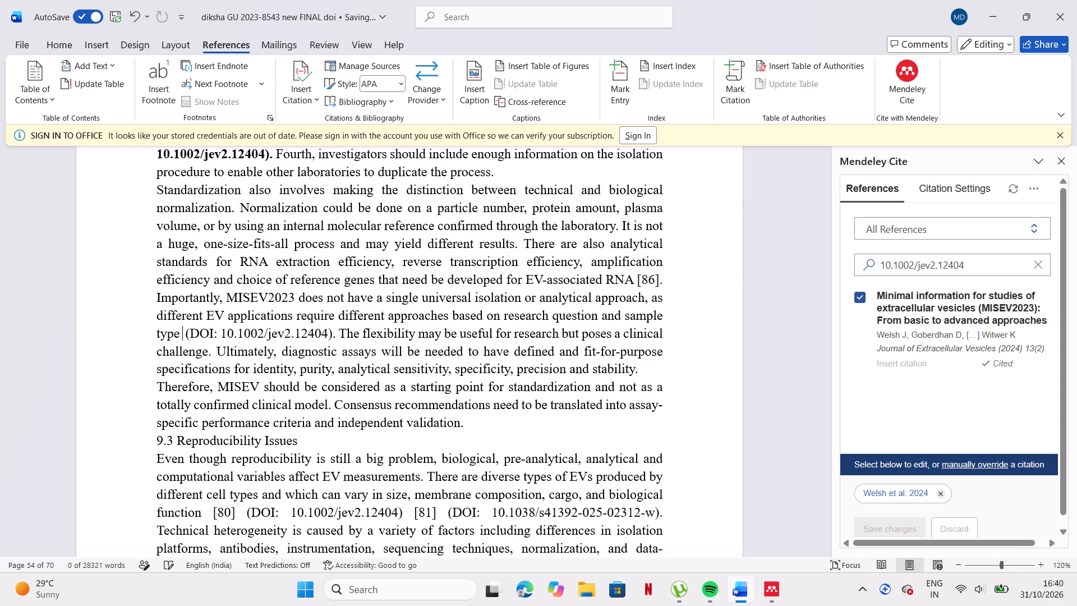
left_click(943, 495)
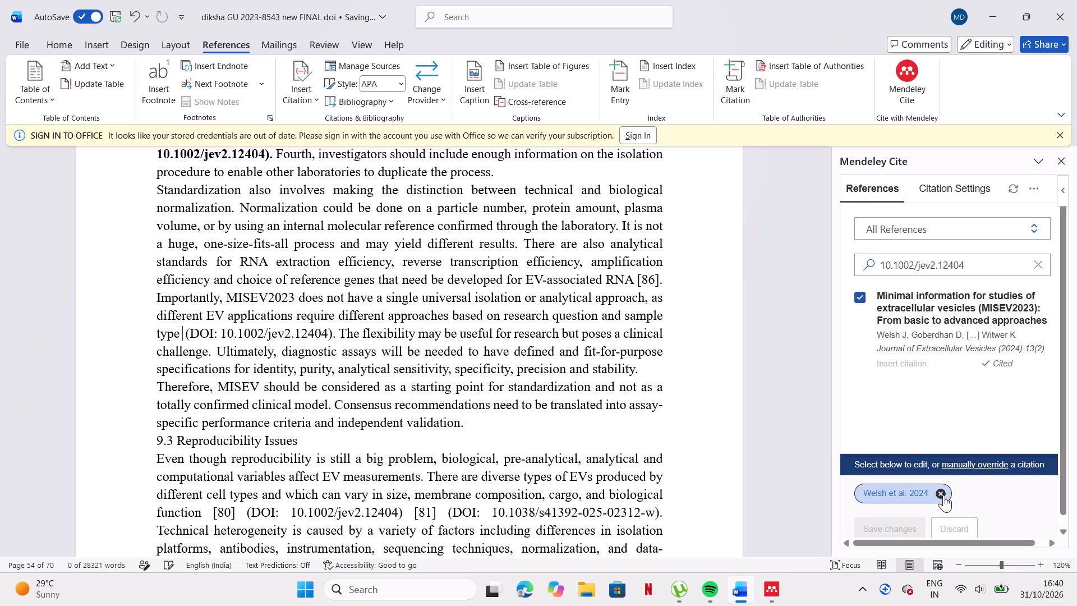
left_click(906, 360)
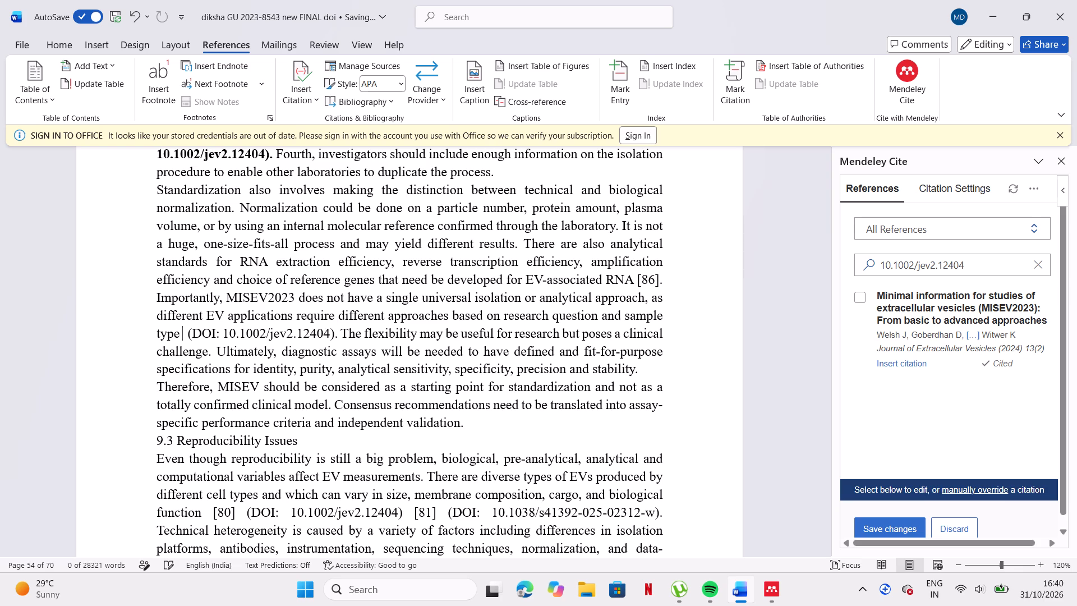
left_click(895, 365)
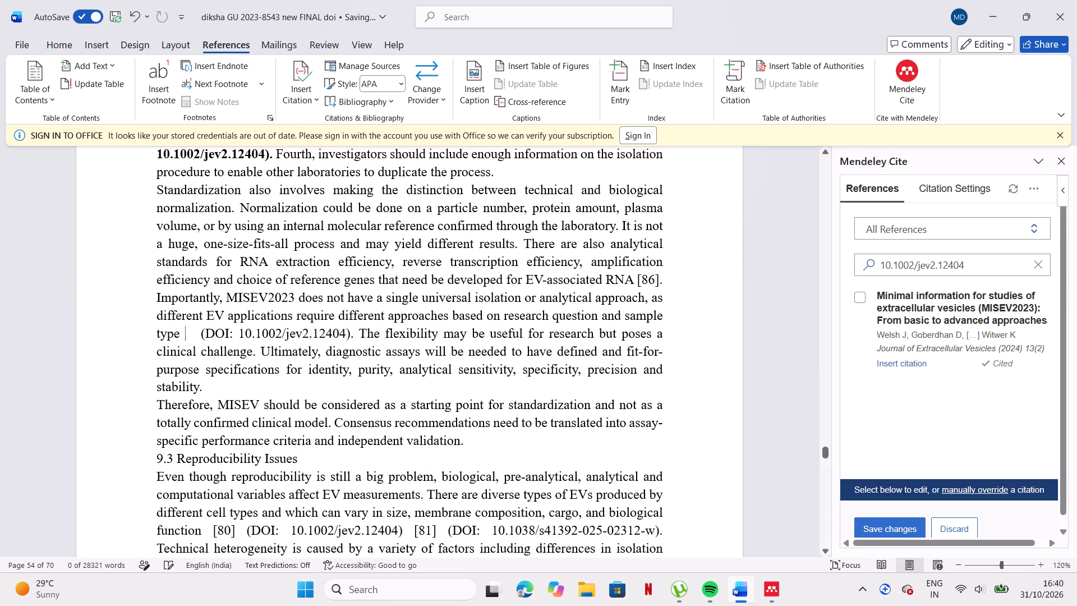
Look through the text from section 9.3 to the conclusion for the typed citation numbers and DOIs.
scroll(564, 410, "down", 1)
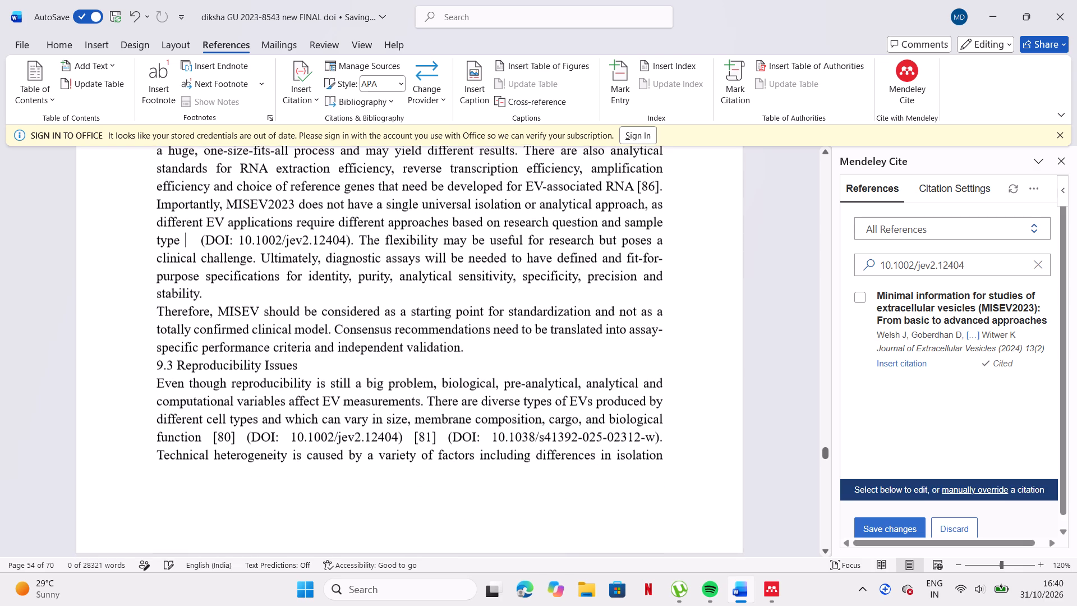
scroll(564, 410, "down", 3)
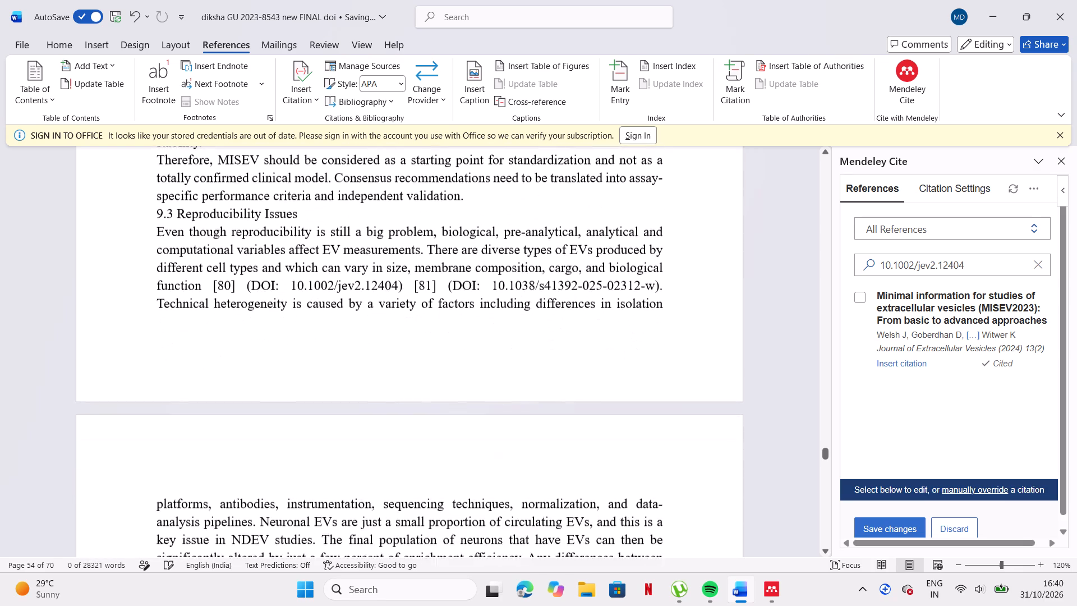
scroll(564, 410, "down", 5)
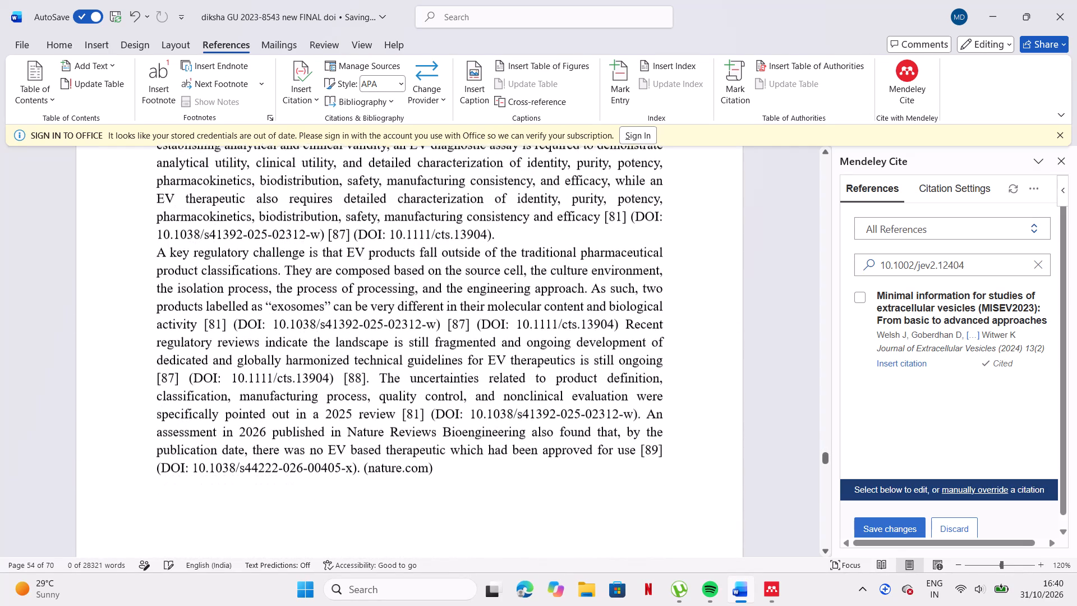
scroll(564, 410, "down", 1)
scroll(564, 410, "up", 1)
scroll(564, 410, "down", 2)
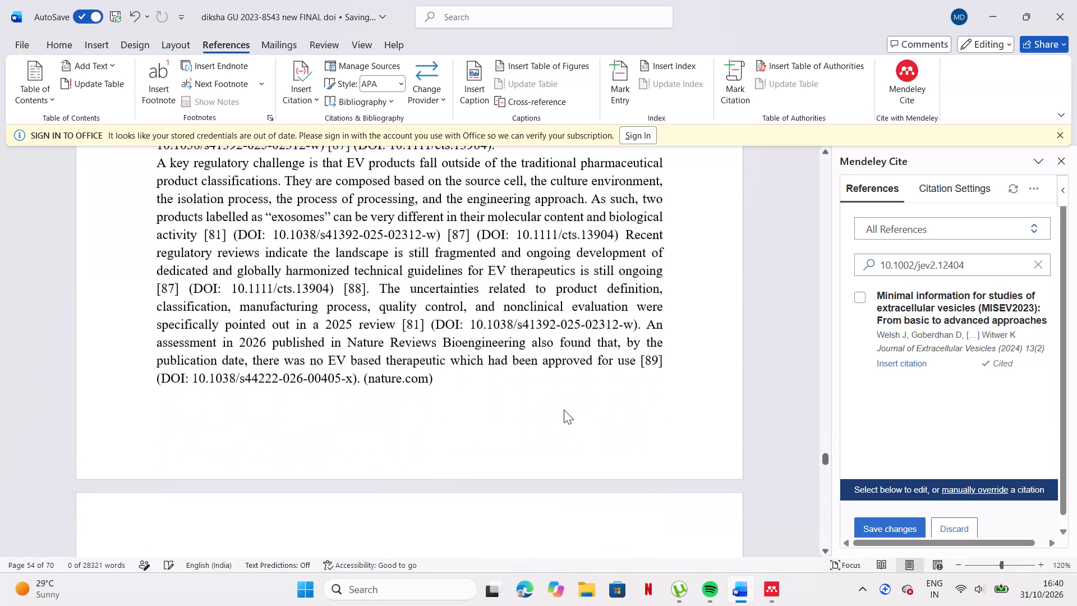
scroll(564, 410, "down", 3)
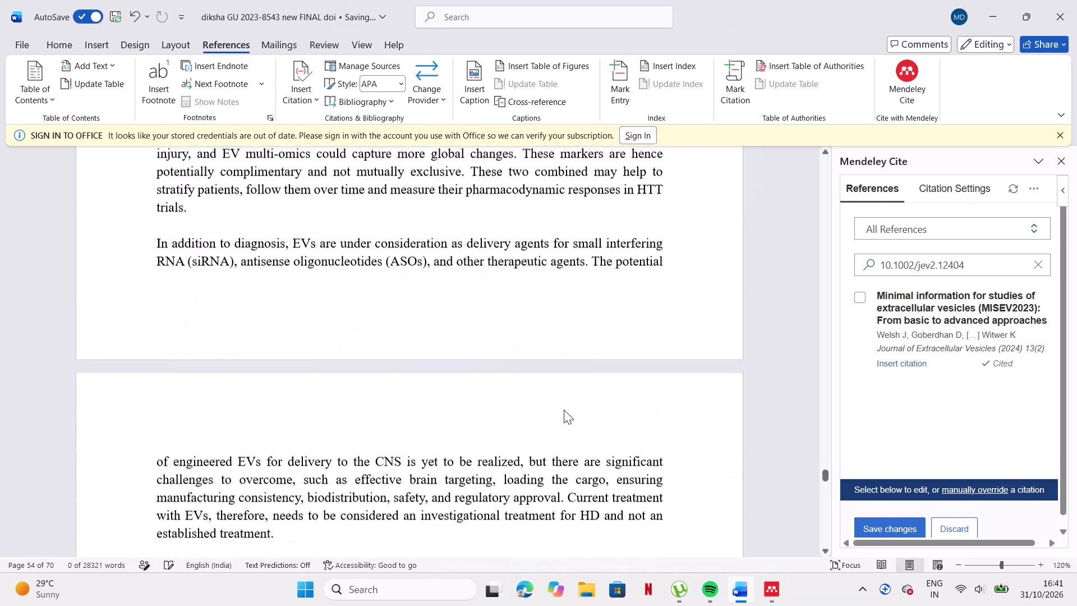
scroll(564, 410, "down", 2)
Examine the numbered reference entries after the conclusion, checking their order and where the list begins.
scroll(556, 350, "up", 1)
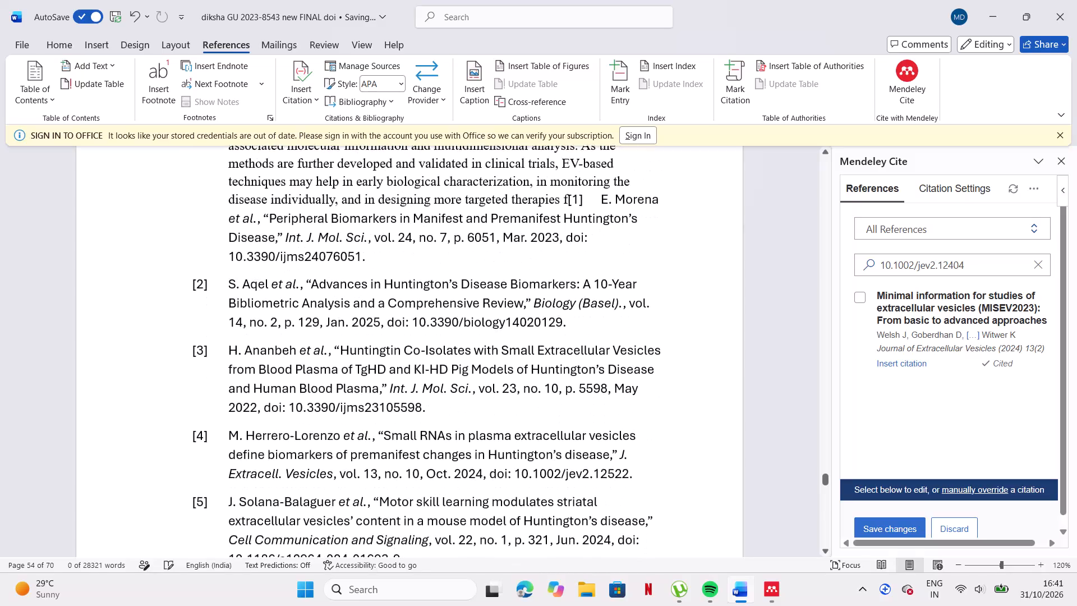
scroll(556, 350, "up", 1)
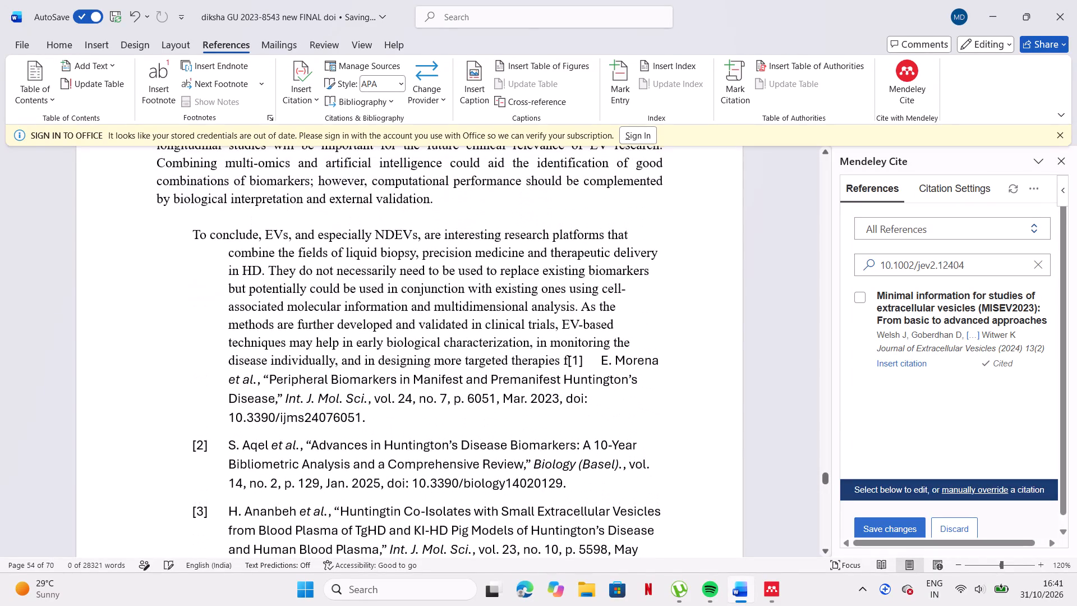
scroll(556, 350, "down", 4)
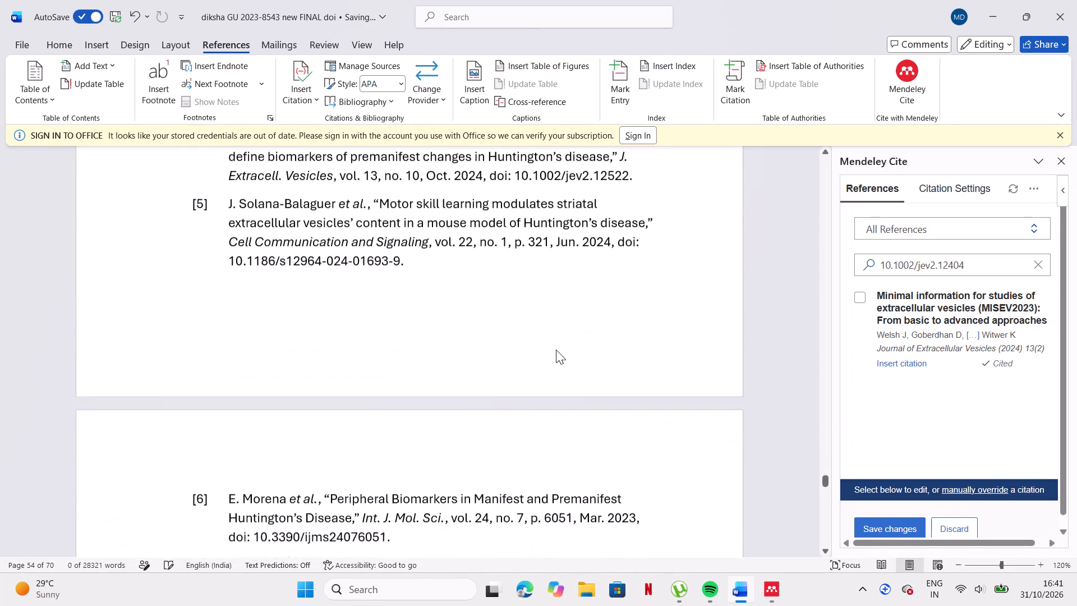
scroll(556, 350, "down", 7)
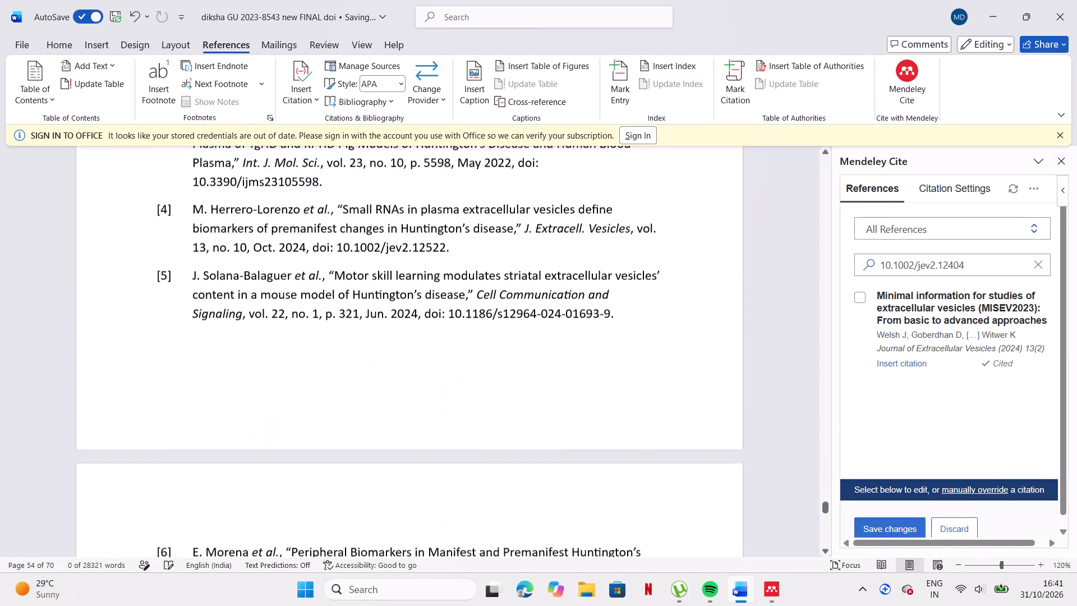
scroll(556, 350, "down", 6)
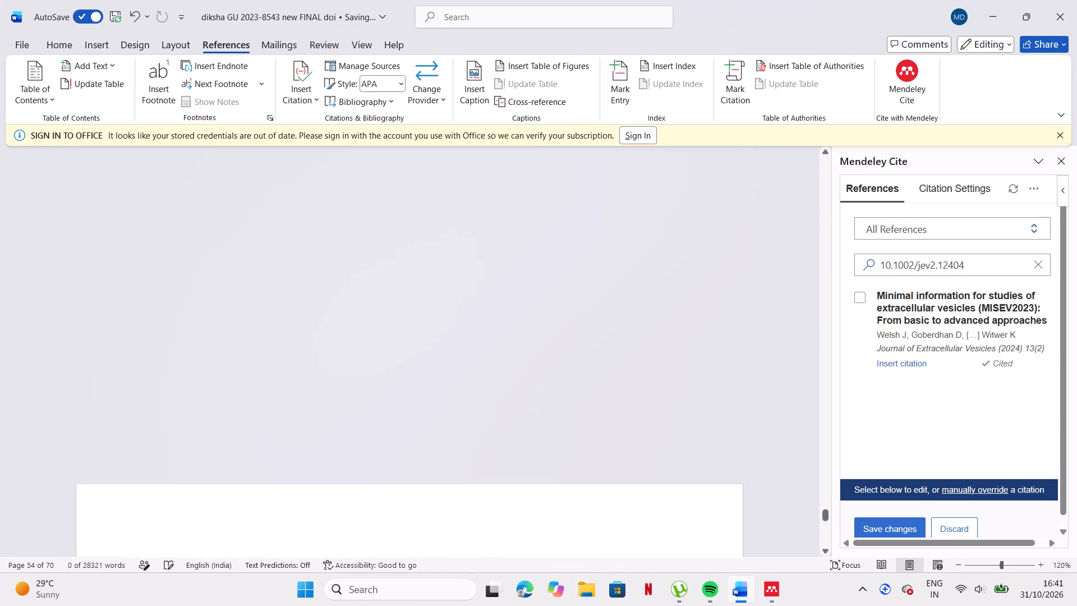
scroll(556, 350, "down", 2)
scroll(556, 350, "down", 2, "ctrl")
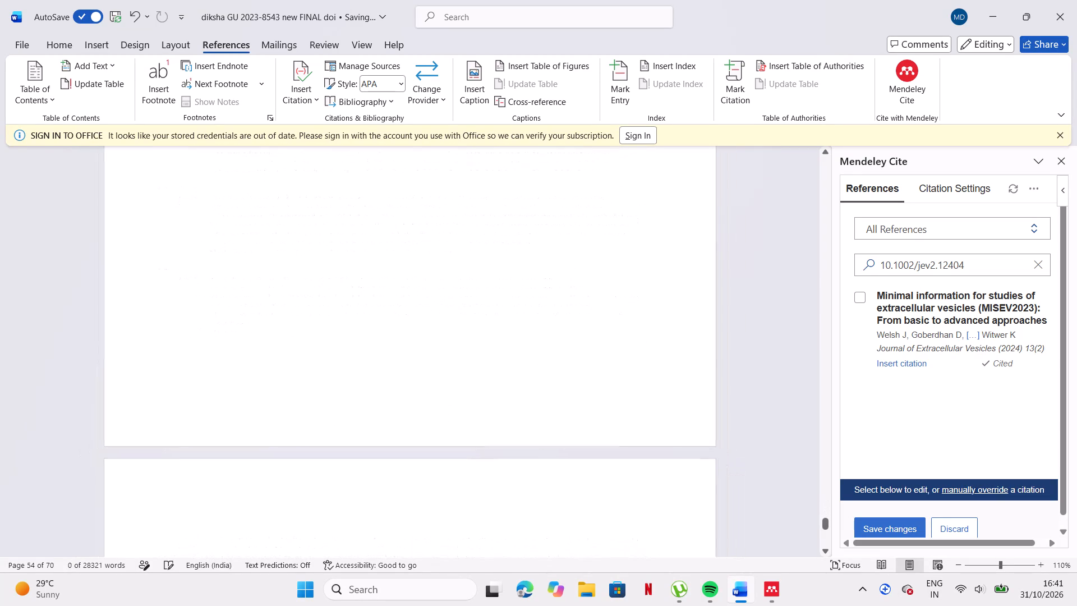
scroll(556, 350, "down", 2, "ctrl")
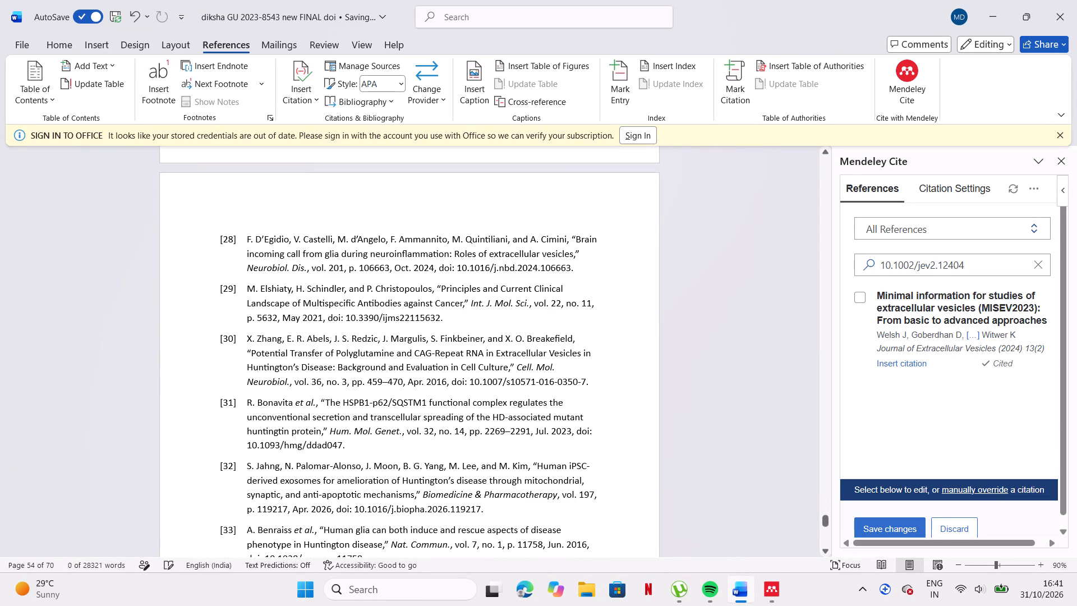
scroll(556, 350, "down", 15)
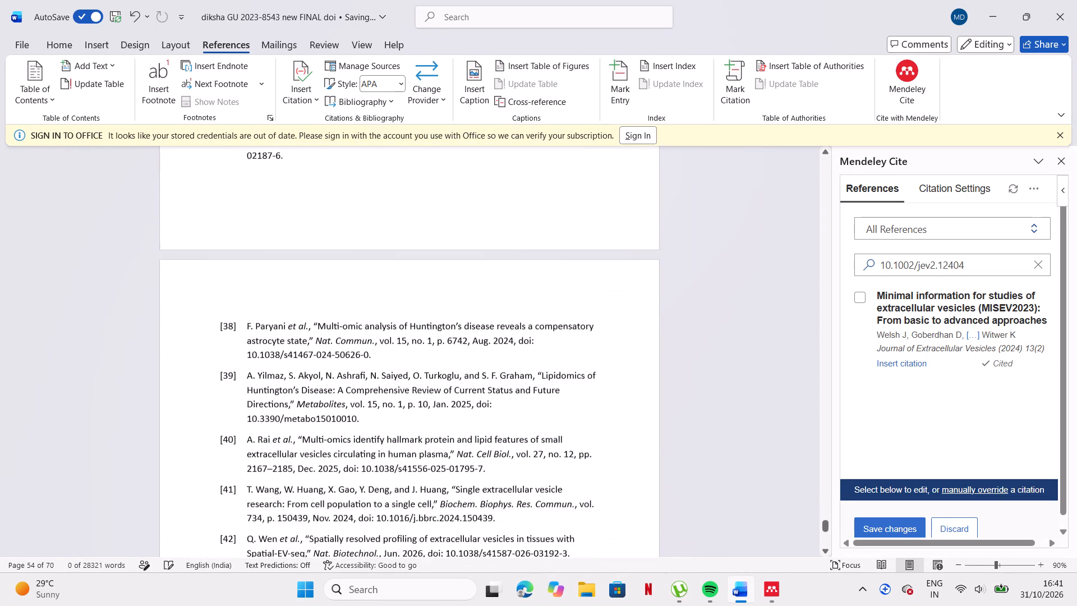
scroll(556, 350, "down", 8)
scroll(556, 350, "up", 7)
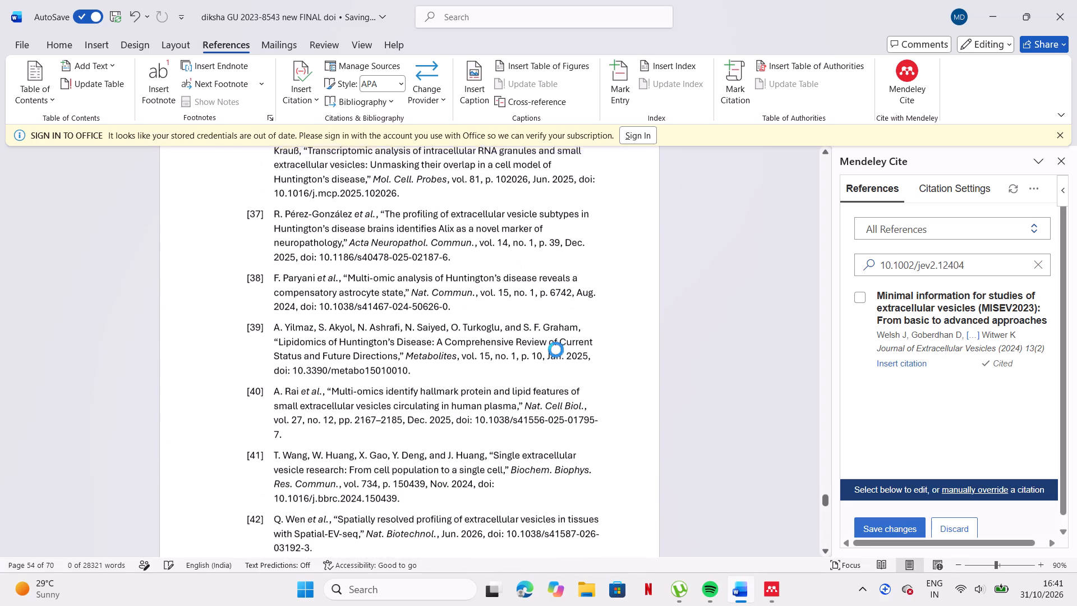
scroll(556, 350, "up", 9)
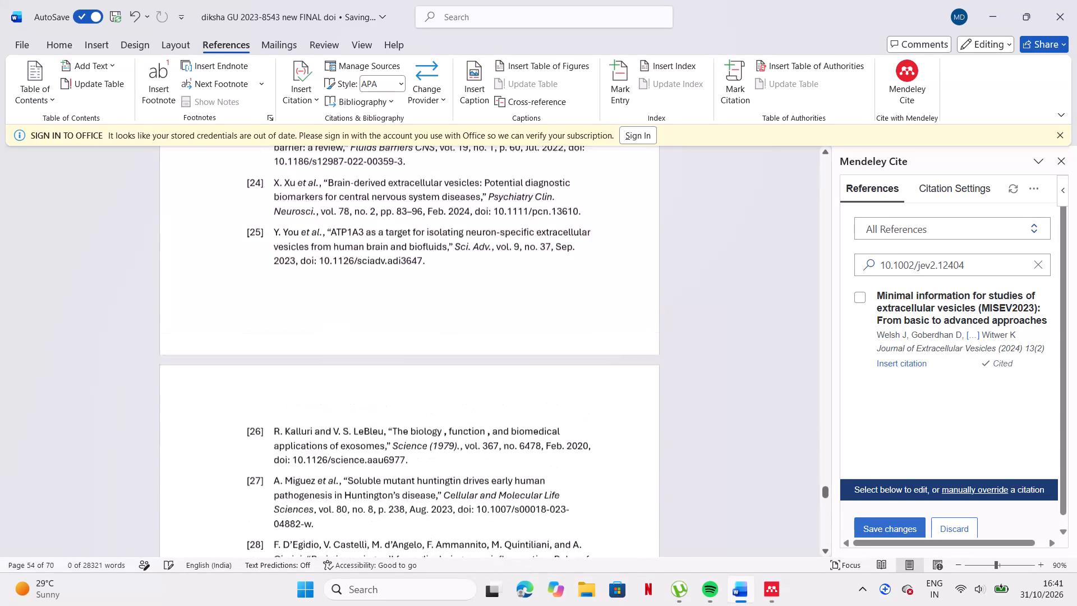
scroll(556, 350, "up", 8)
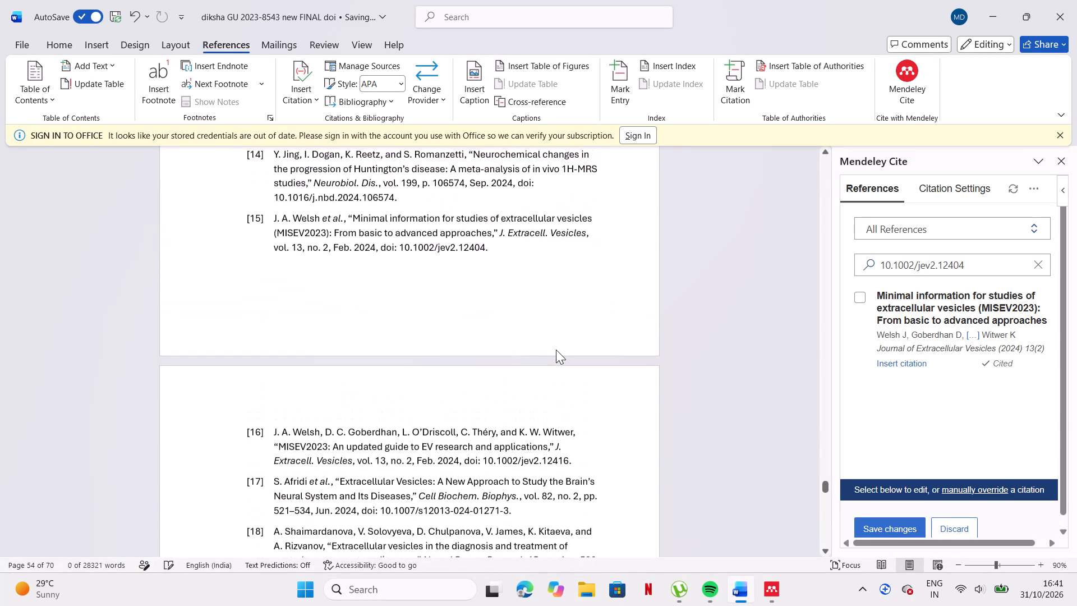
scroll(556, 350, "up", 6)
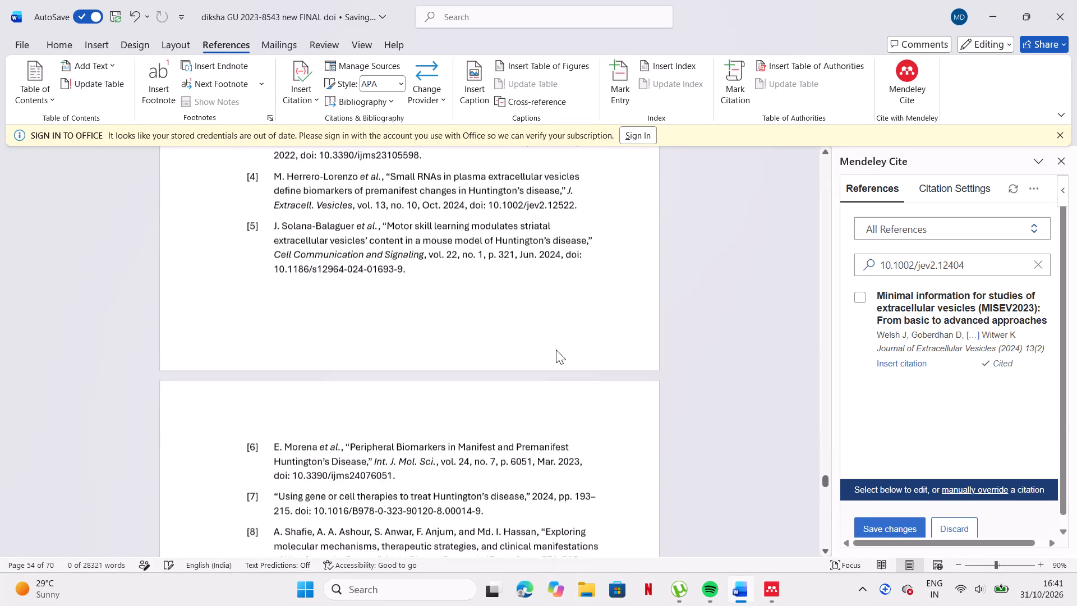
scroll(556, 350, "up", 5)
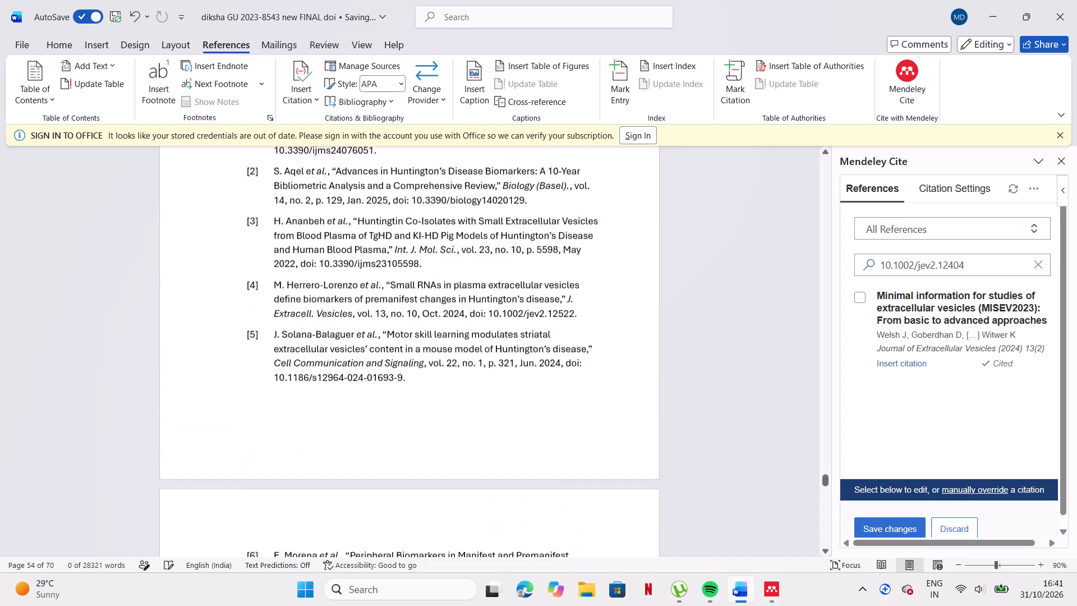
Separate reference [1] from the concluding paragraph so the entry starts on its own line.
scroll(556, 350, "up", 2)
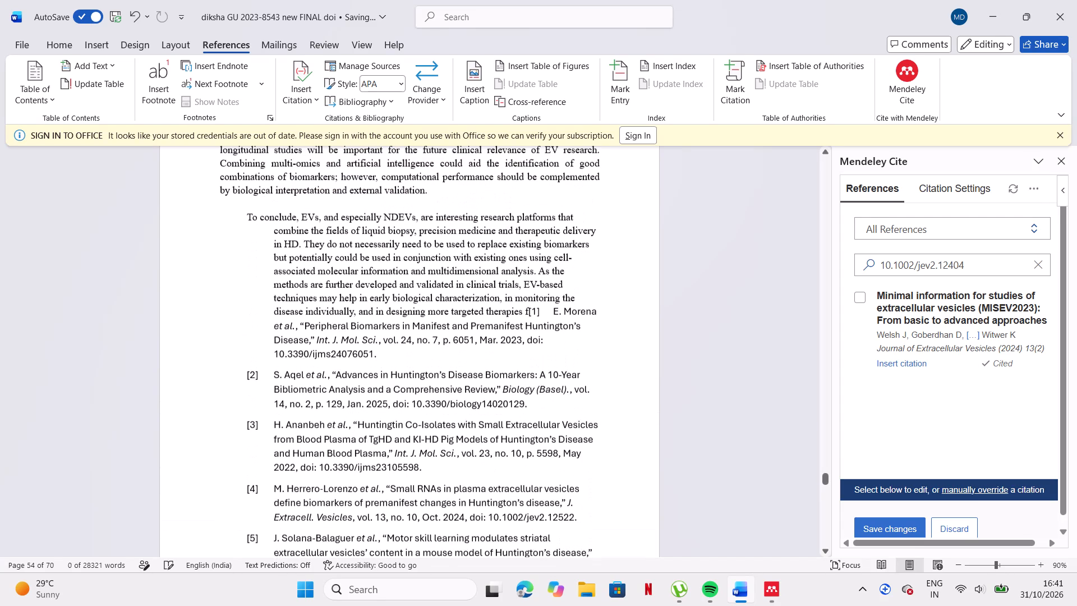
left_click(528, 312)
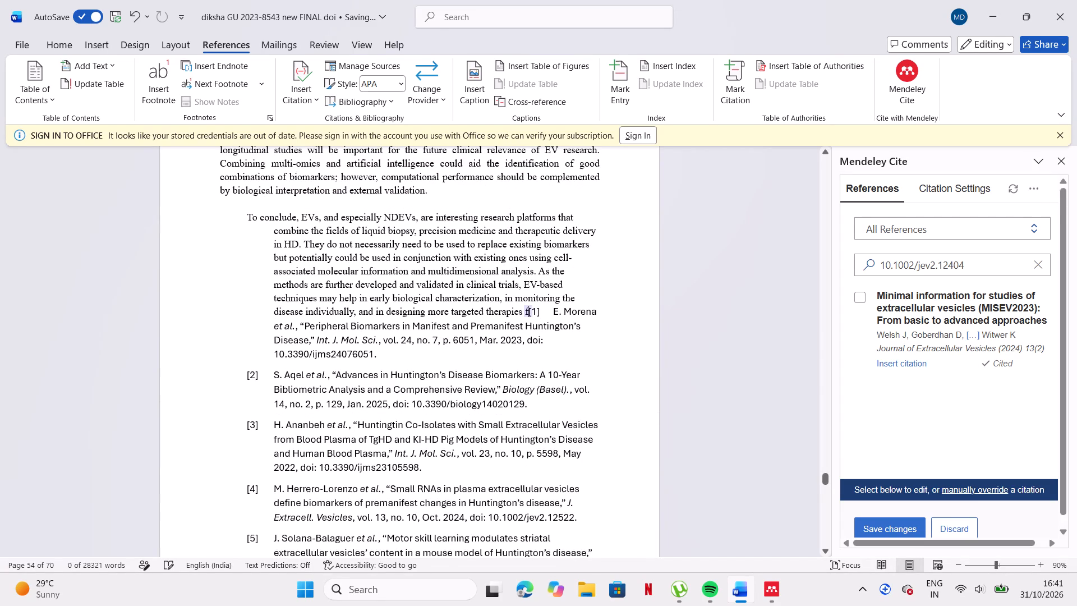
key("Return")
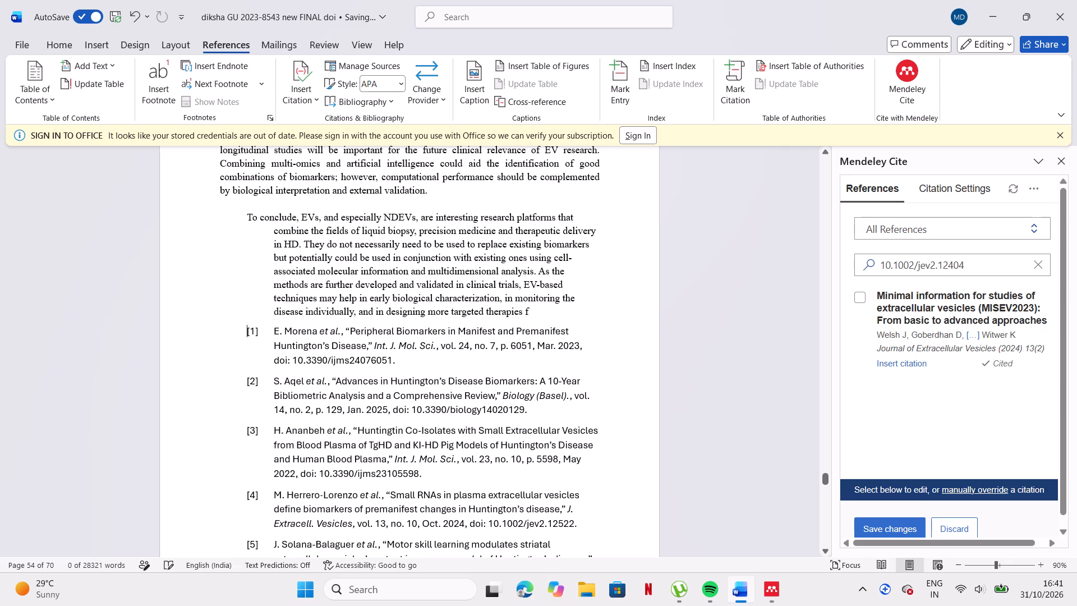
Replace the stray "f" and trailing space after "targeted therapies" with a full stop, and add an empty line below.
left_click(540, 307)
key("BackSpace")
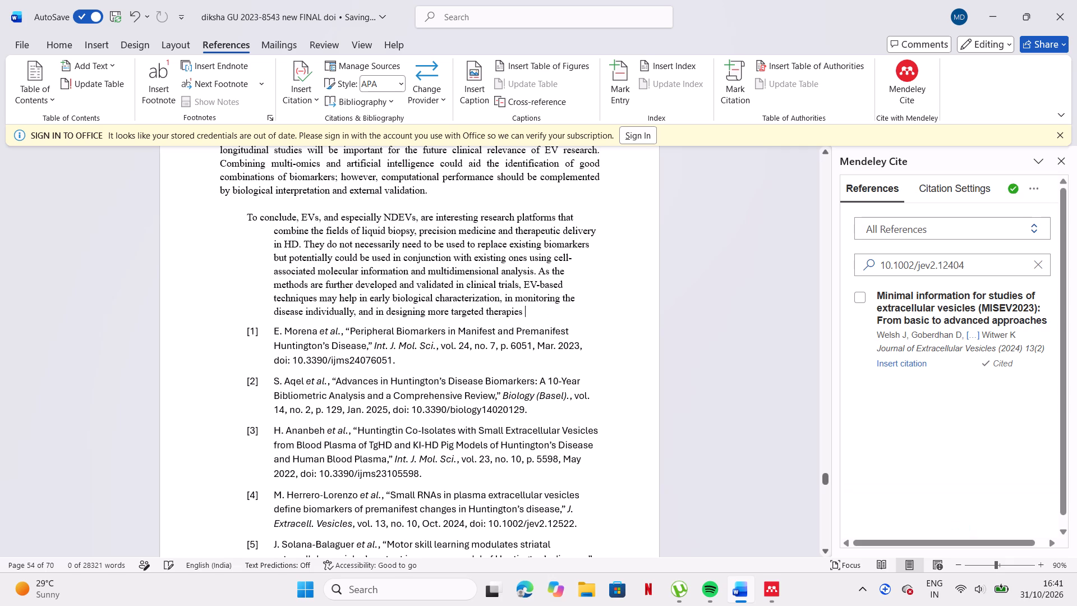
scroll(531, 421, "up", 1)
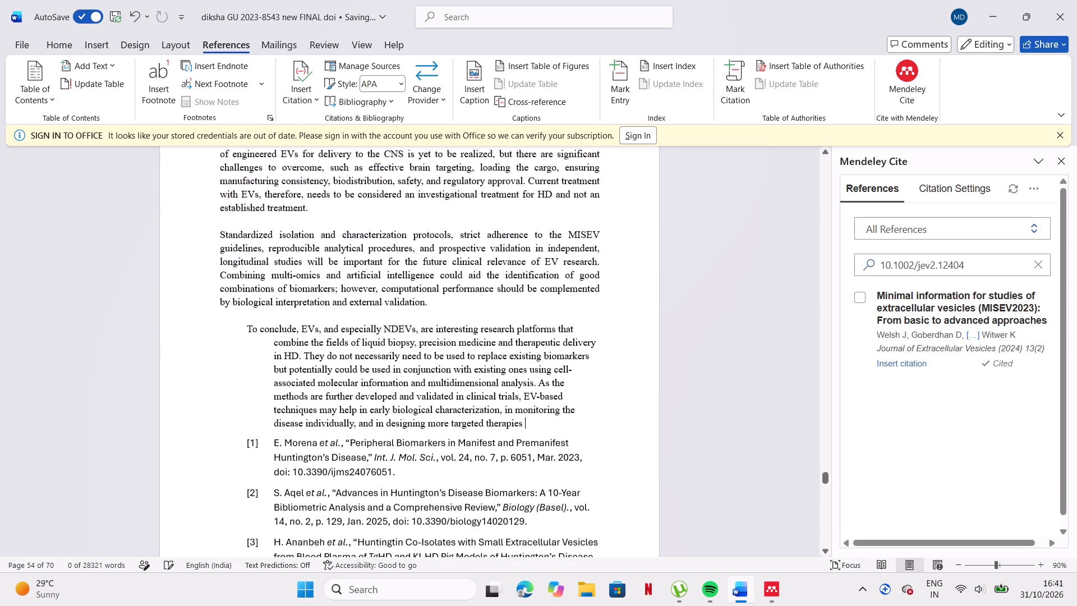
left_click(544, 387)
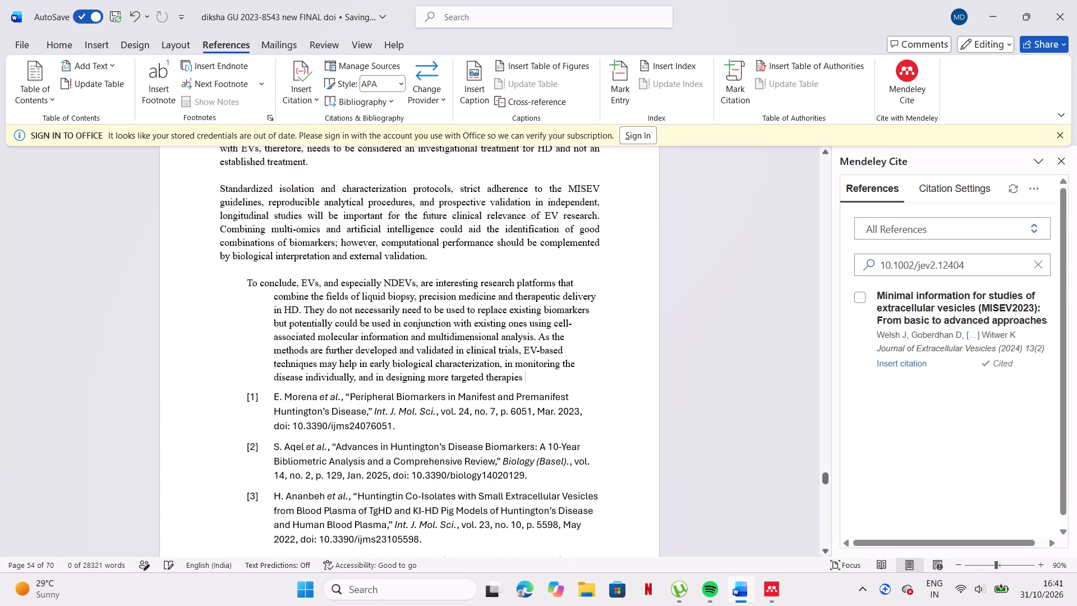
key("BackSpace")
key("period")
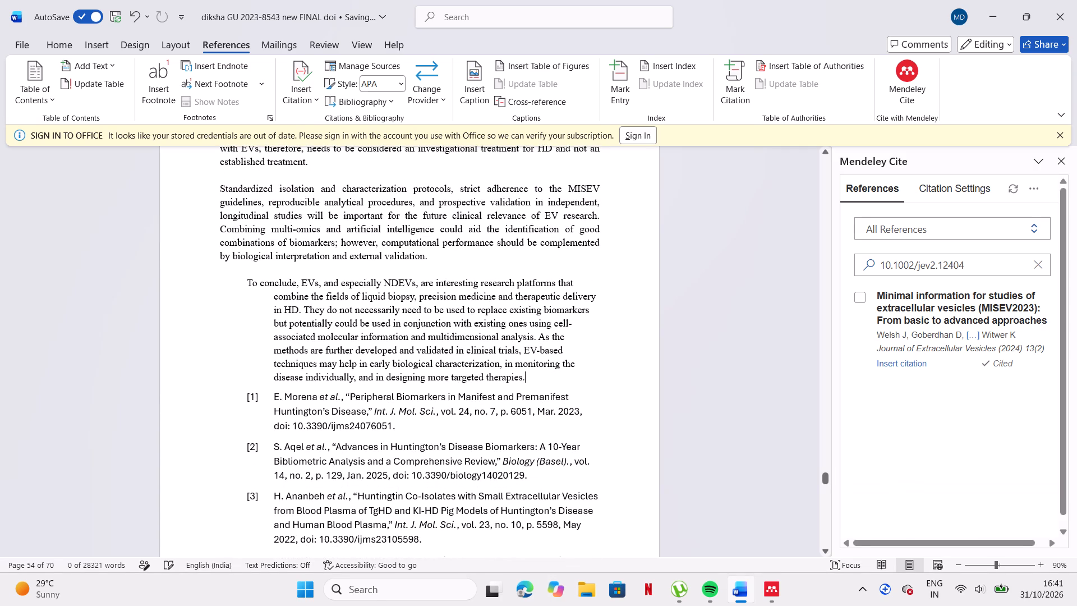
key("Return")
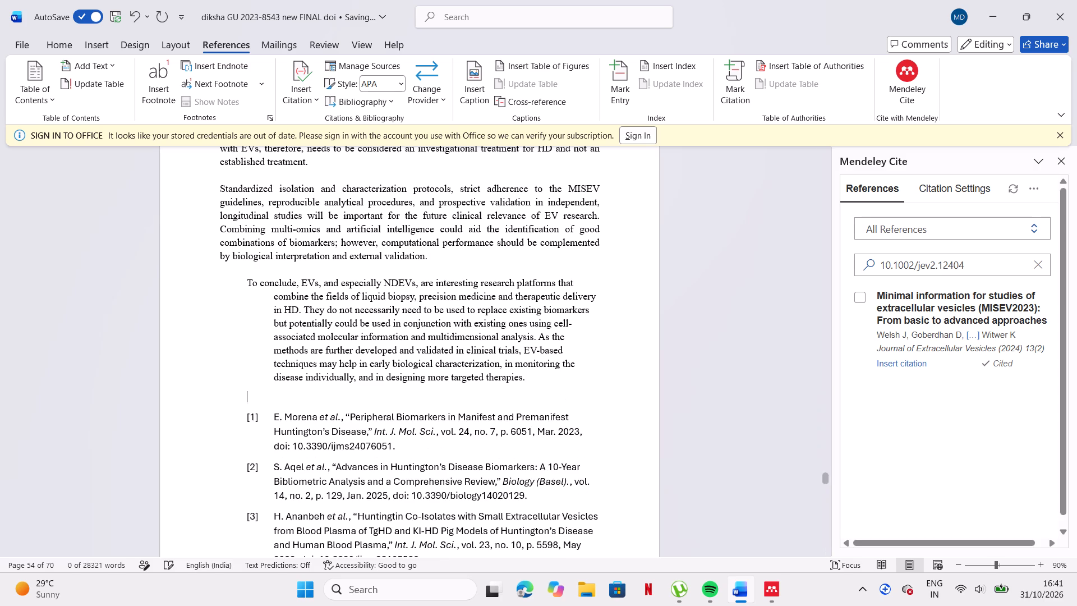
Join the "To conclude" paragraph to the preceding one after "external validation.", separated by a single space.
left_click(247, 280)
key("BackSpace")
key("BackSpace")
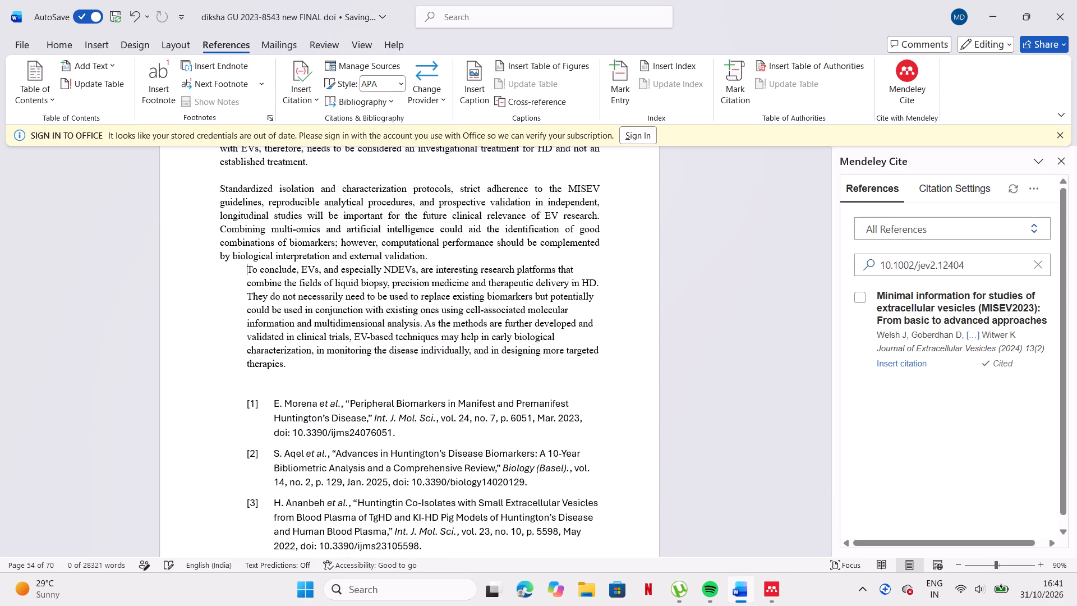
key("BackSpace")
key("BackSpace")
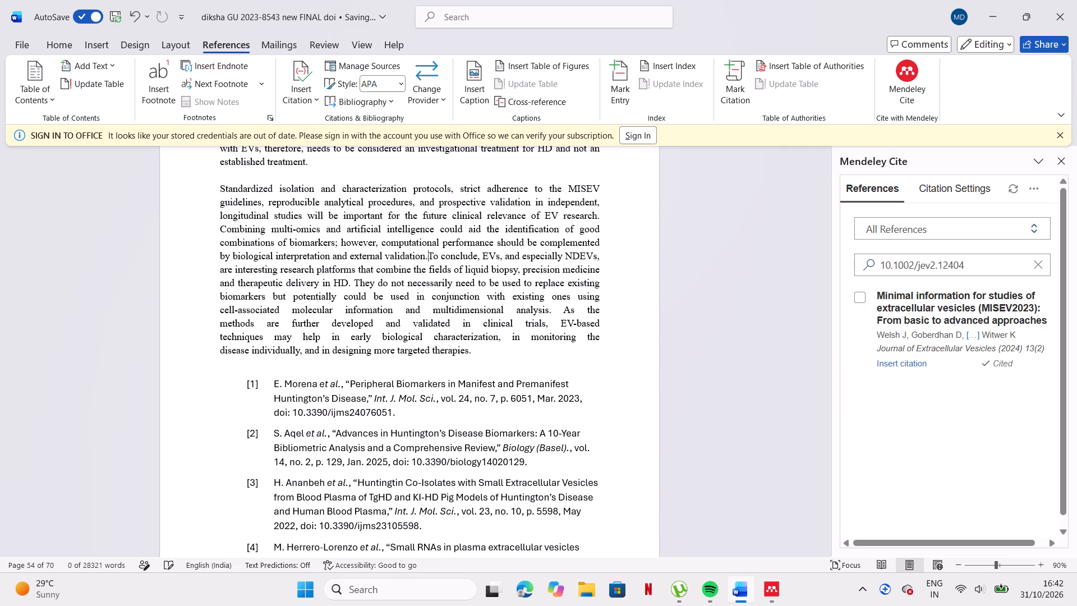
key("space")
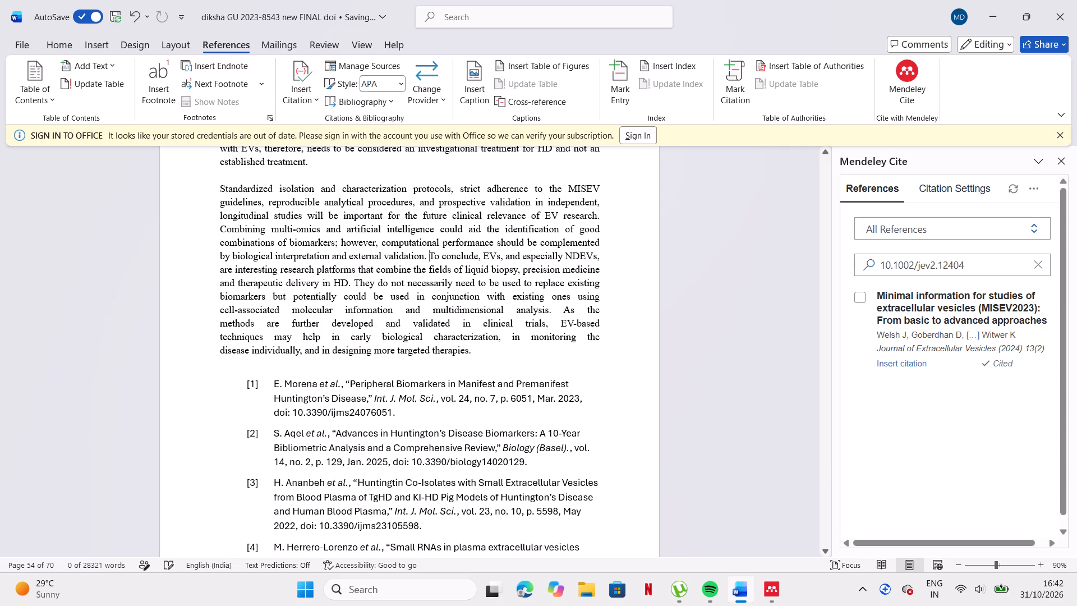
Remove the indent and empty space before reference [1] so it starts on the line directly below the concluding paragraph.
left_click(256, 370)
left_click(245, 382)
key("BackSpace")
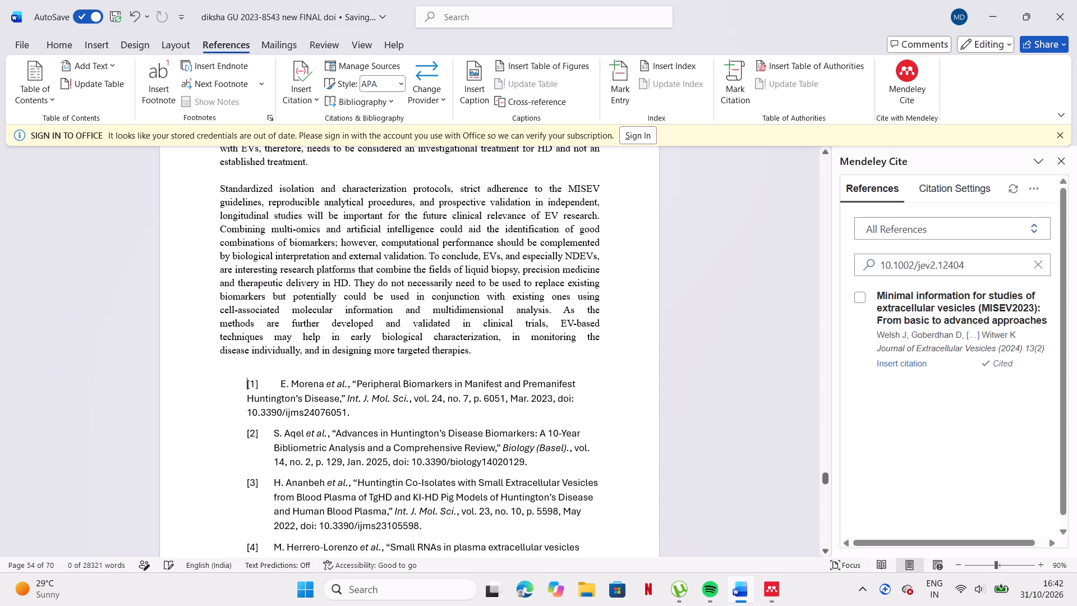
key("BackSpace")
key("BackSpace")
key("BackSpace")
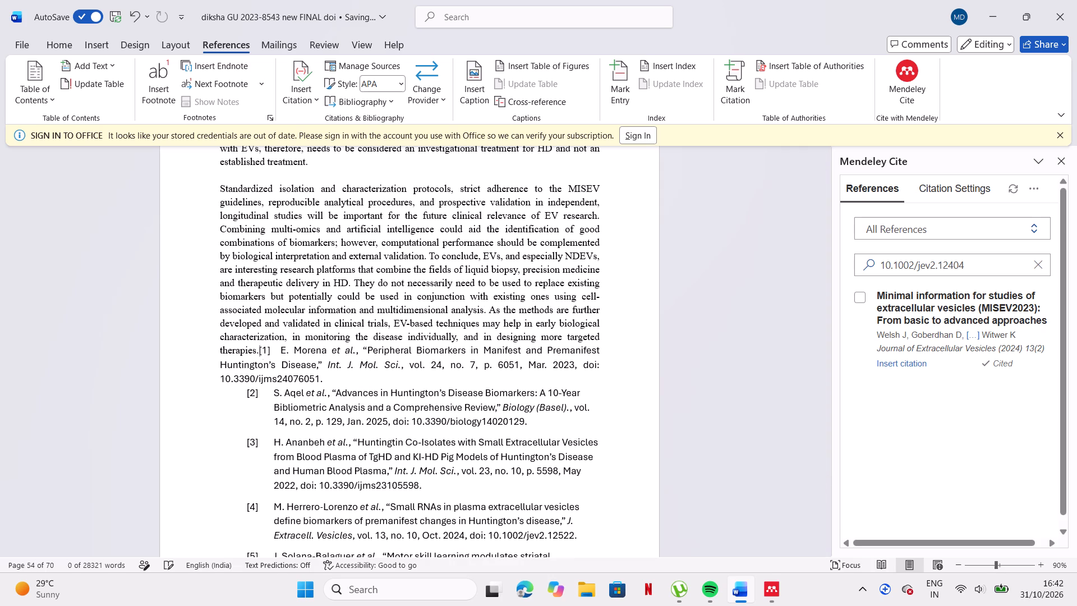
key("Return")
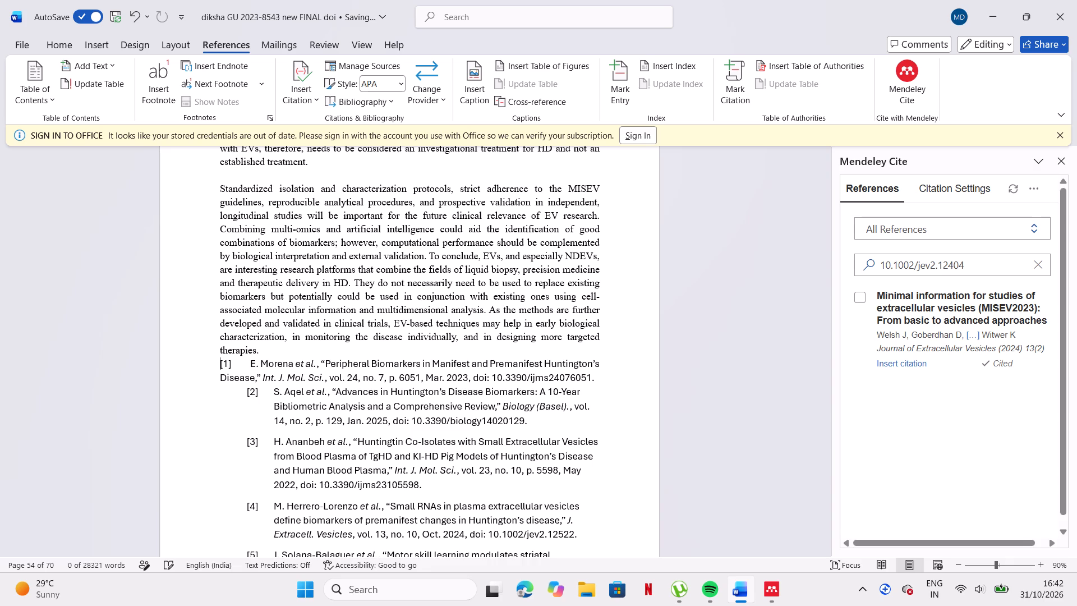
left_click(245, 388)
Add an empty line after "therapies." and a heading line reading "refereces" directly above reference [1].
left_click(271, 347)
key("Return")
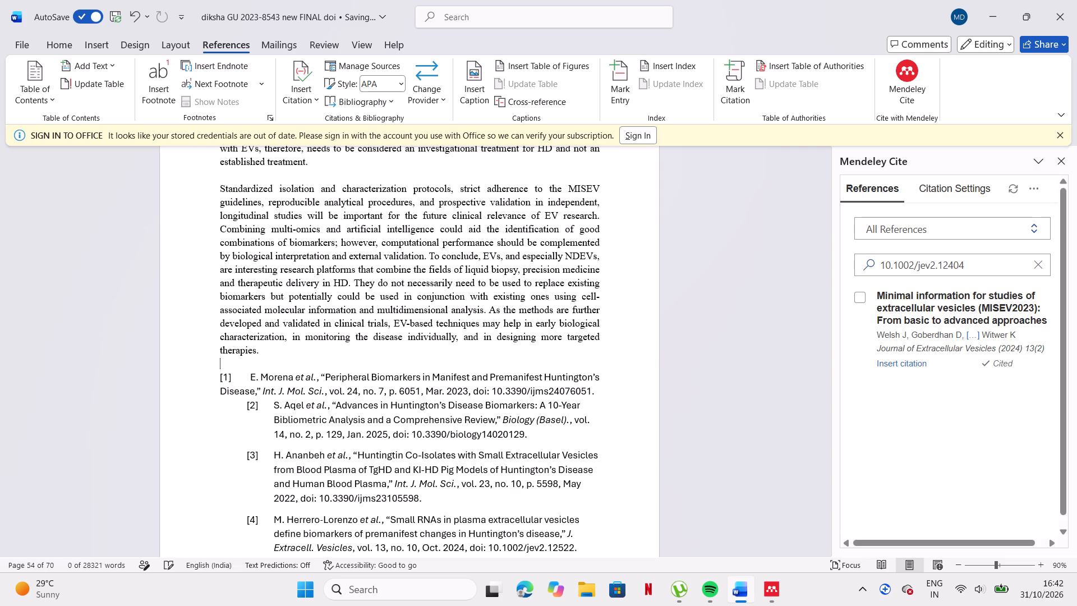
key("Return")
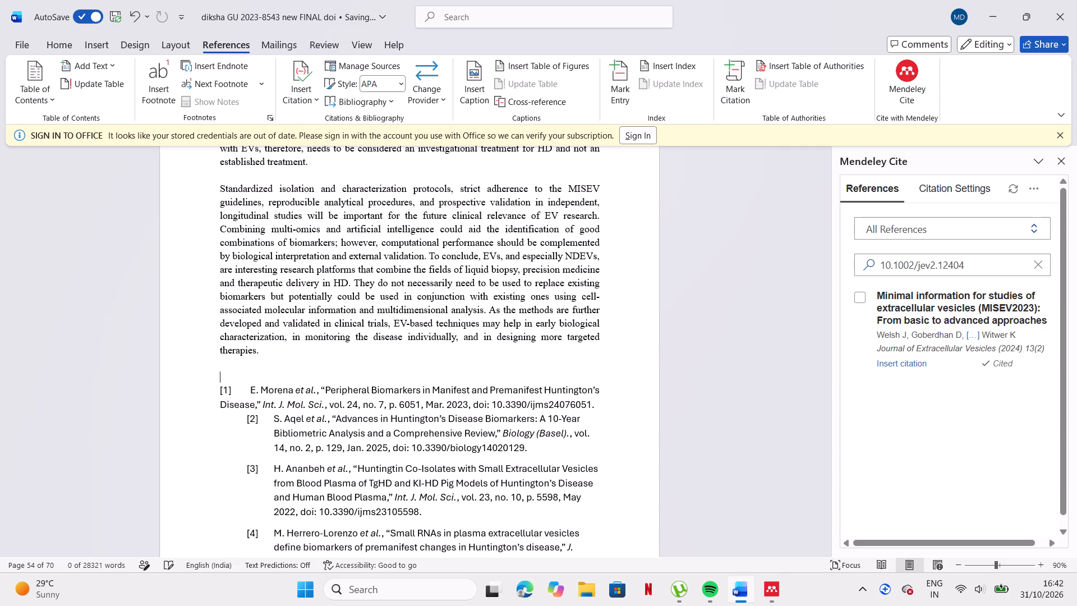
type("re")
type("fer")
key("e")
type("ces")
Enlarge the font of the "refereces" heading by one size.
left_click_drag(266, 368, 225, 375)
left_click(220, 375)
left_click_drag(217, 375, 266, 375)
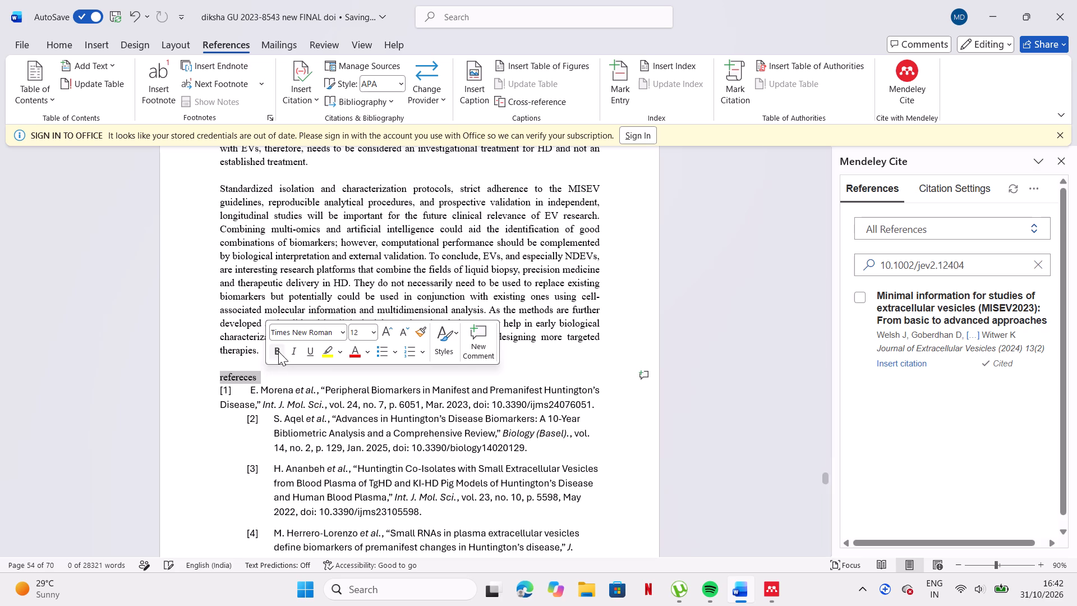
left_click(386, 330)
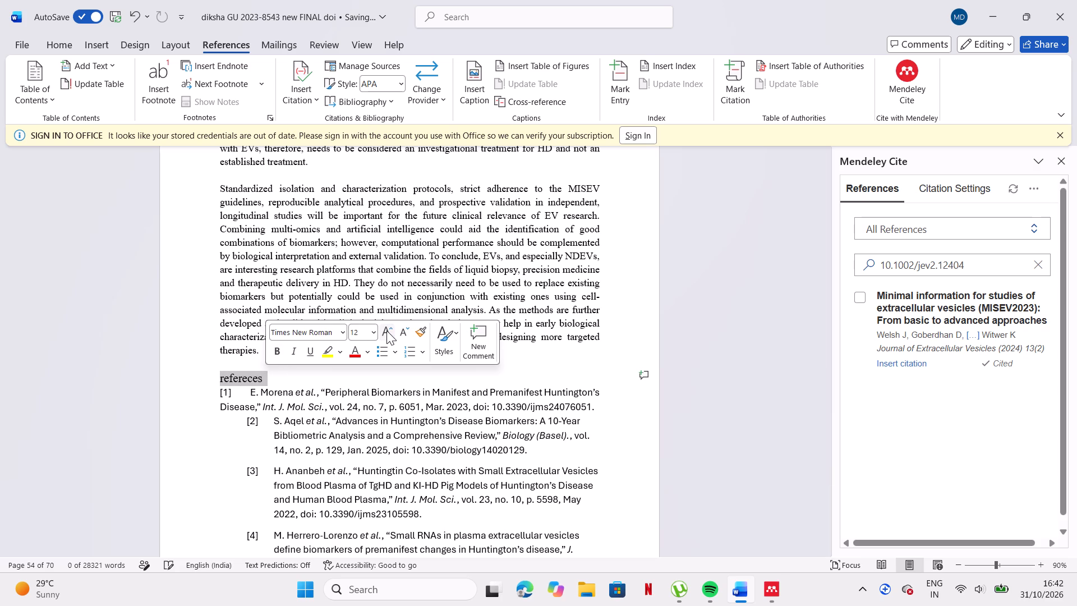
left_click(383, 368)
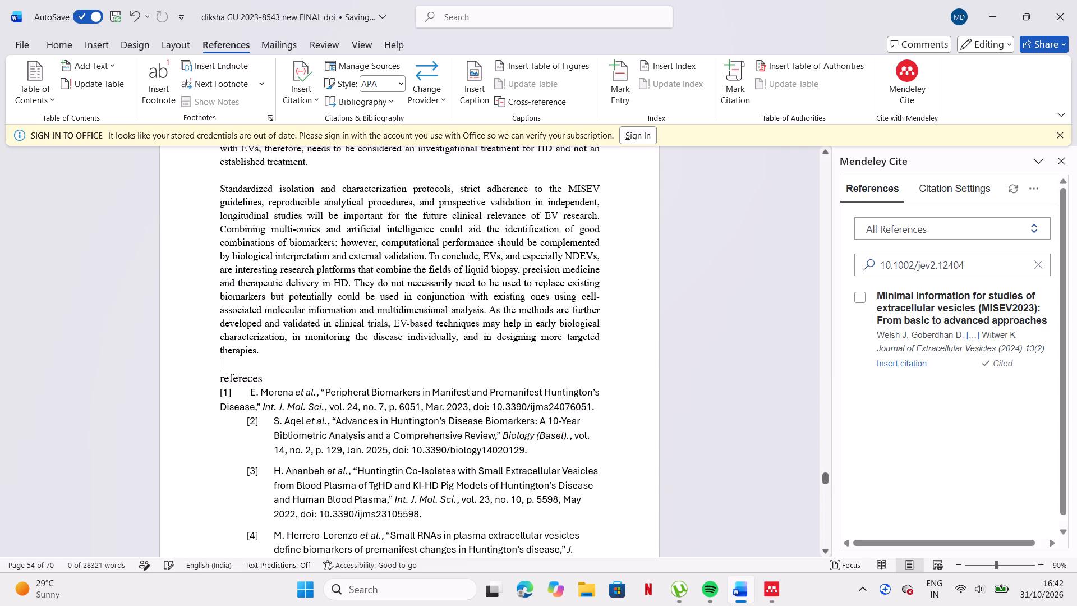
Copy the DOI 10.20517/evcna.2025.68 from entry [86] in the typed reference list before the Conclusions section.
scroll(401, 327, "up", 7)
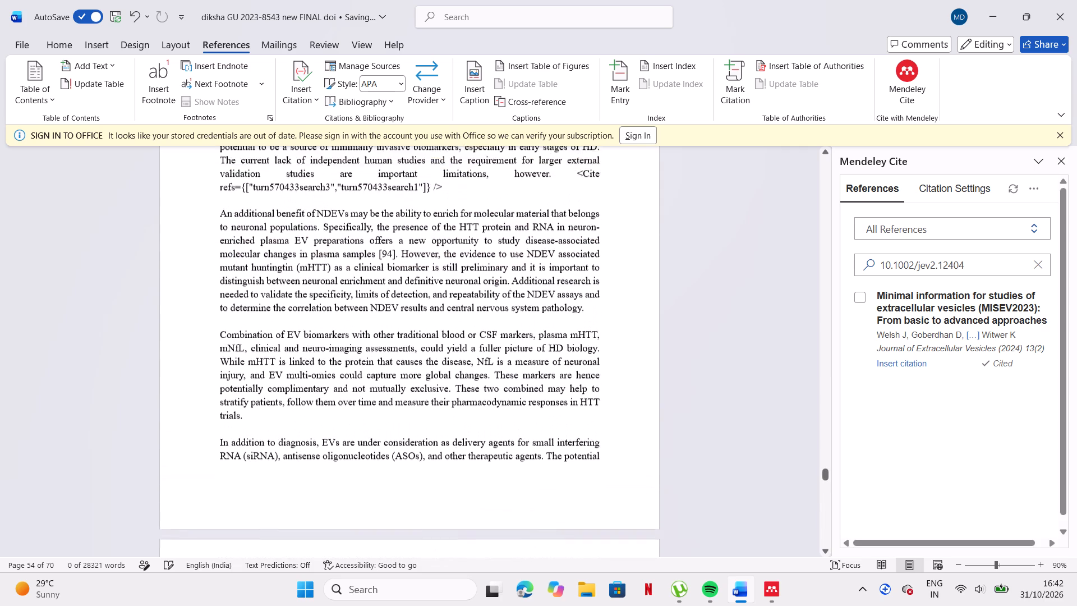
scroll(401, 327, "up", 4)
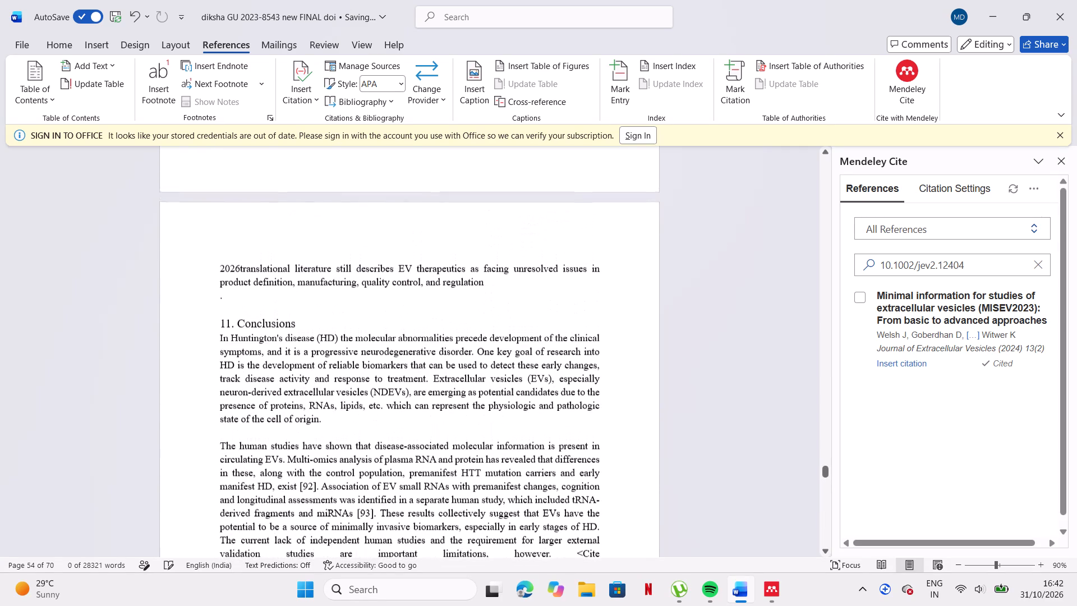
scroll(401, 327, "up", 5)
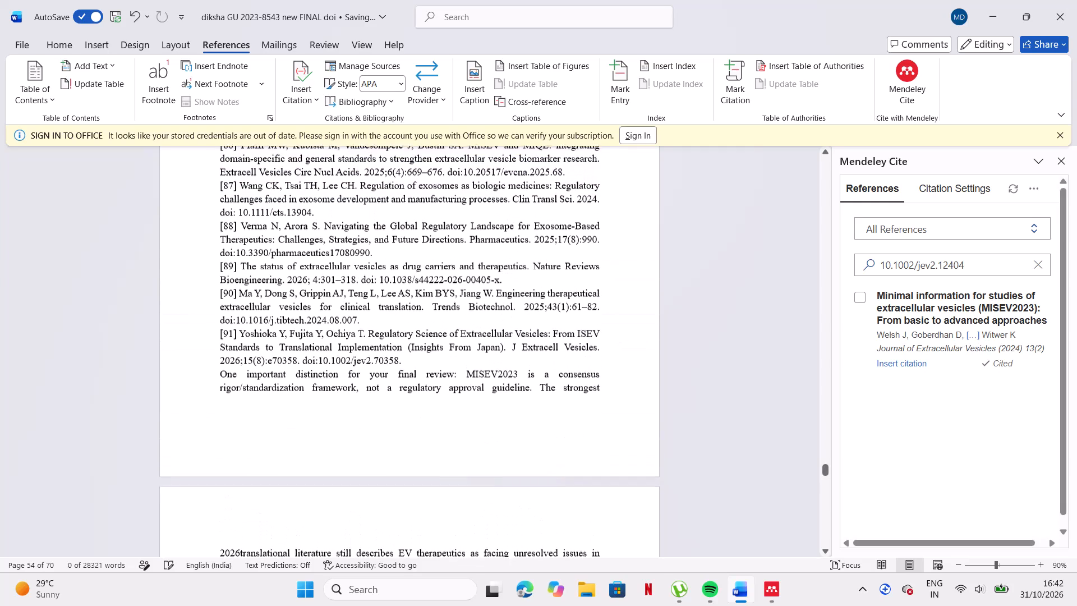
scroll(401, 327, "up", 2)
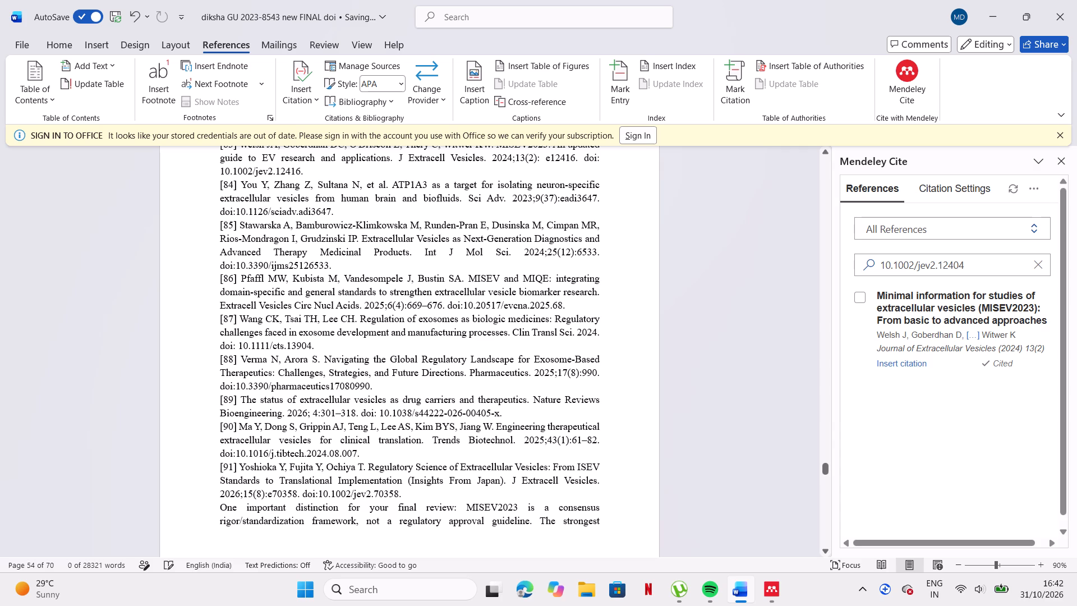
left_click_drag(448, 305, 566, 303)
key("ctrl+c")
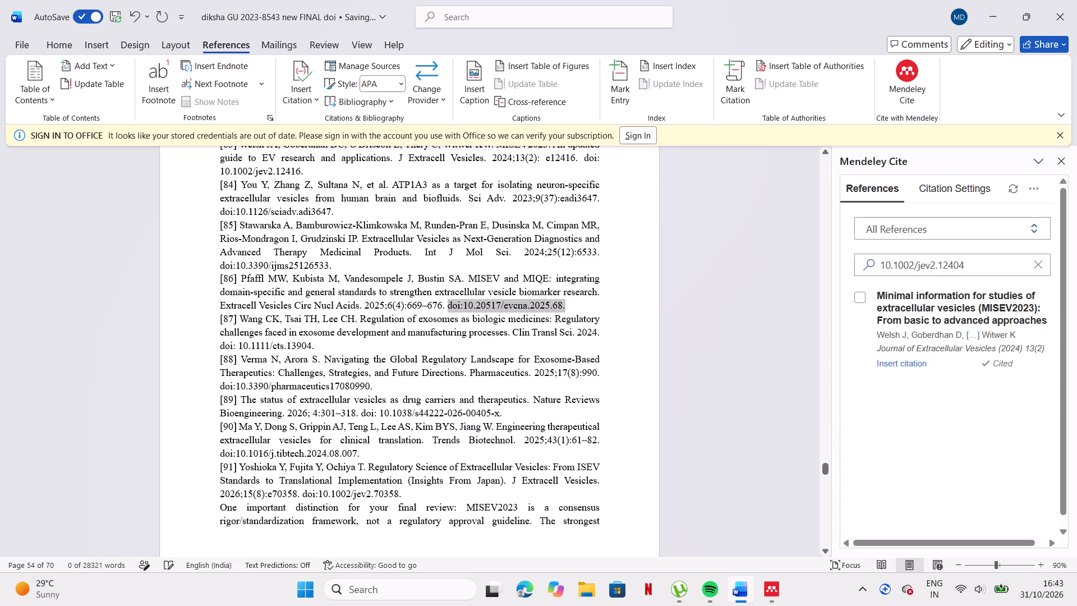
Return to the in-text [86] before section 9.3 and search Mendeley Cite for 10.20517/evcna.2025.68, without the "doi:" prefix.
scroll(596, 294, "up", 10)
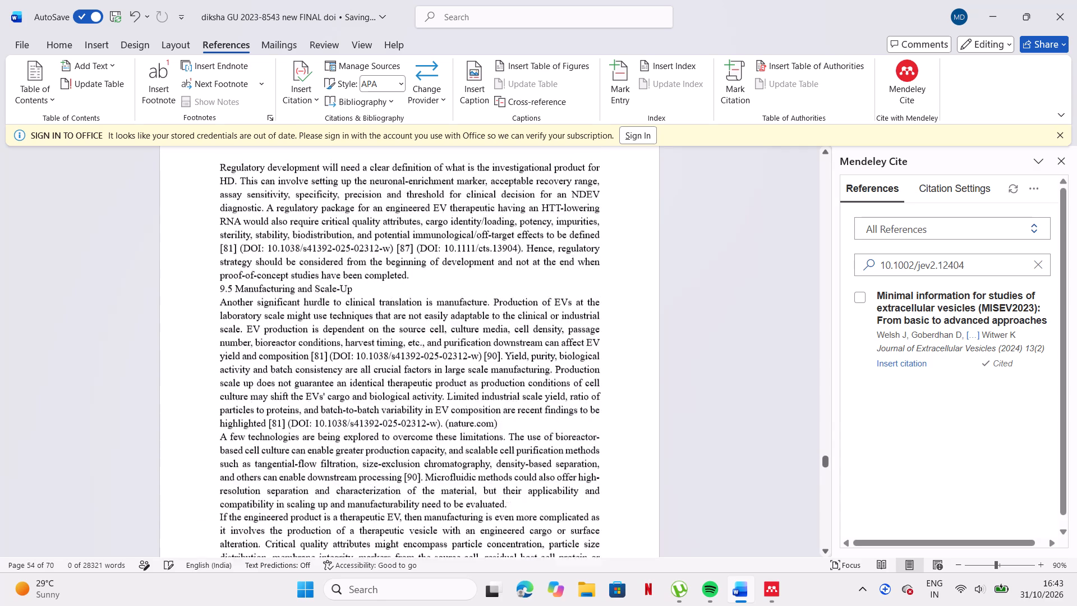
scroll(596, 294, "up", 5)
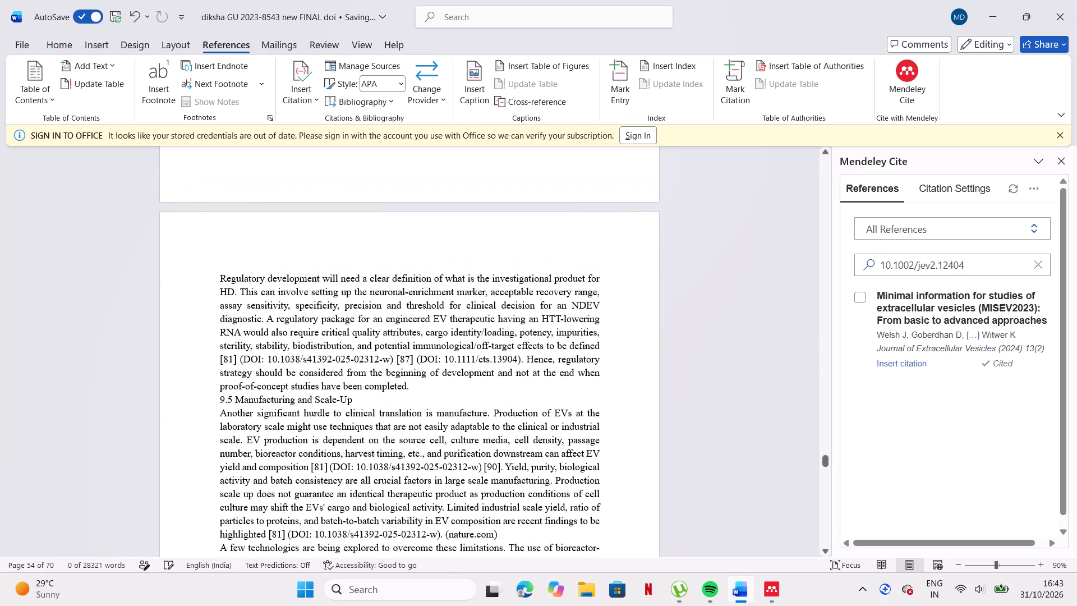
scroll(596, 294, "up", 8)
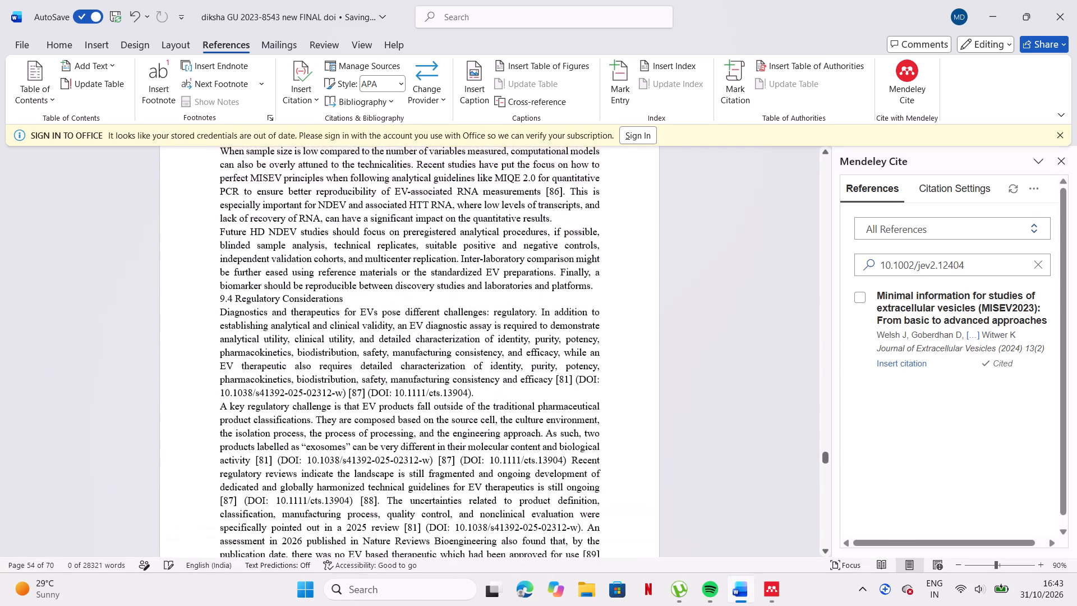
scroll(596, 294, "up", 4)
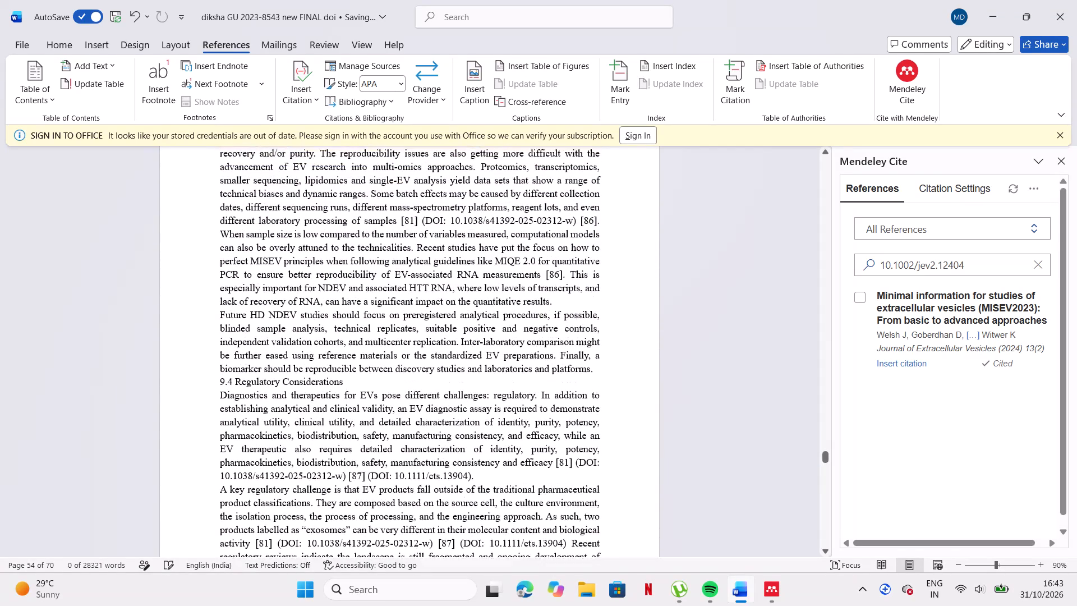
scroll(596, 294, "up", 3)
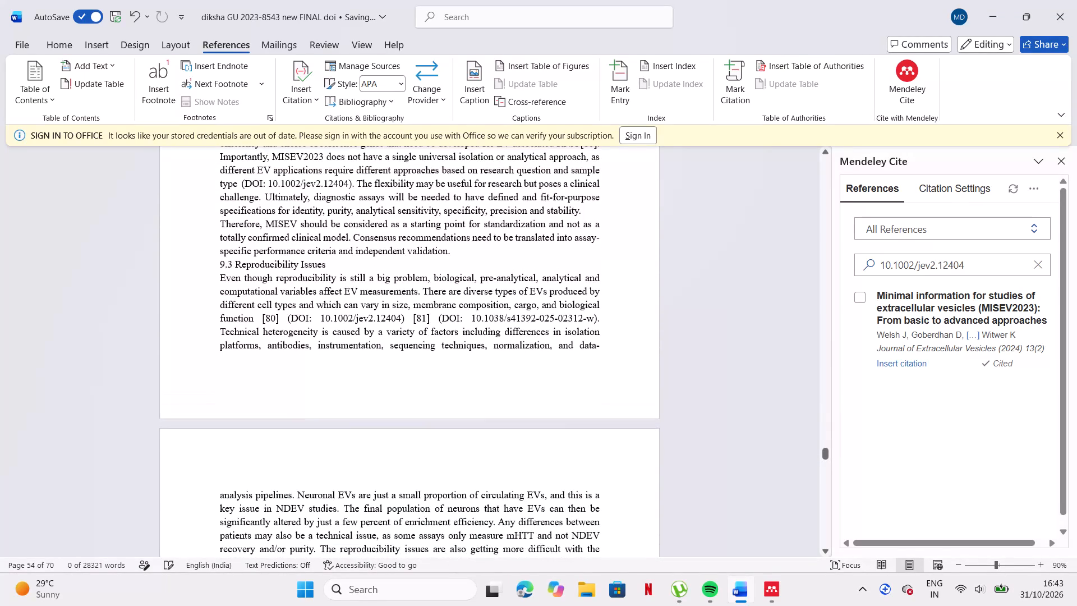
scroll(596, 294, "up", 4)
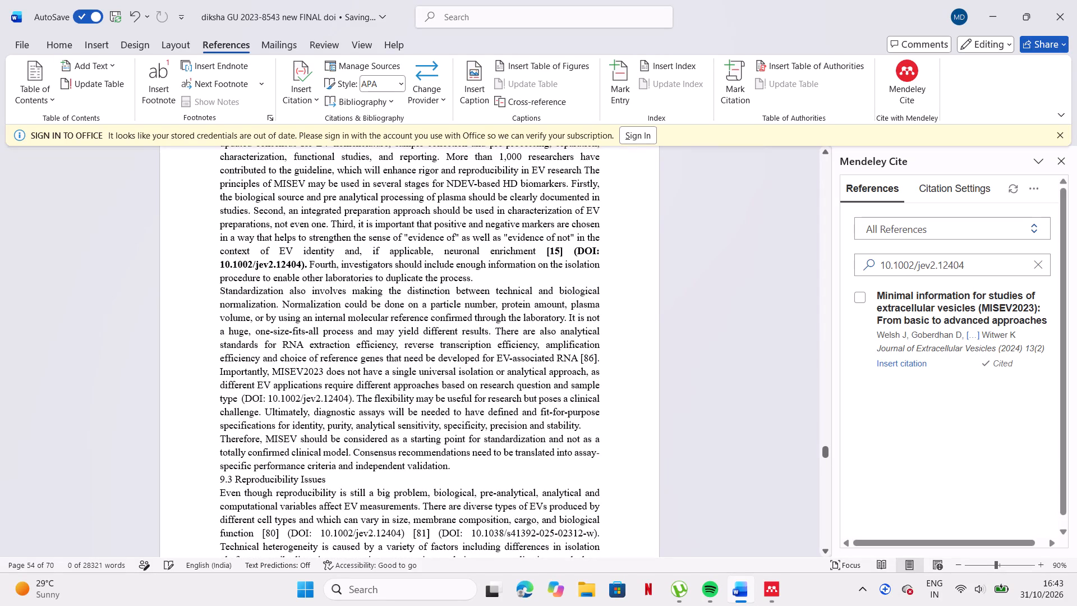
left_click(1034, 260)
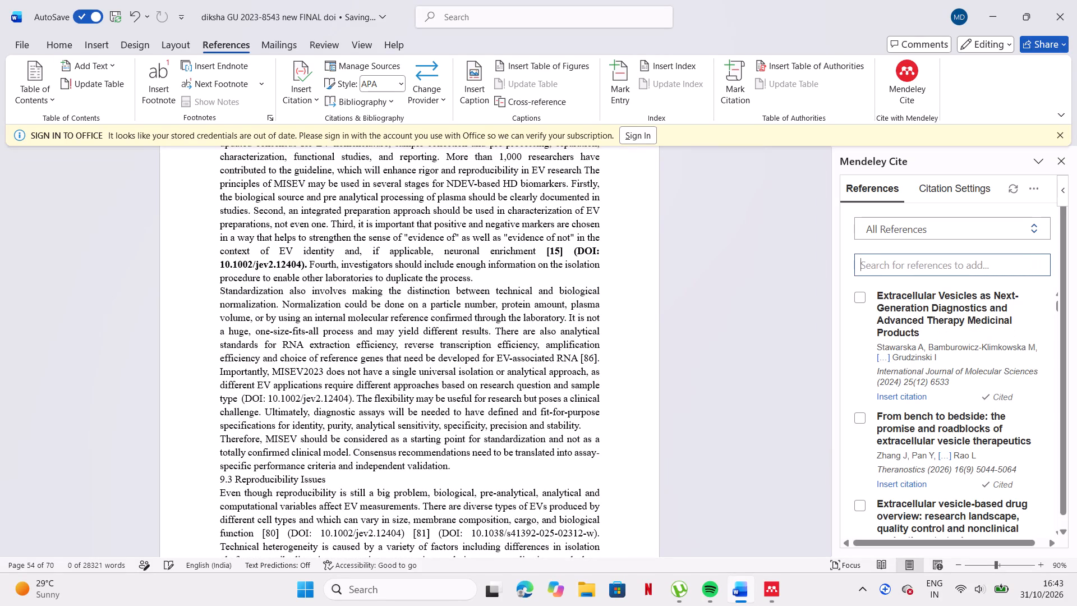
key("ctrl+v")
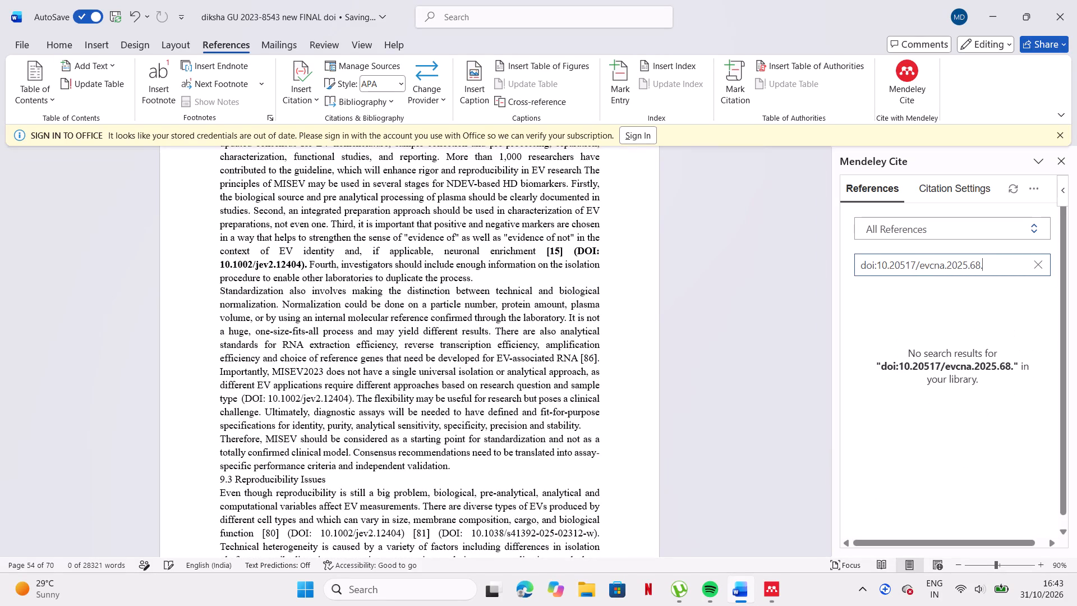
left_click(881, 264)
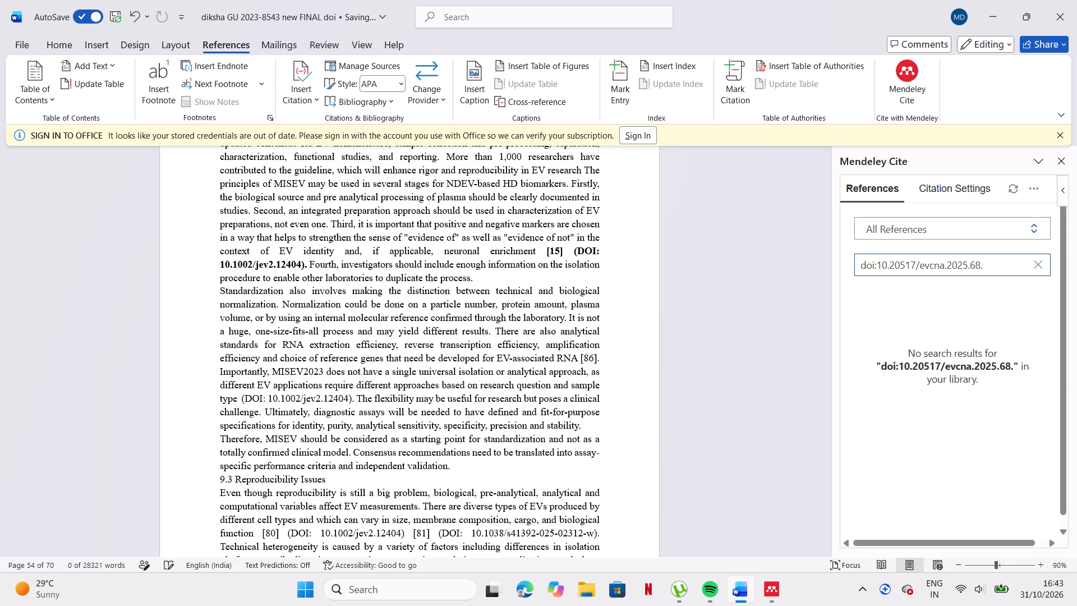
left_click(879, 264)
key("BackSpace")
key("BackSpace")
key("BackSpace")
key("BackSpace")
key("BackSpace")
key("BackSpace")
key("BackSpace")
key("BackSpace")
key("BackSpace")
key("BackSpace")
key("BackSpace")
key("BackSpace")
key("BackSpace")
key("BackSpace")
key("BackSpace")
key("BackSpace")
key("BackSpace")
key("BackSpace")
key("BackSpace")
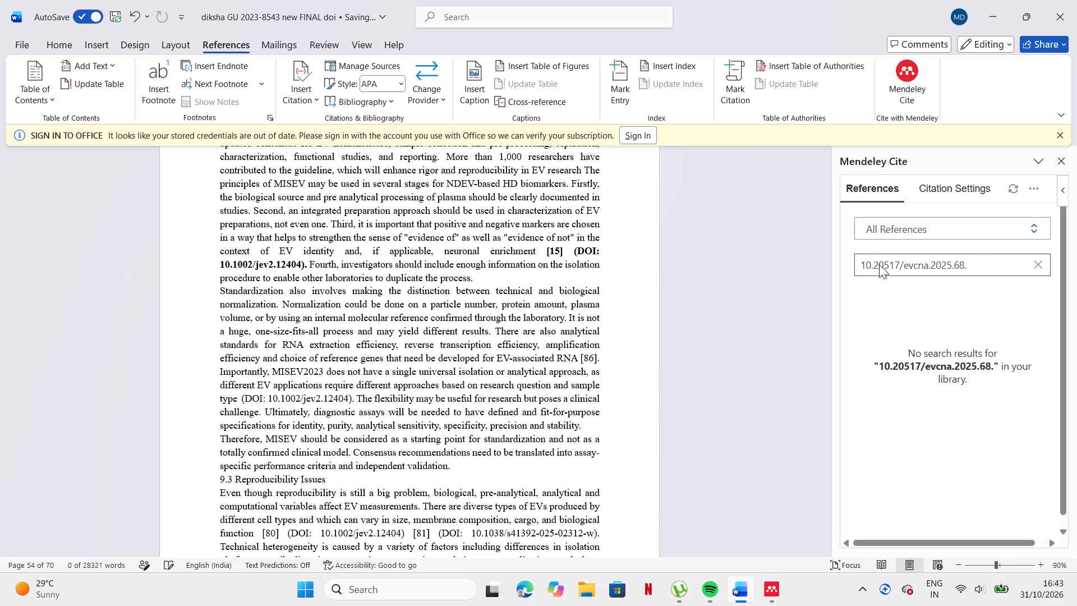
In Mendeley Reference Manager, manually add a reference by looking up metadata for doi:10.20517/evcna.2025.68, without the trailing period.
left_click(768, 601)
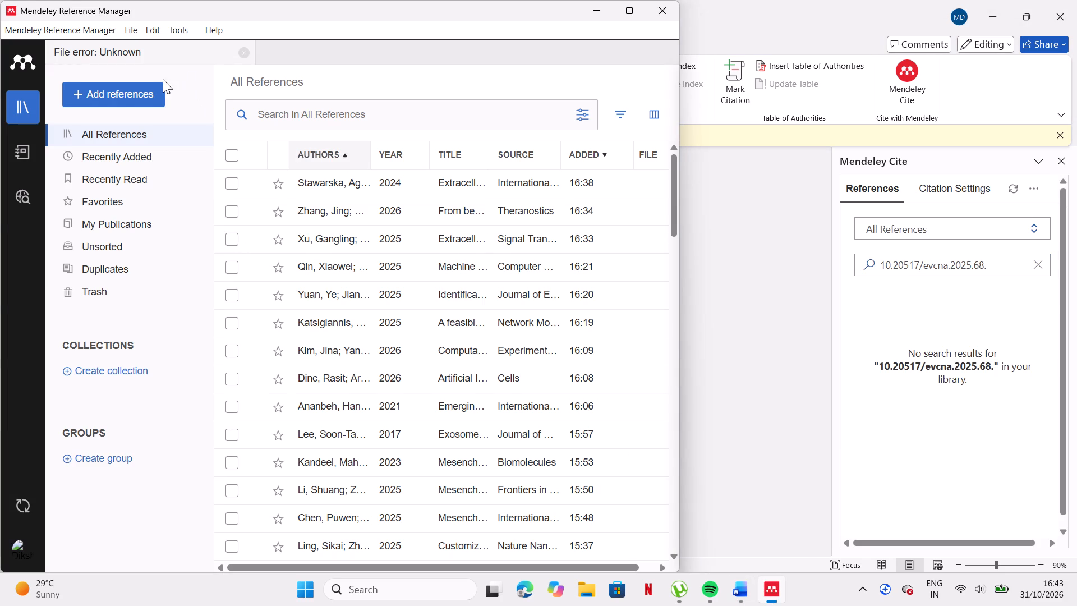
left_click(155, 85)
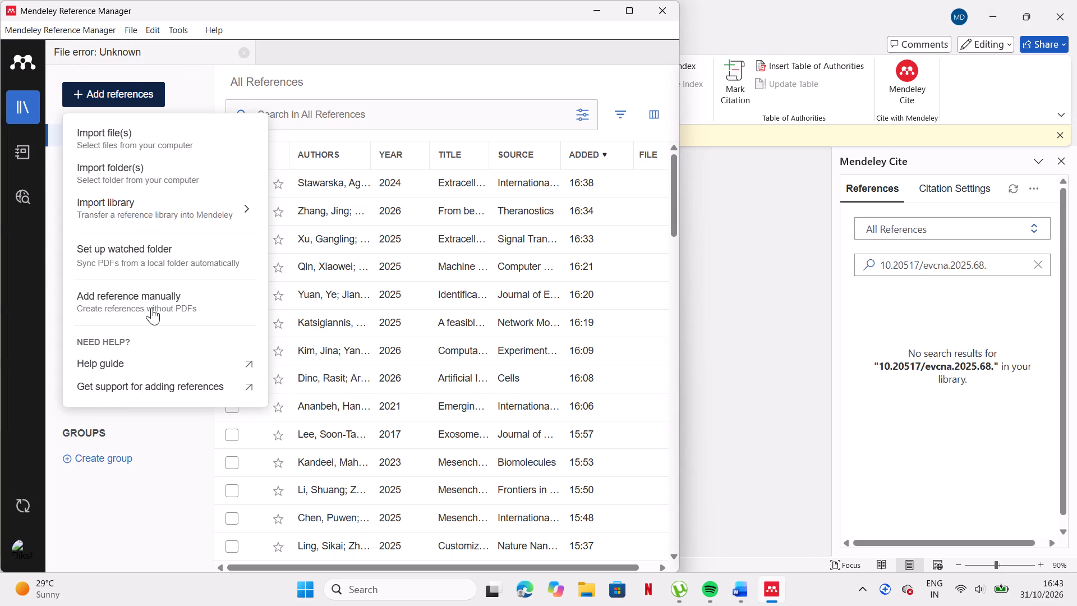
left_click(151, 307)
left_click(369, 157)
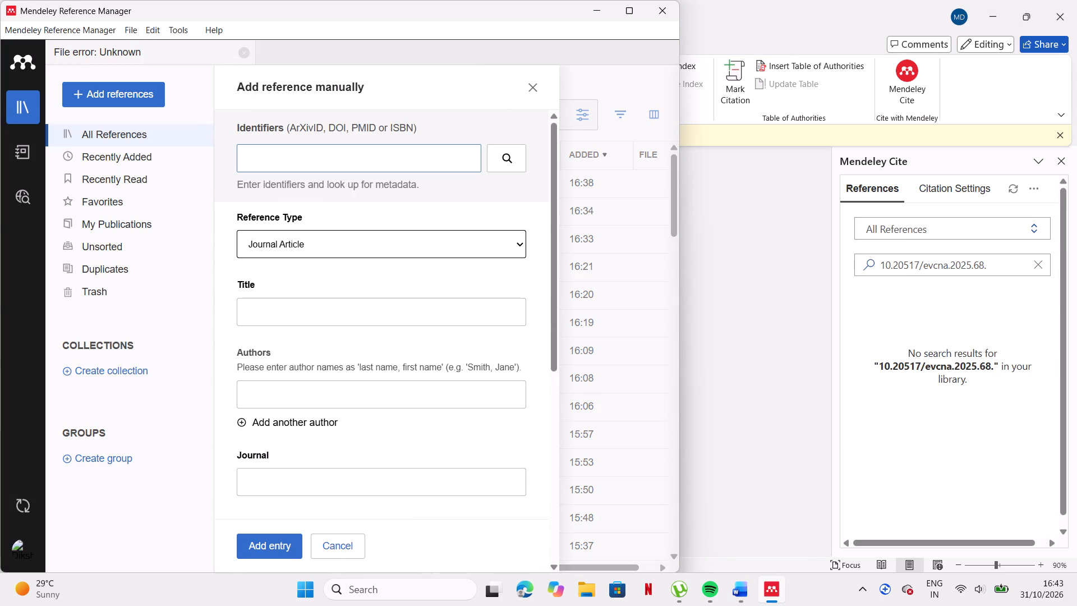
key("ctrl+v")
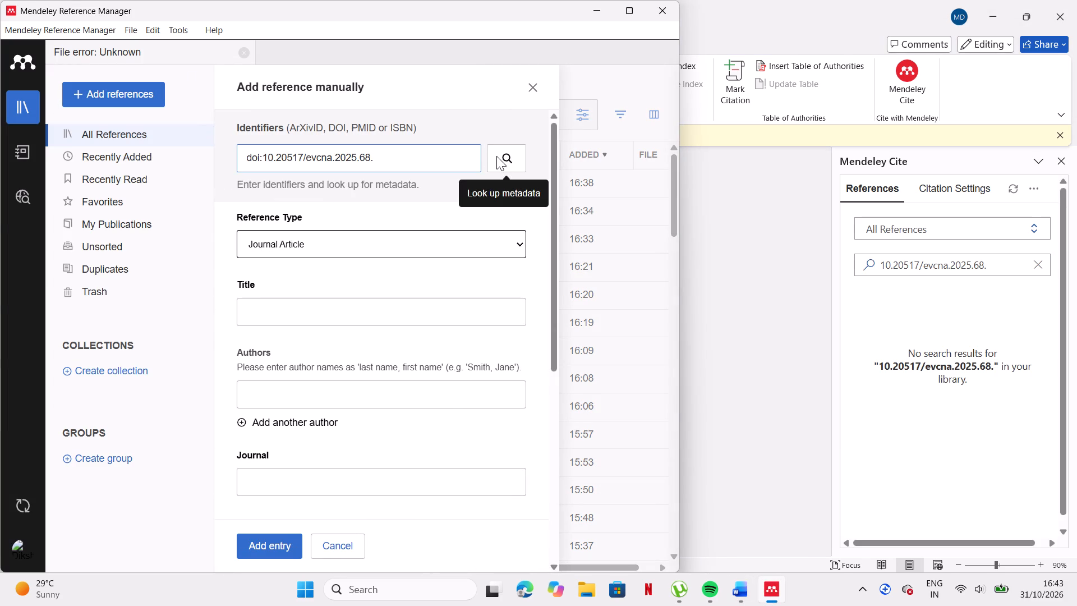
left_click(468, 150)
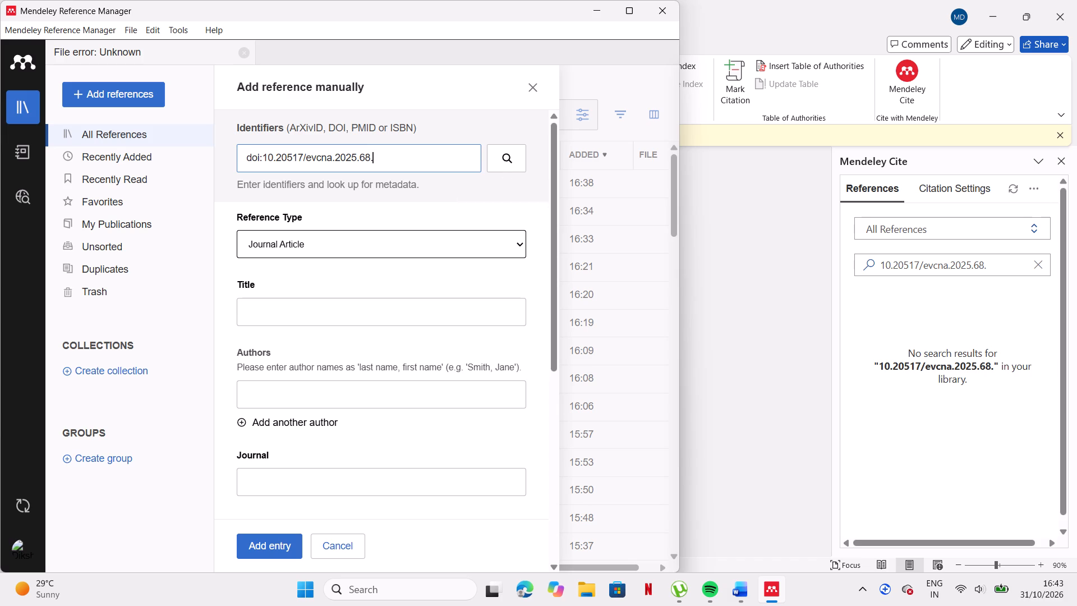
key("BackSpace")
left_click(516, 158)
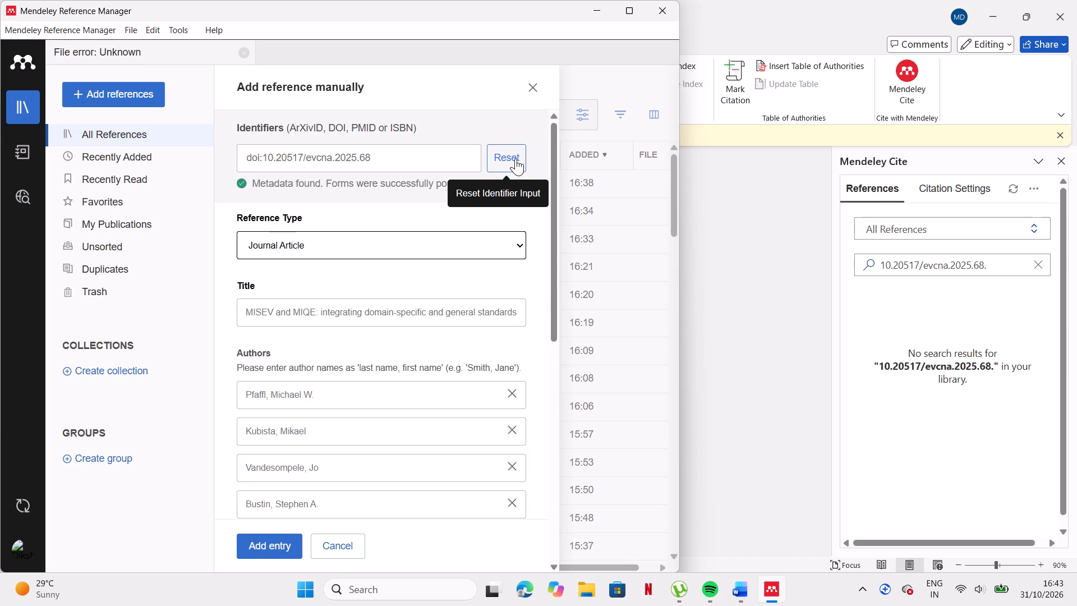
left_click(291, 552)
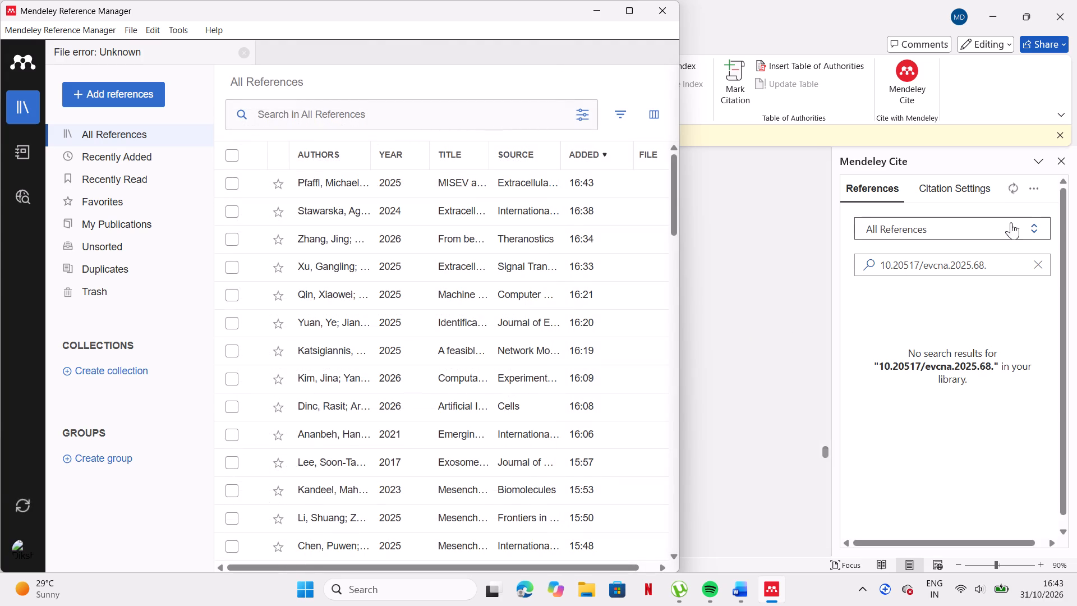
Back in Word, search Mendeley Cite for 10.20517/evcna.2025.68, without the "doi:" prefix or the trailing period.
left_click(1027, 260)
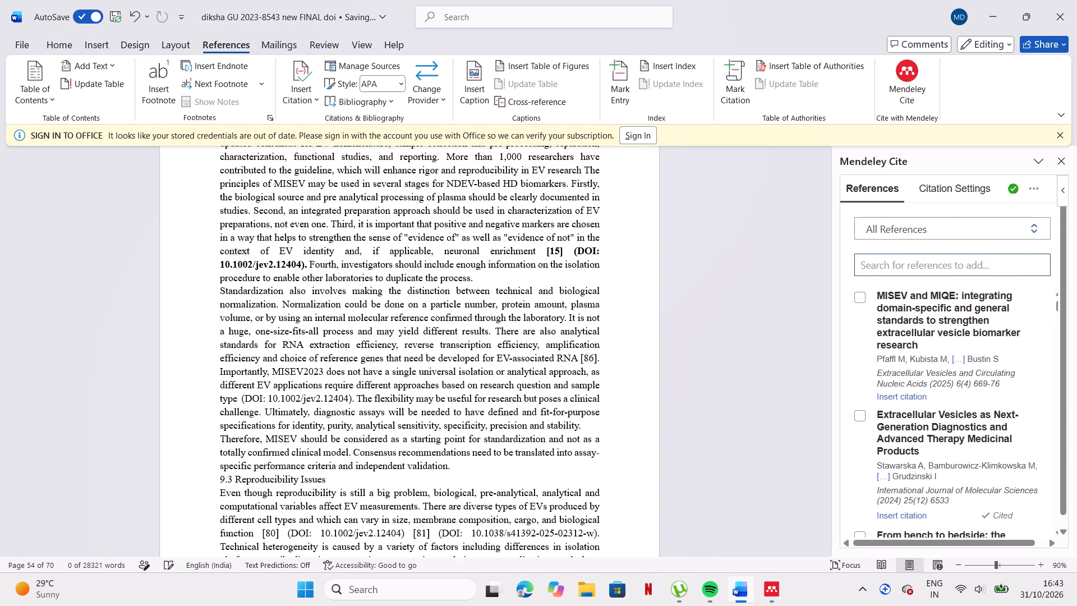
left_click(1015, 261)
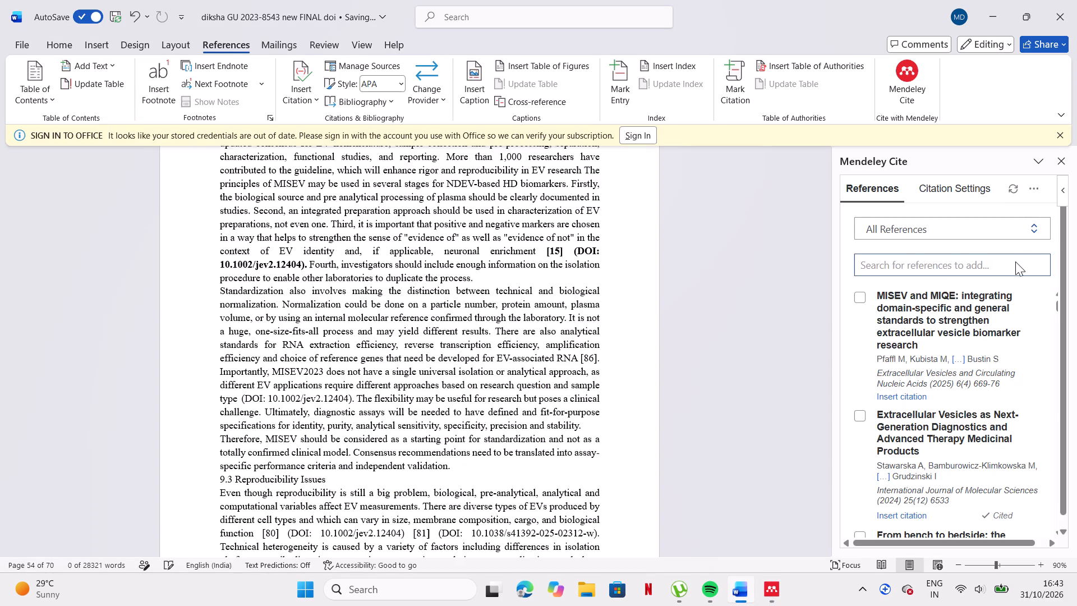
key("ctrl+v")
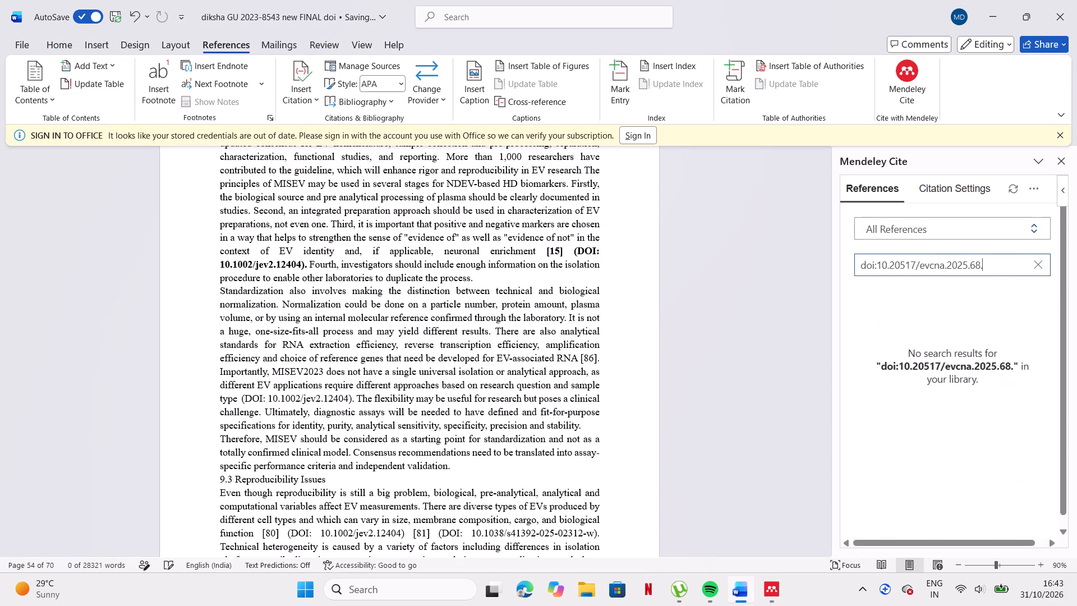
left_click(1015, 261)
key("Return")
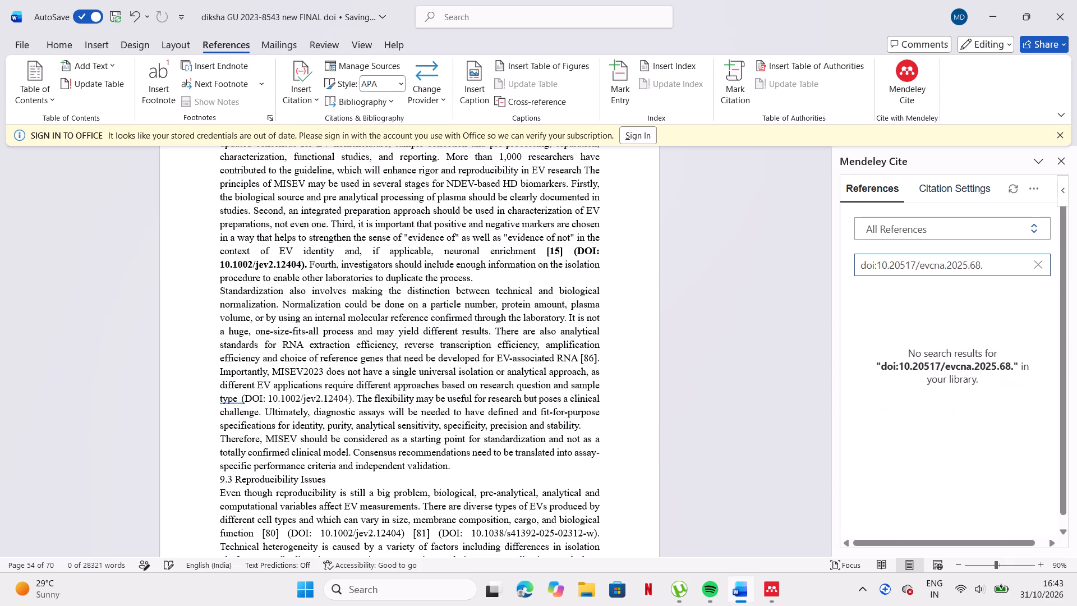
left_click(1015, 261)
key("Return")
key("BackSpace")
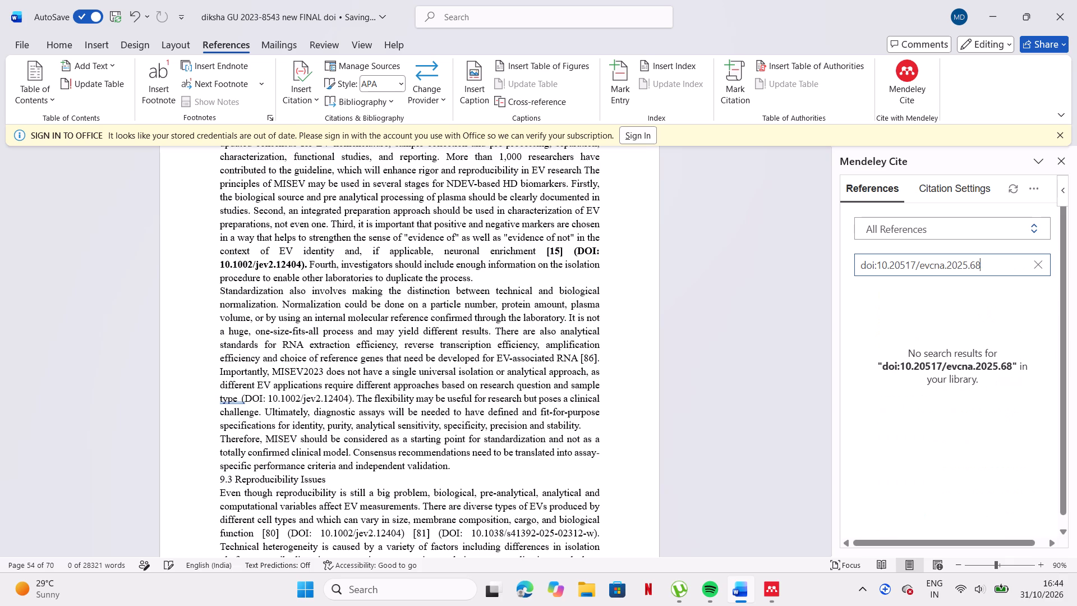
left_click(881, 265)
key("BackSpace")
key("BackSpace")
key("BackSpace")
key("BackSpace")
key("BackSpace")
key("BackSpace")
key("BackSpace")
key("BackSpace")
key("BackSpace")
key("BackSpace")
key("BackSpace")
key("BackSpace")
key("BackSpace")
key("BackSpace")
key("BackSpace")
key("BackSpace")
key("BackSpace")
key("BackSpace")
key("BackSpace")
key("BackSpace")
key("BackSpace")
key("BackSpace")
key("BackSpace")
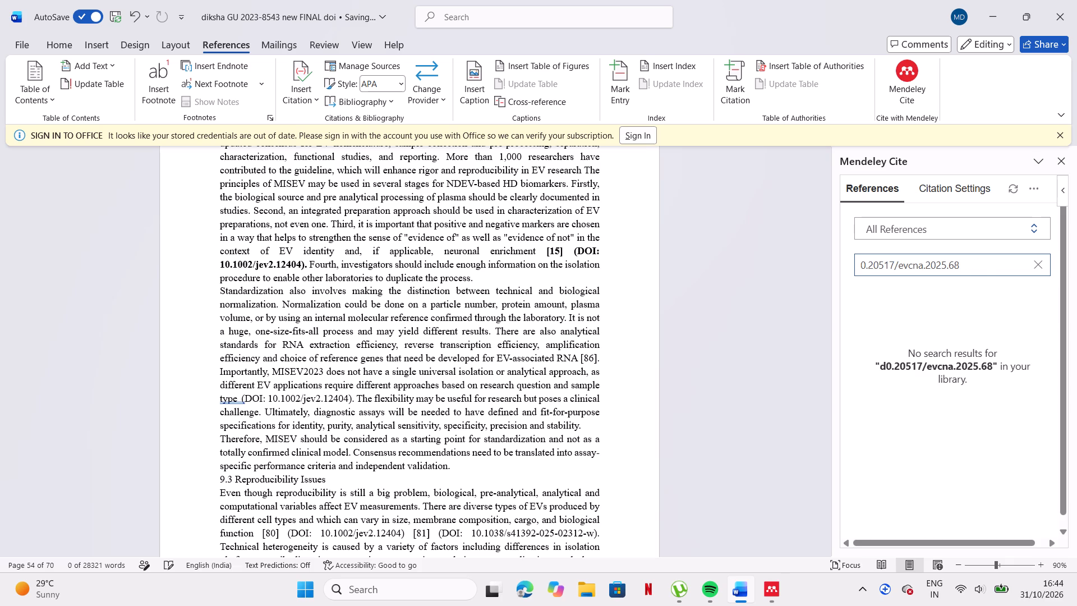
key("1")
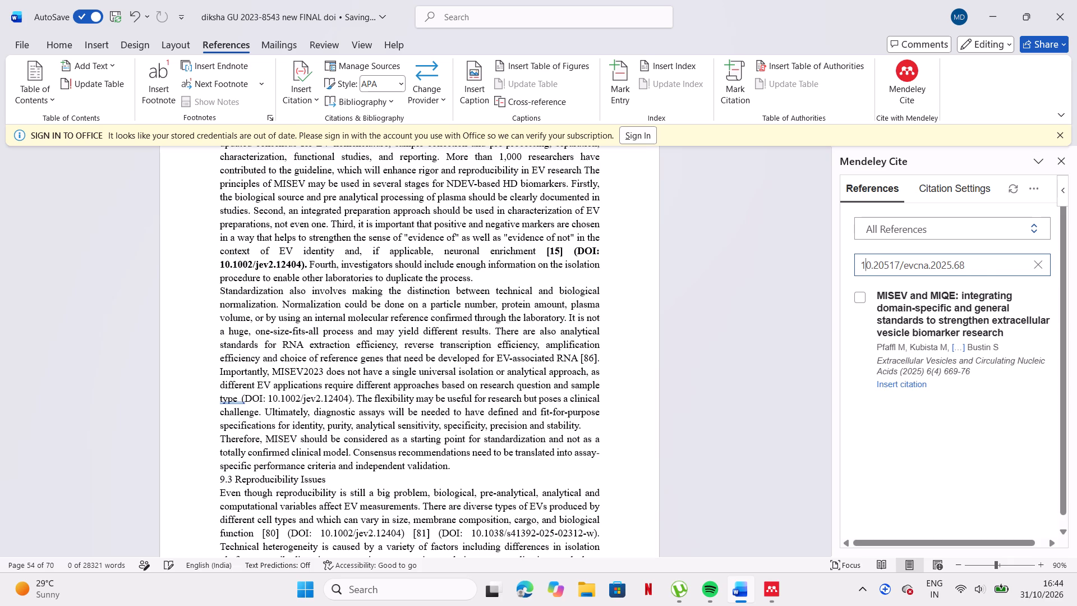
Paste doi:10.20517/evcna.2025.68 directly after the in-text [86] following "EV-associated RNA", dropping the DOI's extra trailing period.
left_click(597, 358)
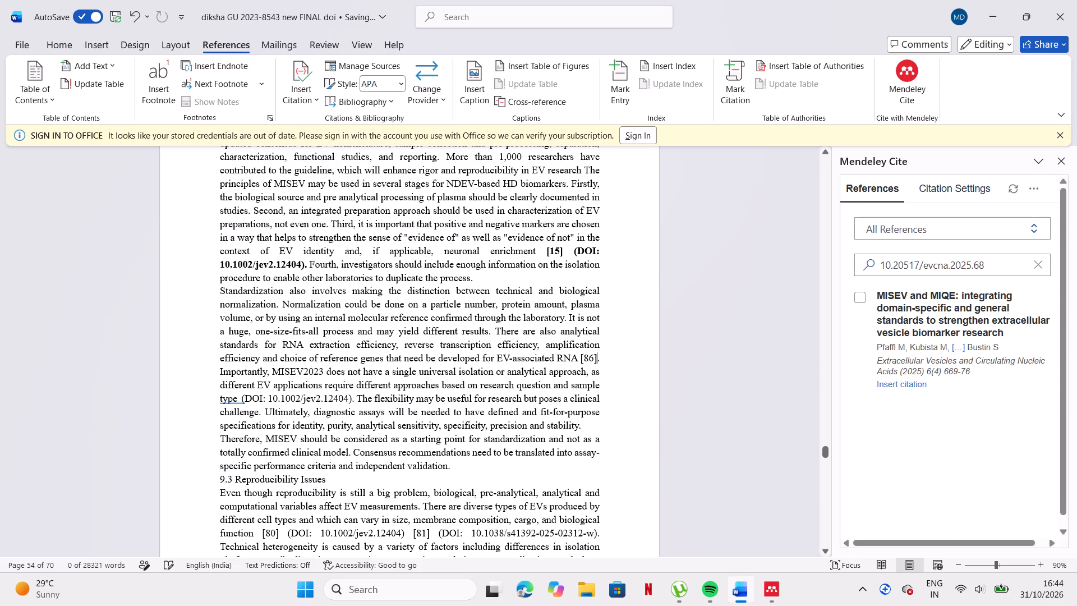
key("ctrl+v")
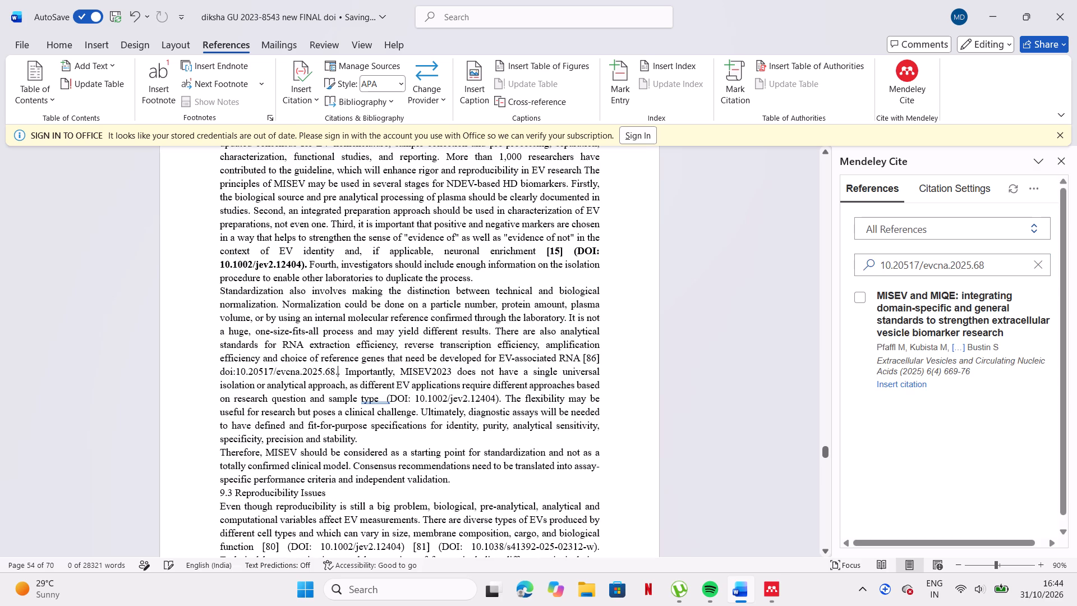
key("BackSpace")
Replace the typed [86] after "EV-associated RNA" with a Mendeley citation of the "MISEV and MIQE" article.
left_click(598, 358)
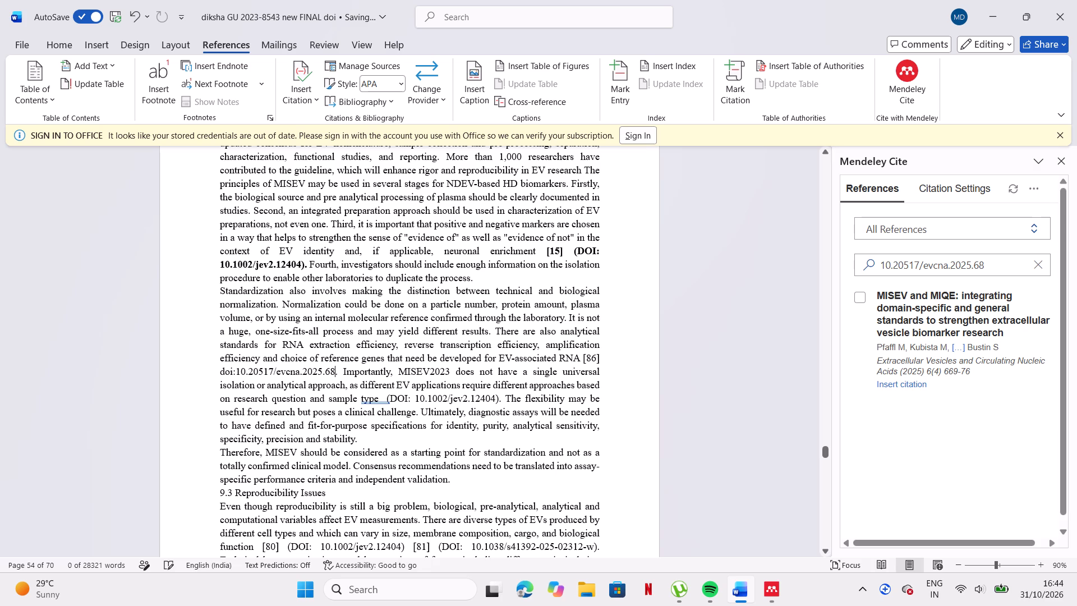
left_click(600, 358)
key("BackSpace")
key("BackSpace")
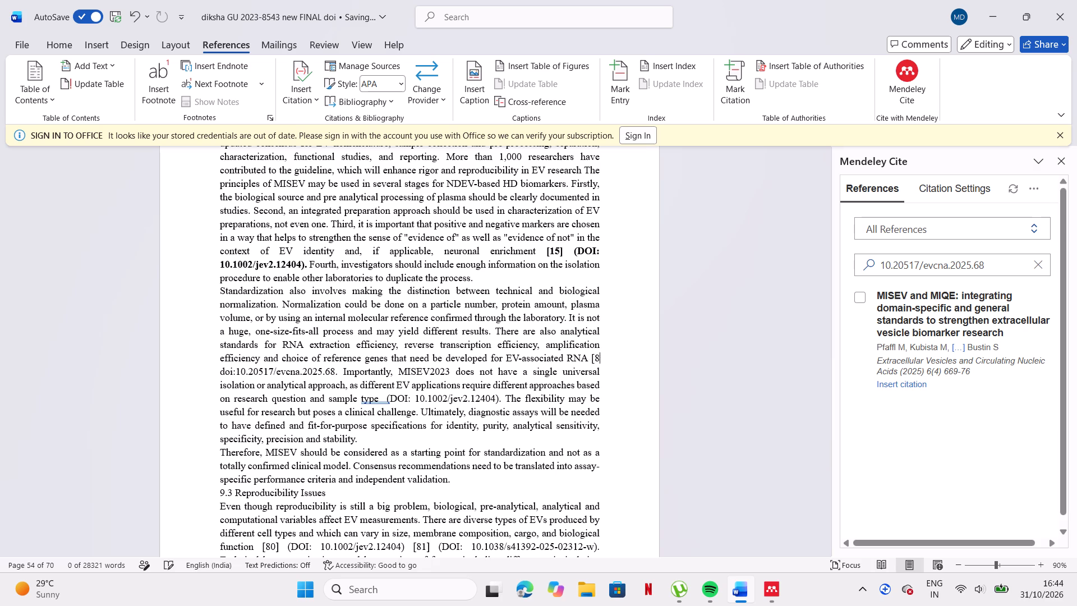
key("BackSpace")
key("BackSpace")
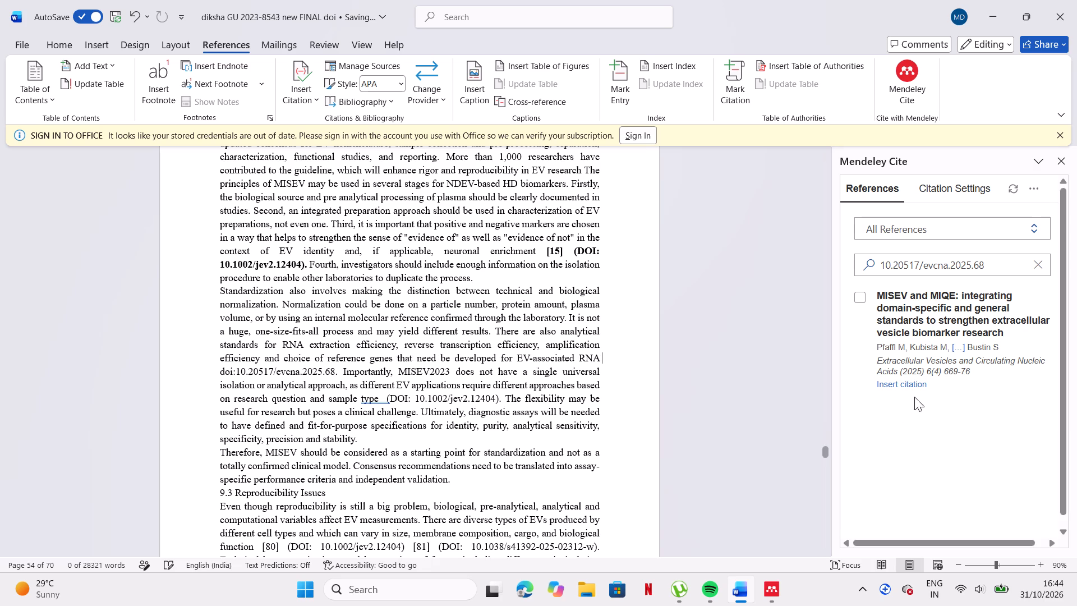
left_click(913, 384)
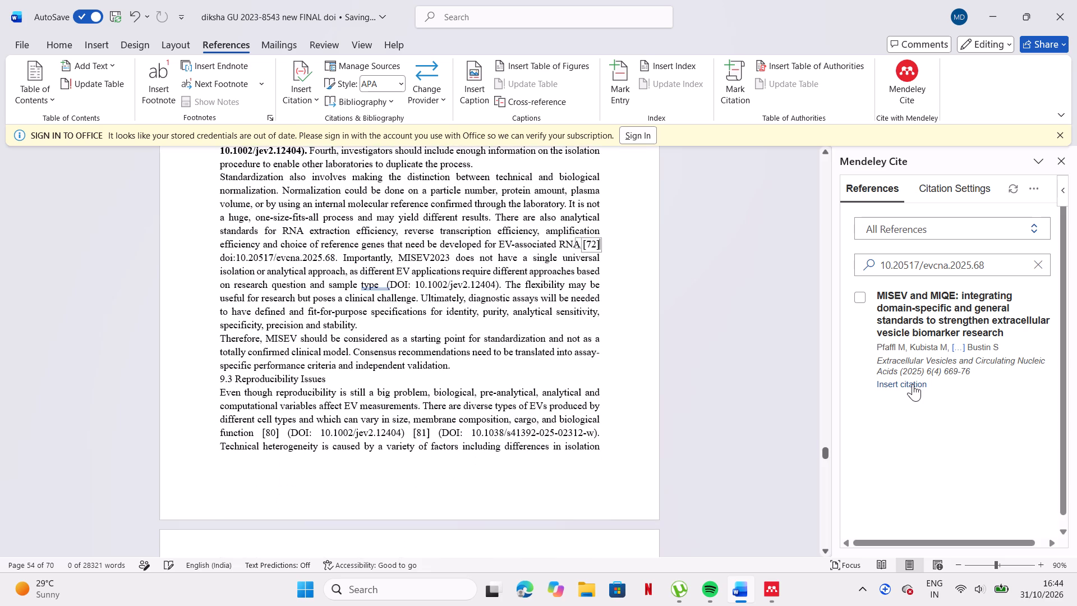
Bold the text from "RNA" through the new citation and doi:10.20517/evcna.2025.68.
left_click(669, 224)
left_click_drag(579, 244, 575, 254)
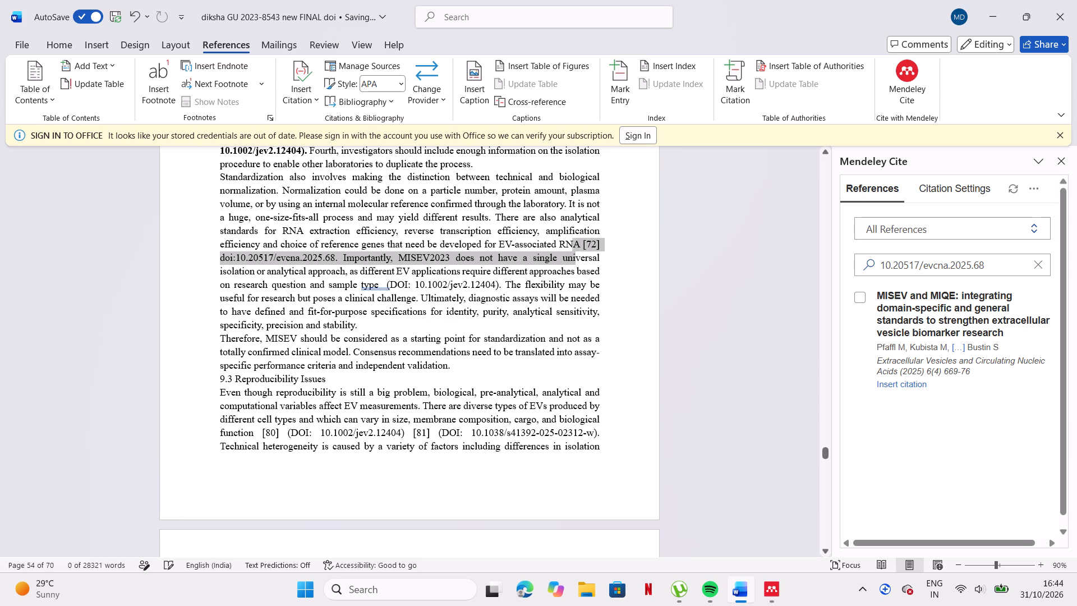
left_click_drag(575, 254, 335, 256)
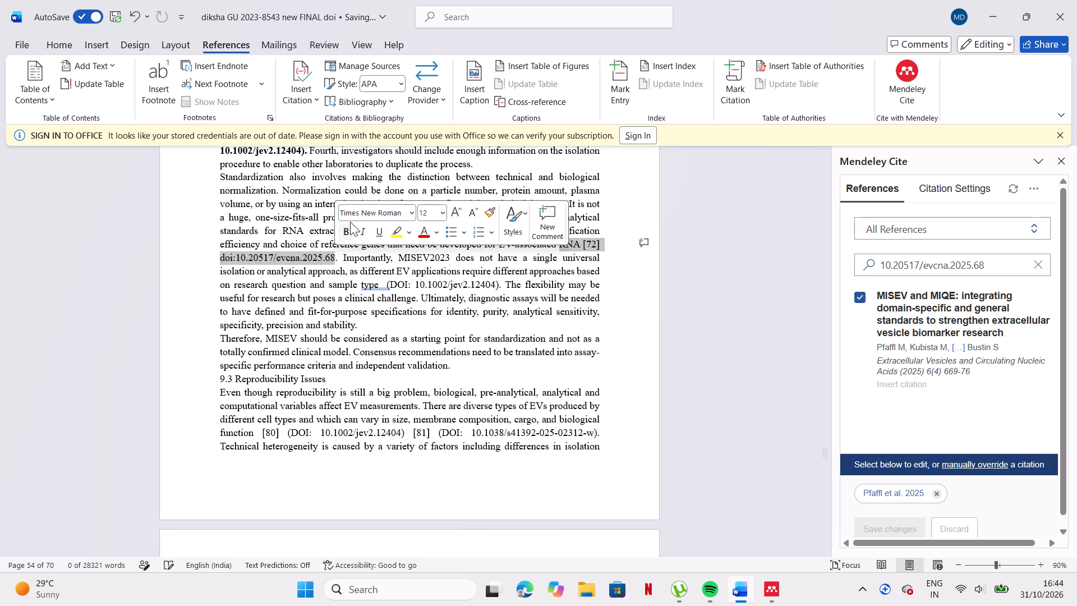
left_click(351, 232)
left_click(457, 334)
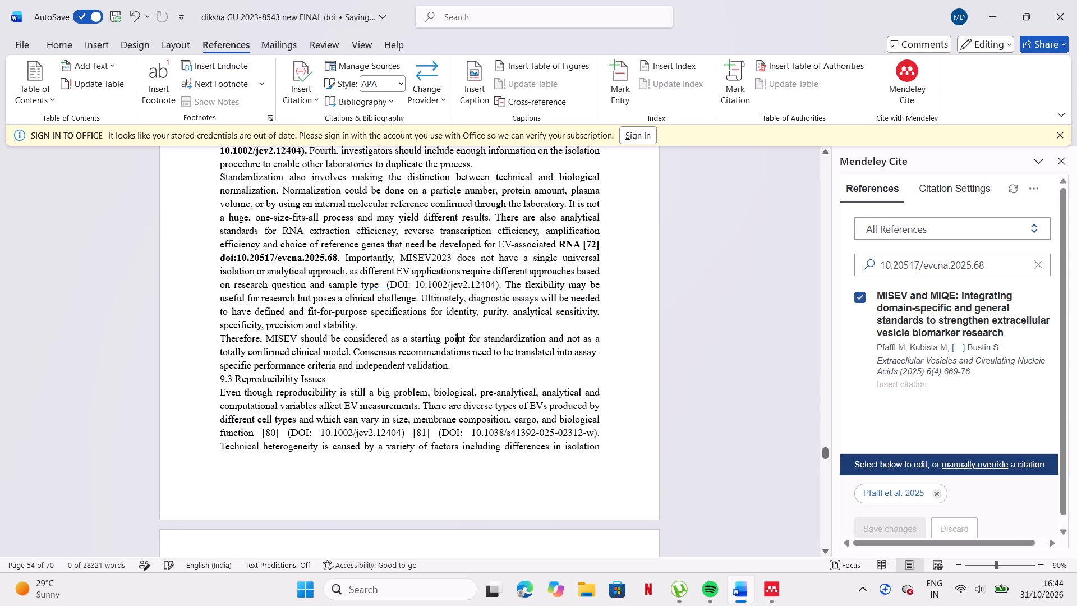
Search Mendeley Cite for 10.1002/jev2.12404, copied from the DOI after "sample type", and deselect the Pfaffl et al. 2025 reference.
left_click(386, 285)
left_click(383, 286)
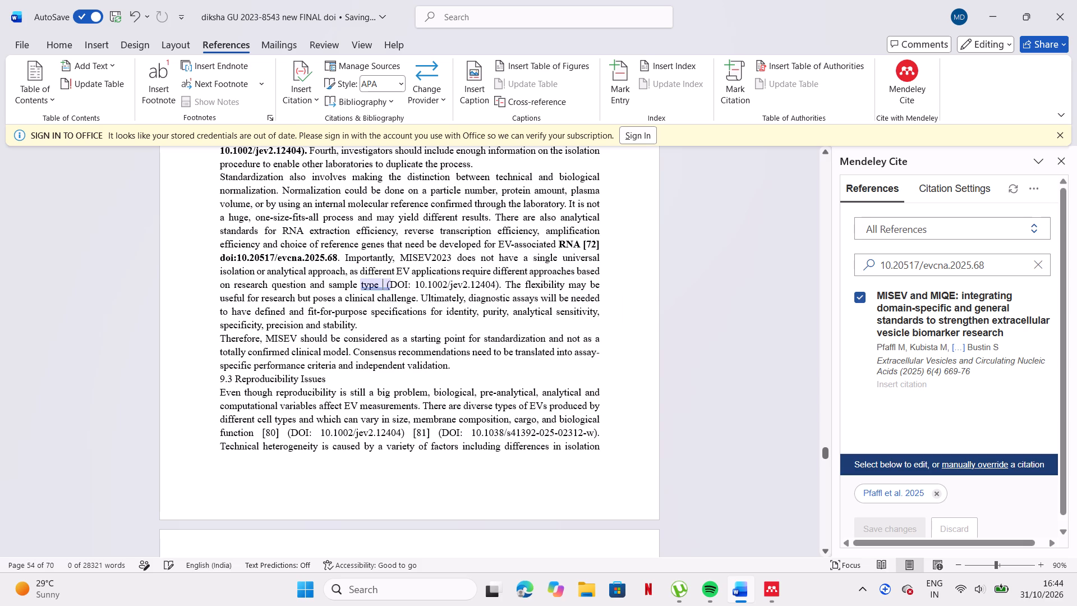
left_click(370, 283)
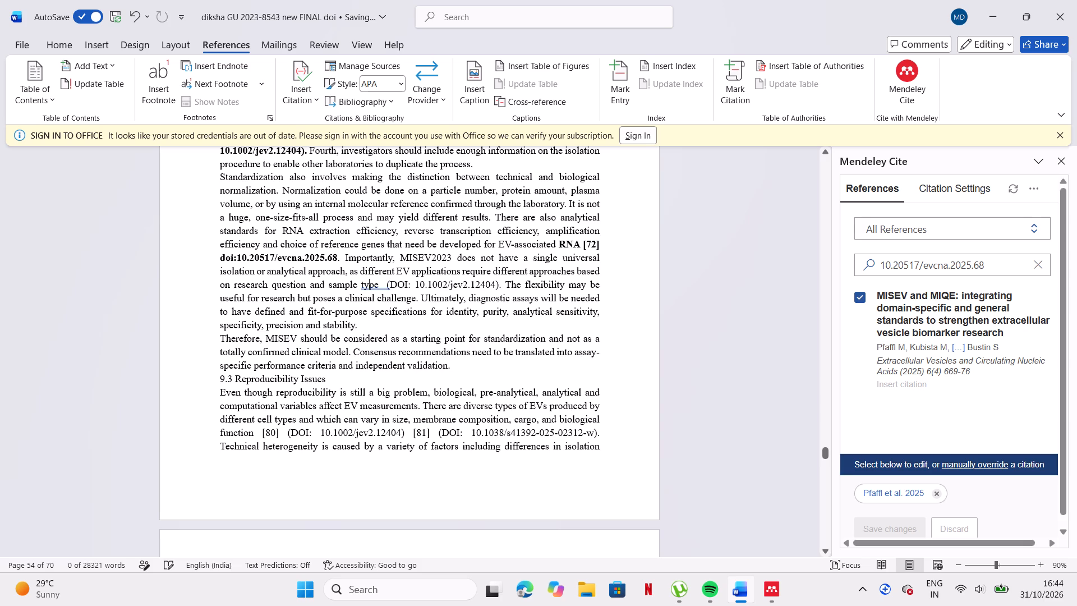
left_click(415, 284)
left_click_drag(415, 284, 499, 285)
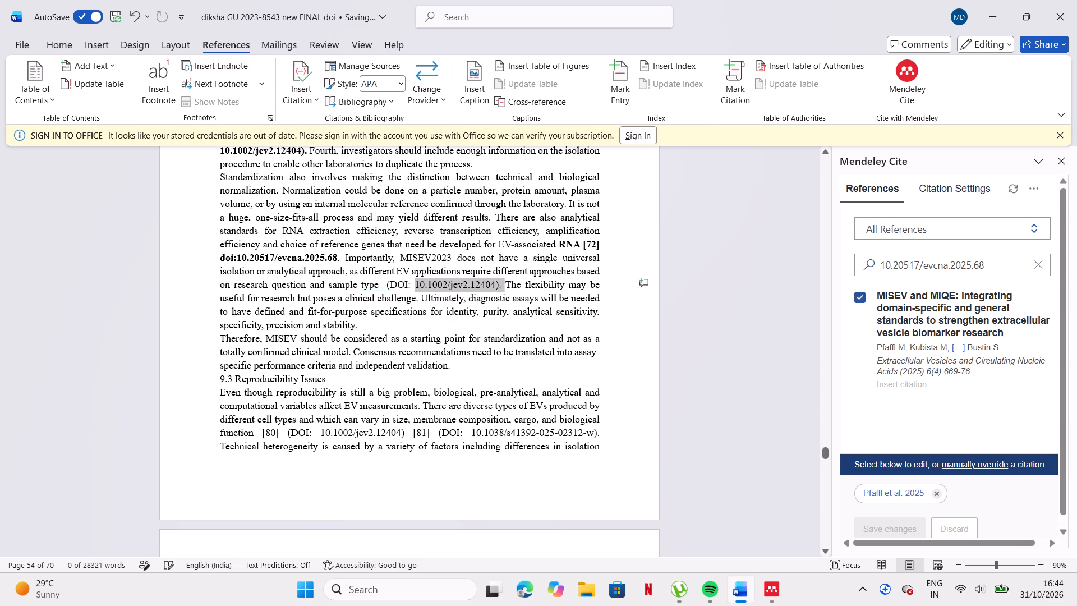
left_click_drag(499, 285, 489, 287)
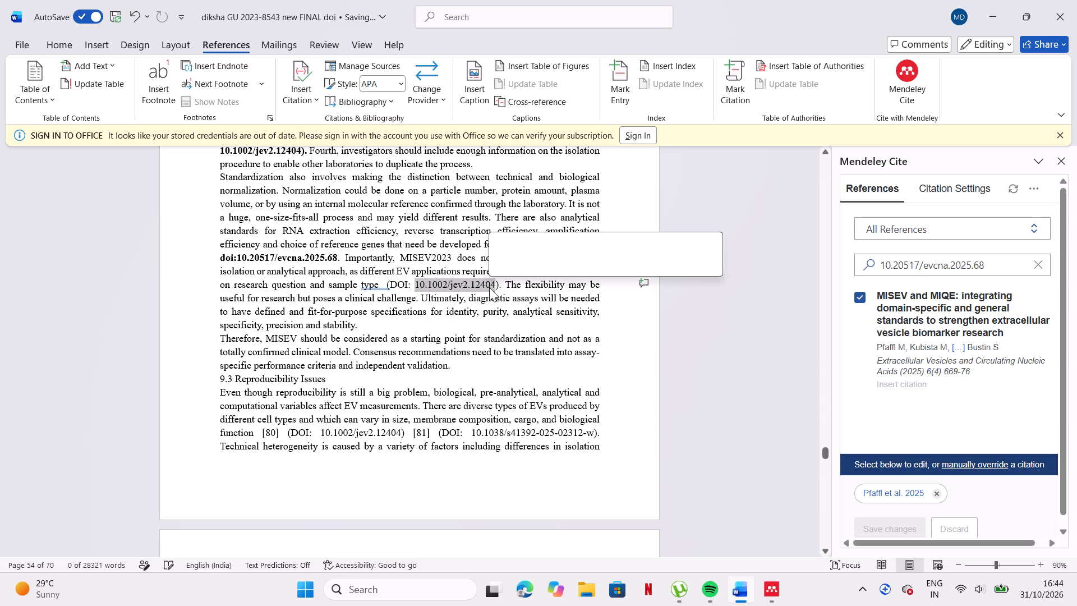
key("ctrl+c")
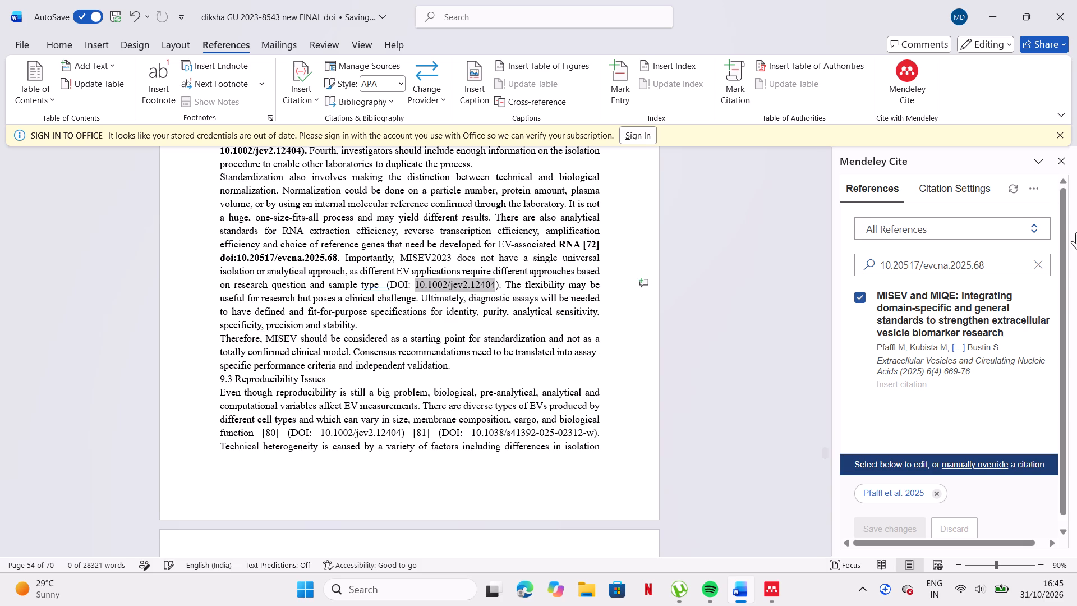
left_click(1044, 257)
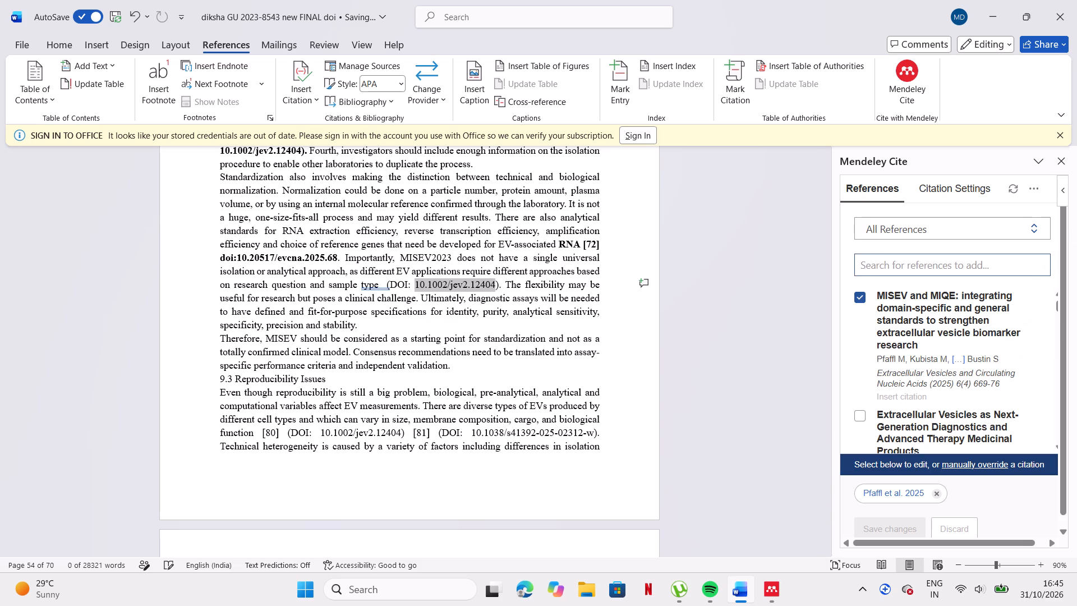
left_click(1023, 267)
left_click(1023, 267)
key("ctrl+v")
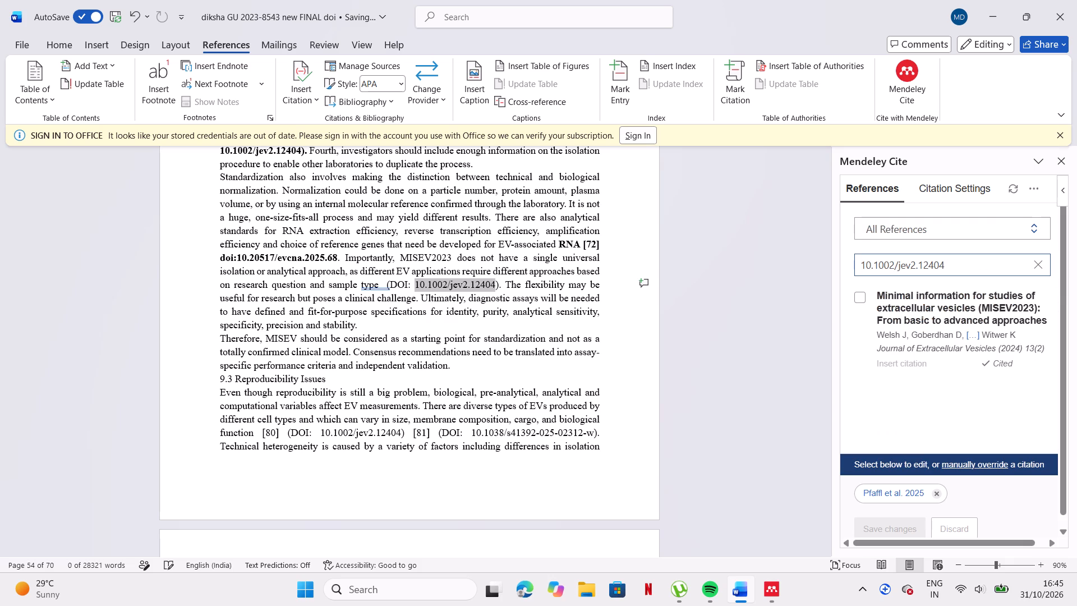
left_click(938, 495)
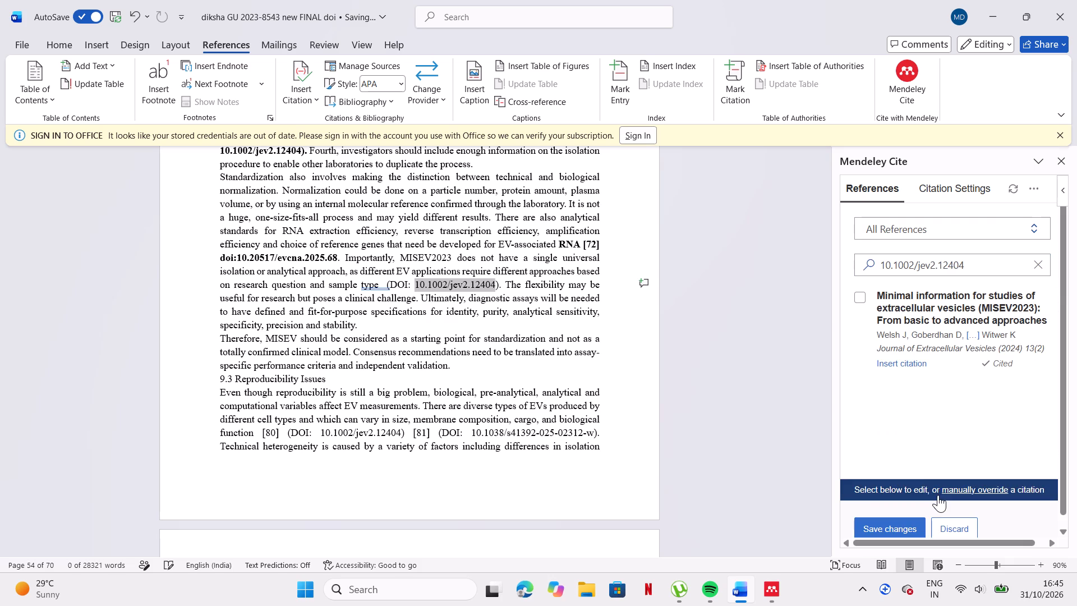
Ignore once the grammar suggestion about the space between "type" and the opening parenthesis.
left_click(382, 287)
left_click(382, 287)
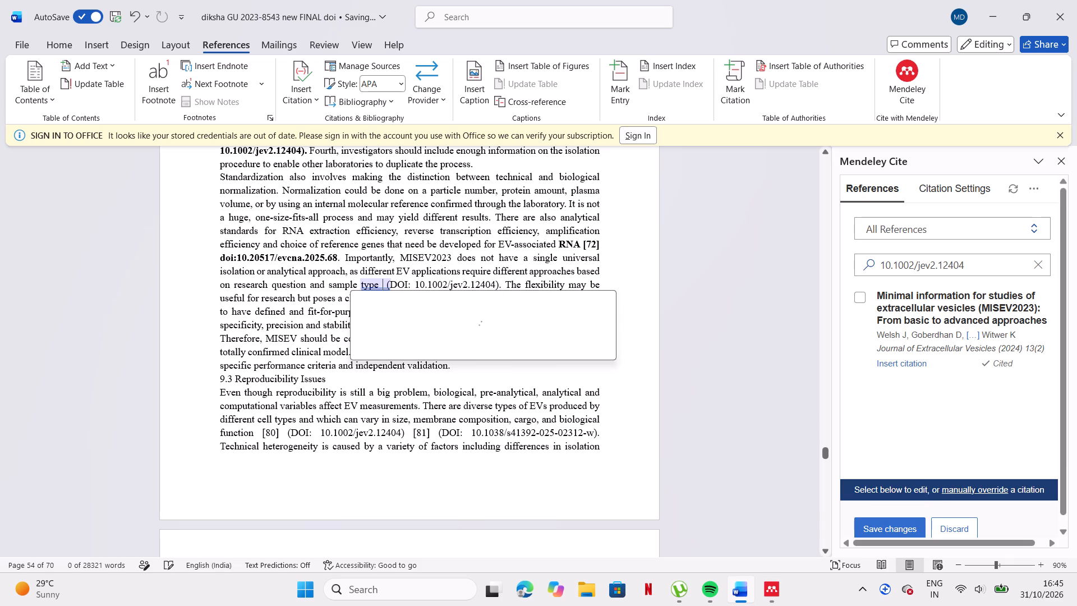
right_click(382, 287)
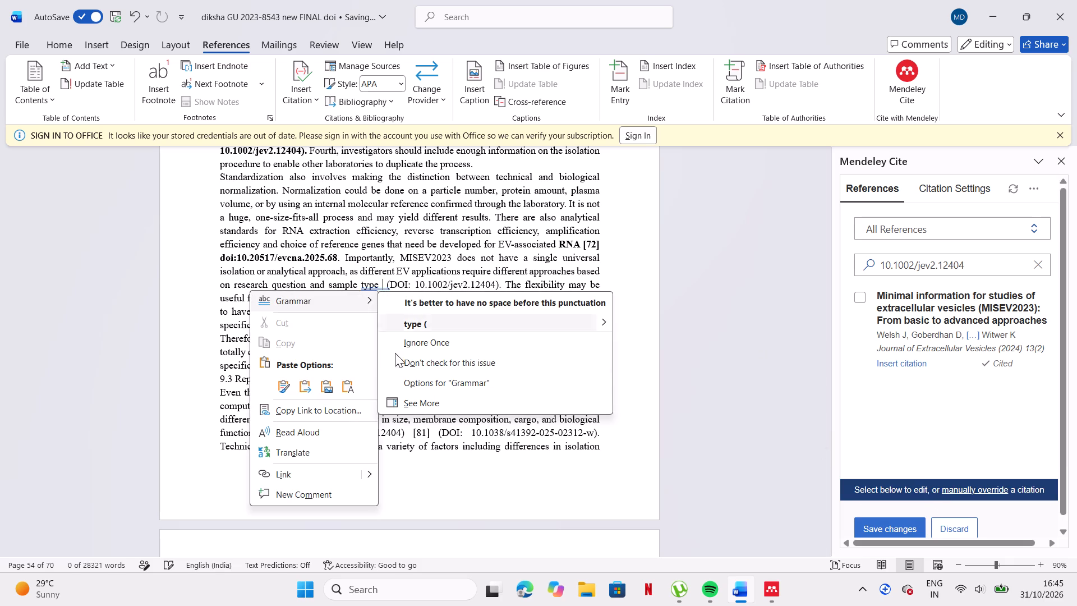
left_click(406, 343)
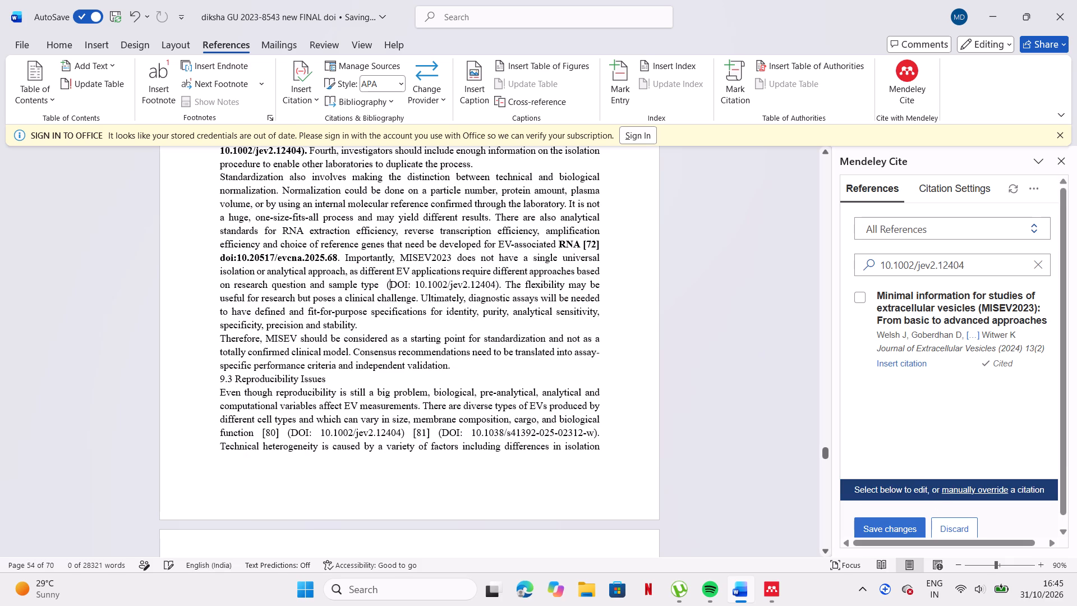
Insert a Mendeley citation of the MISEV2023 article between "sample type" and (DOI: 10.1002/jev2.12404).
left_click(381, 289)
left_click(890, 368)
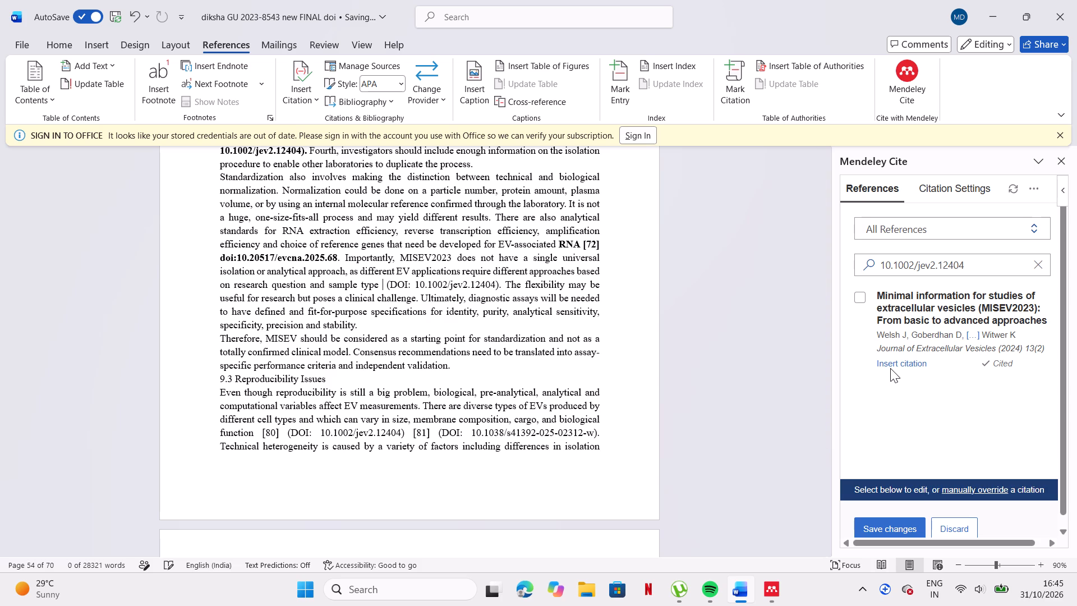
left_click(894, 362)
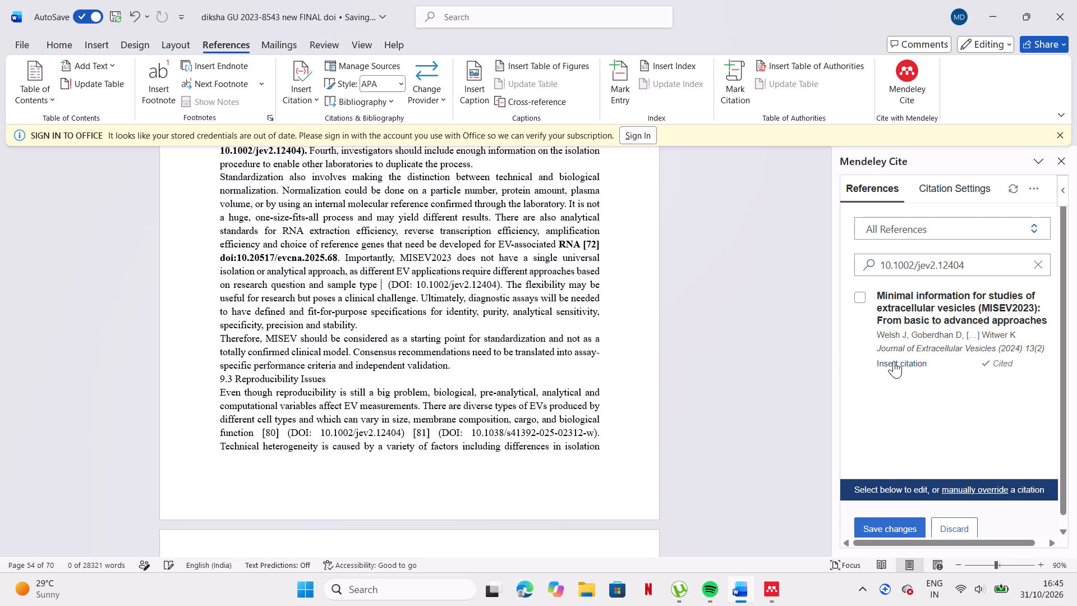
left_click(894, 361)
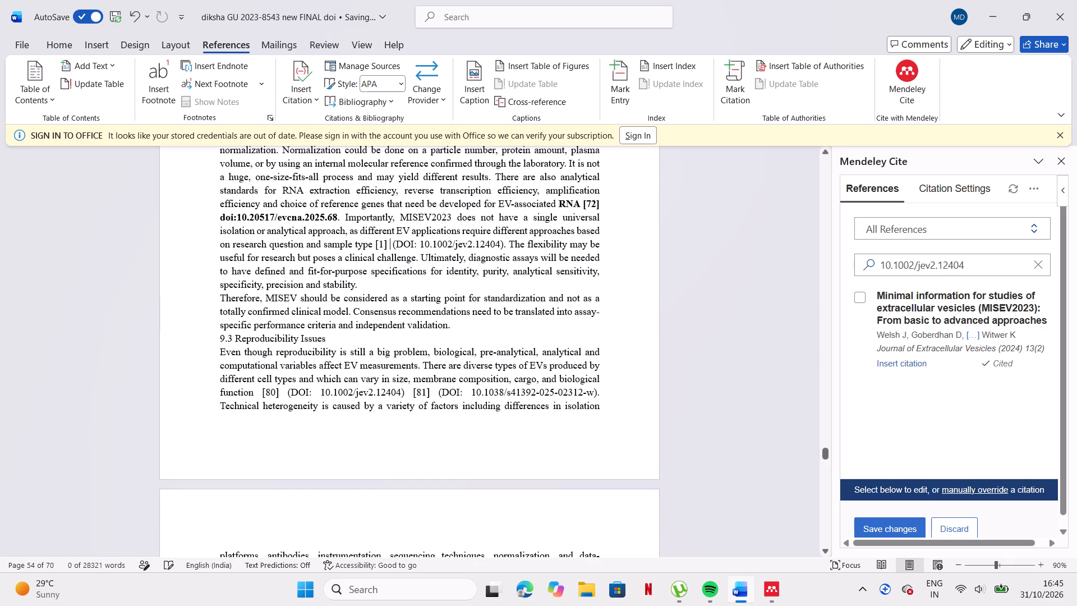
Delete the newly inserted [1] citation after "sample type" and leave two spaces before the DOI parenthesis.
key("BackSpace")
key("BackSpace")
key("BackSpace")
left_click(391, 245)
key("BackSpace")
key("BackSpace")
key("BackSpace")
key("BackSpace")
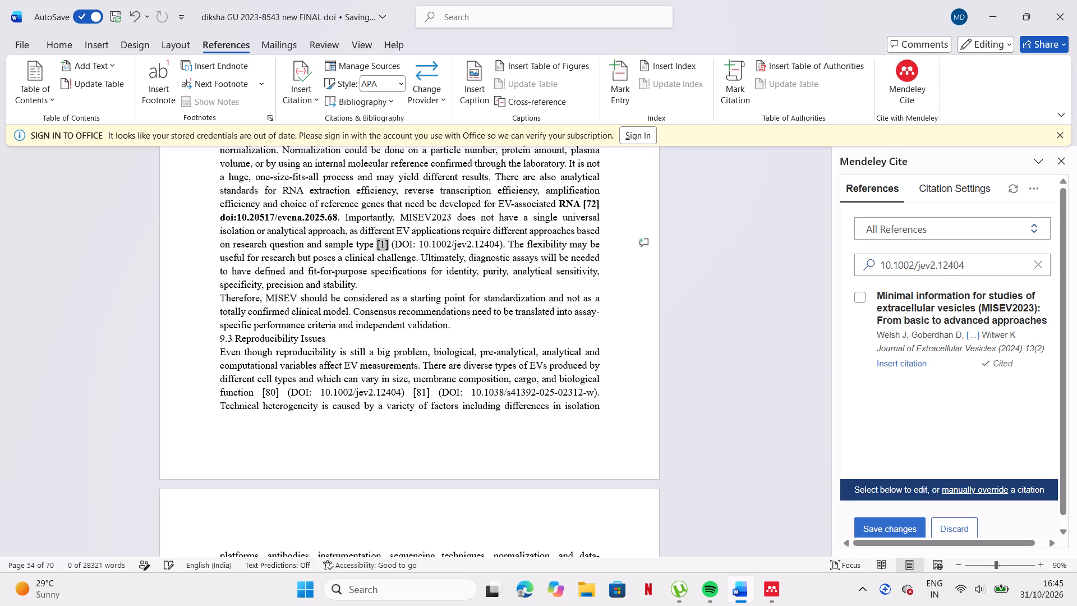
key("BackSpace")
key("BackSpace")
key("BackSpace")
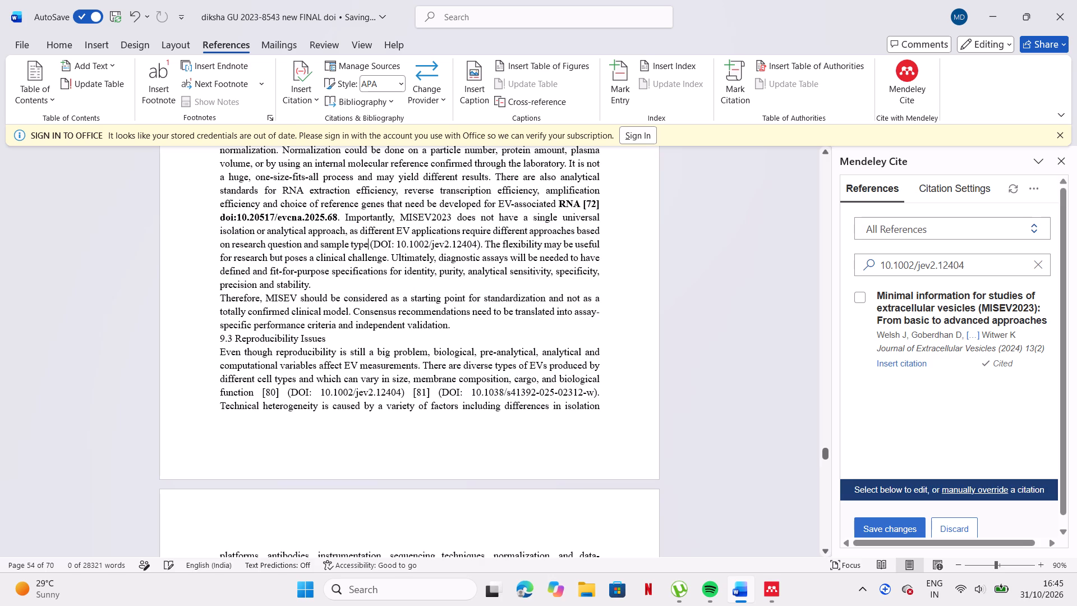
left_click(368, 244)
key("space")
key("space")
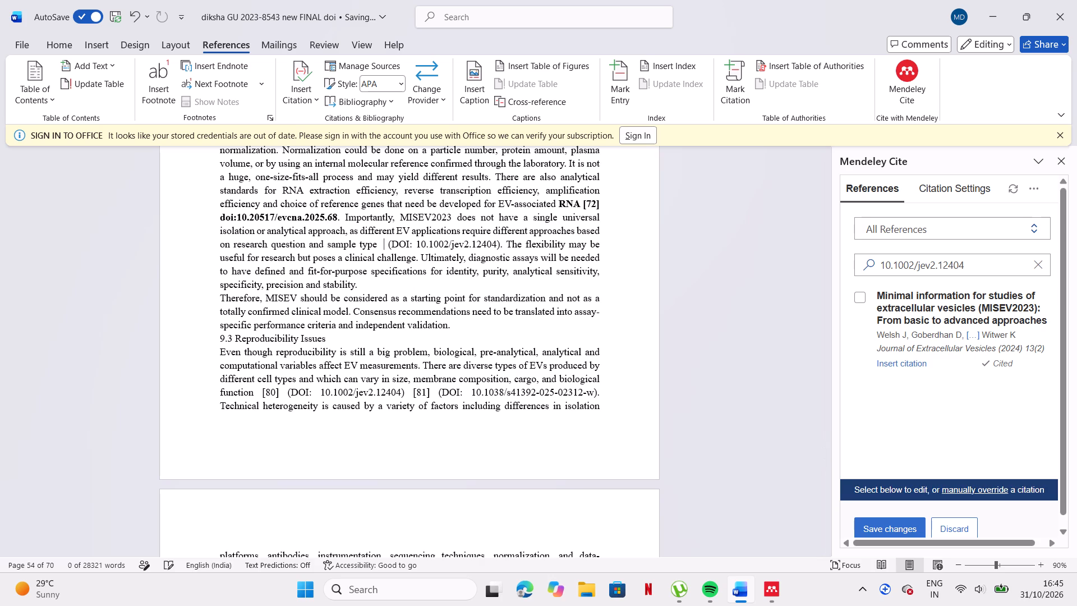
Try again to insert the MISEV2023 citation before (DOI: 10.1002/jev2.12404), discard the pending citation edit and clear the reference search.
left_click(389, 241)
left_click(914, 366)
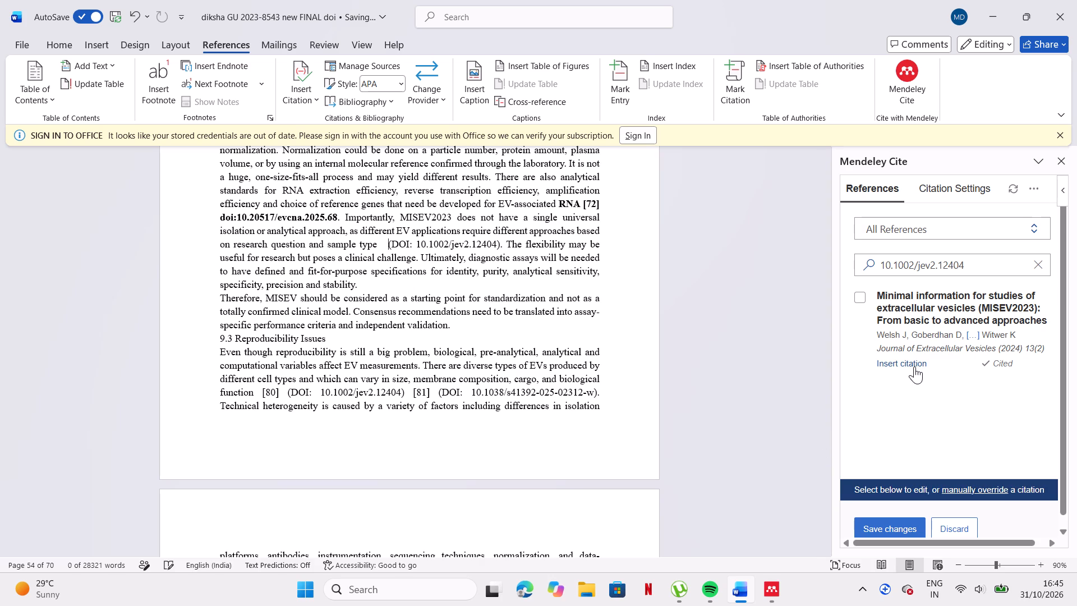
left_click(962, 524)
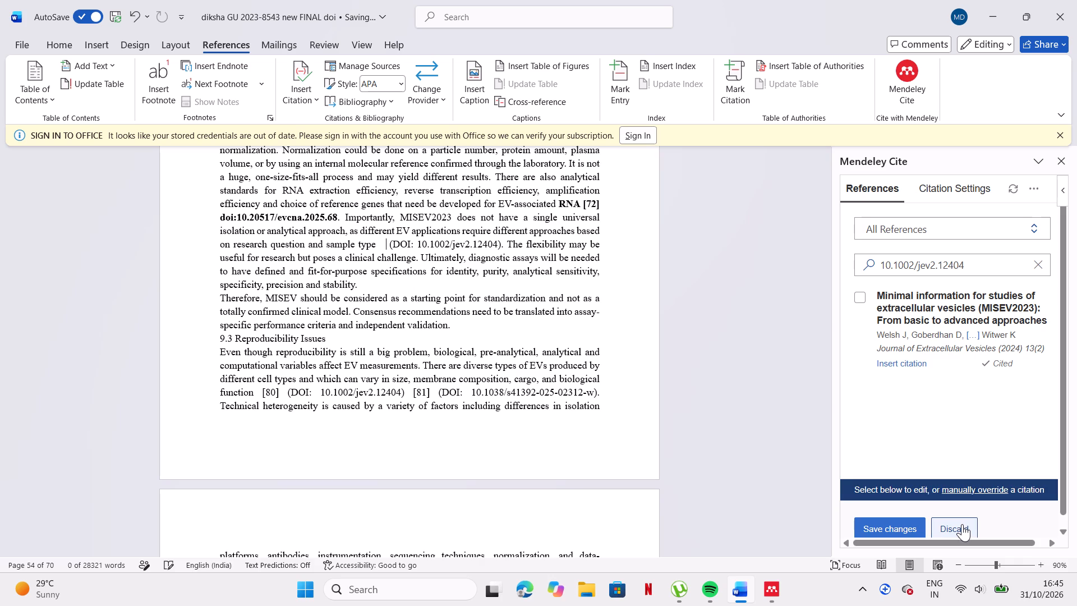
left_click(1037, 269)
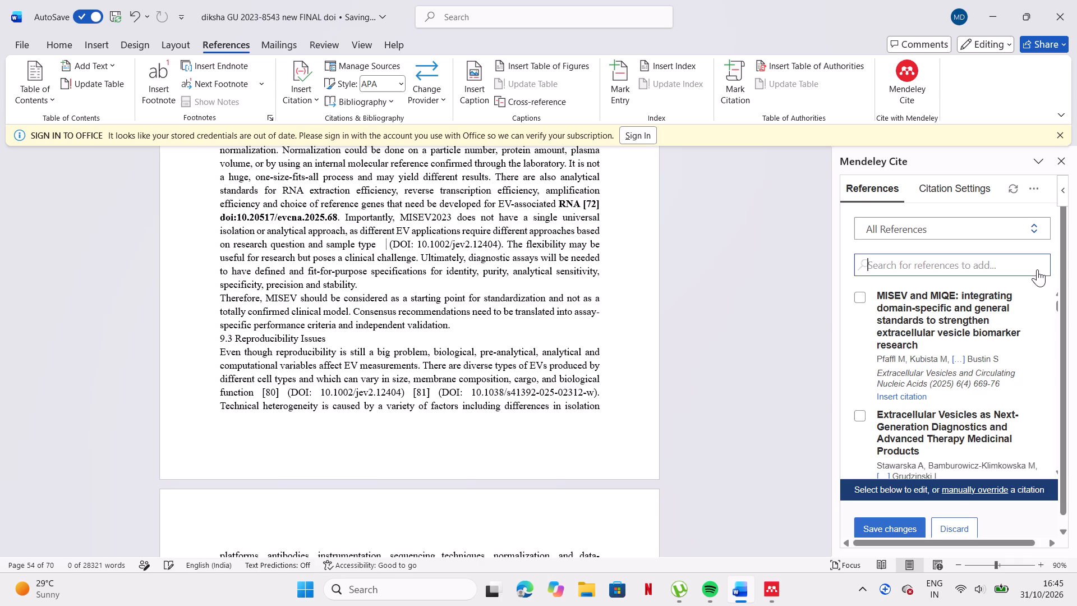
Copy the [15] citation following "neuronal enrichment" and paste it after "sample type", directly before (DOI: 10.1002/jev2.12404).
scroll(581, 311, "up", 1)
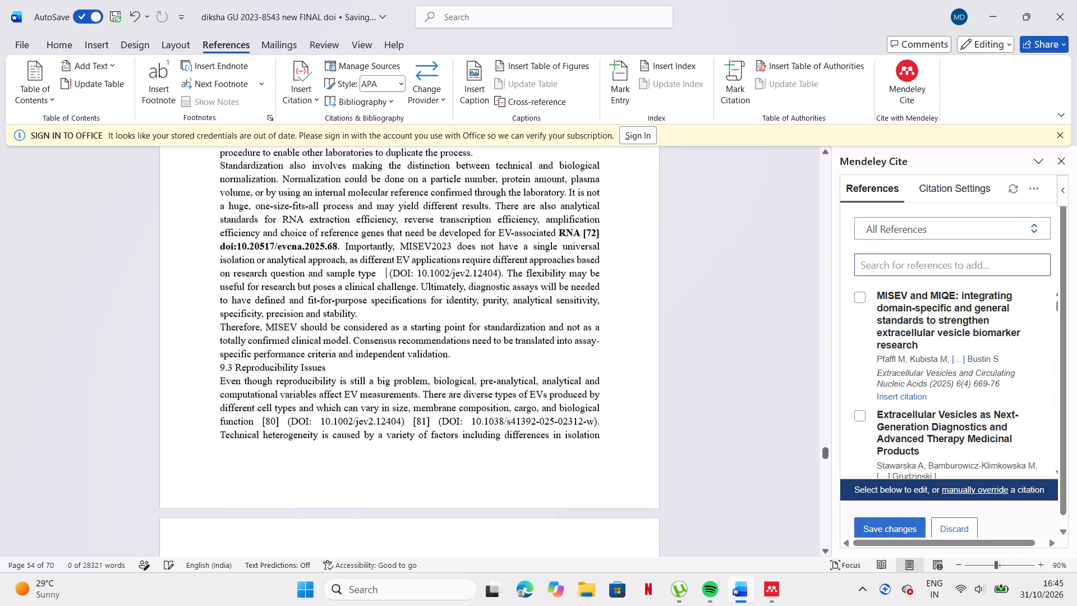
scroll(581, 311, "up", 1)
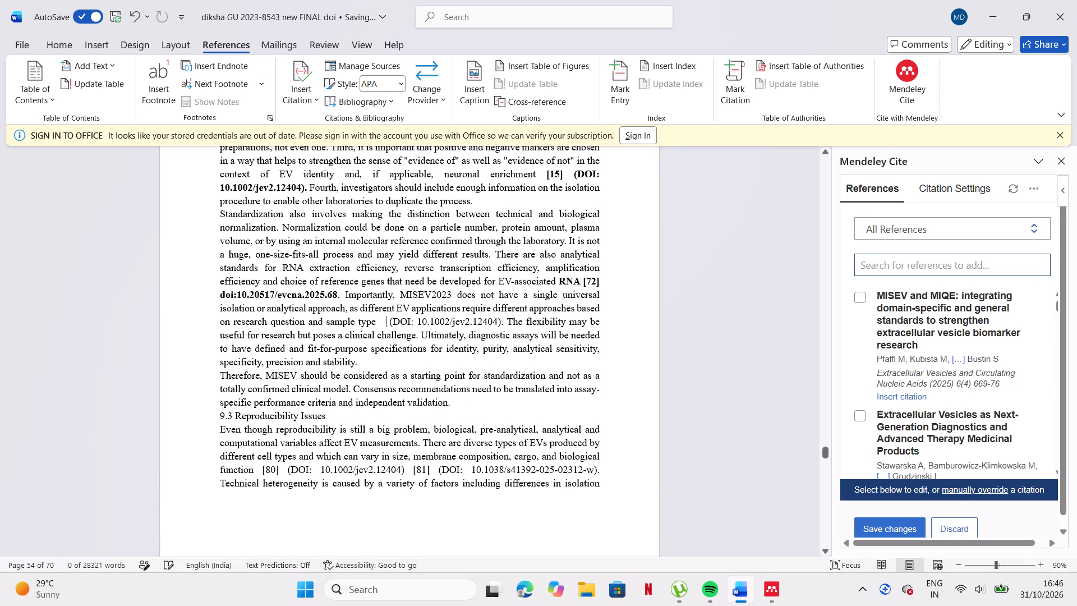
left_click_drag(543, 176, 562, 176)
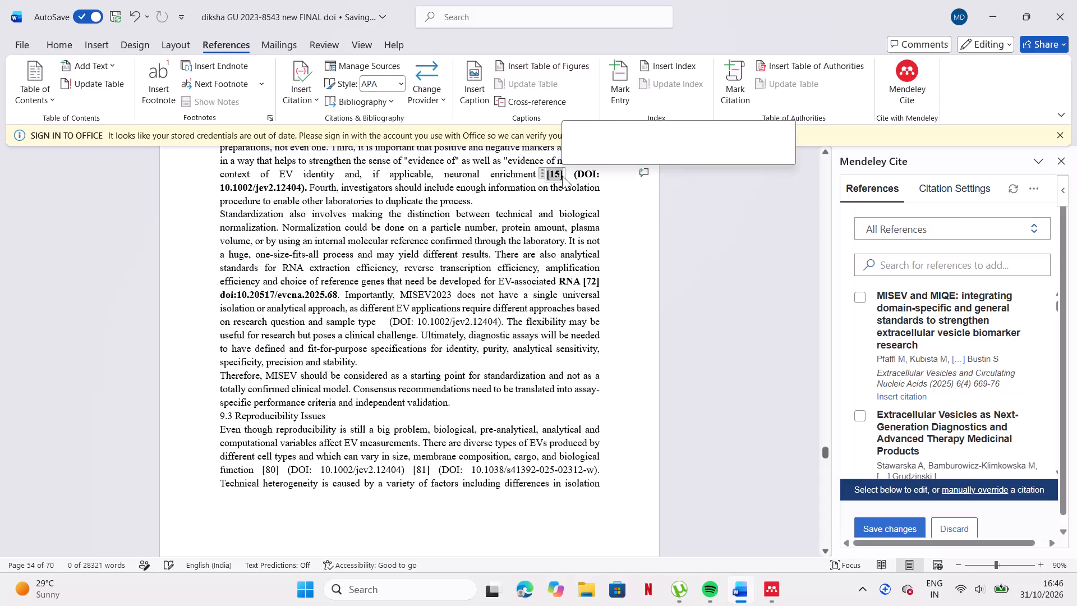
key("ctrl+c")
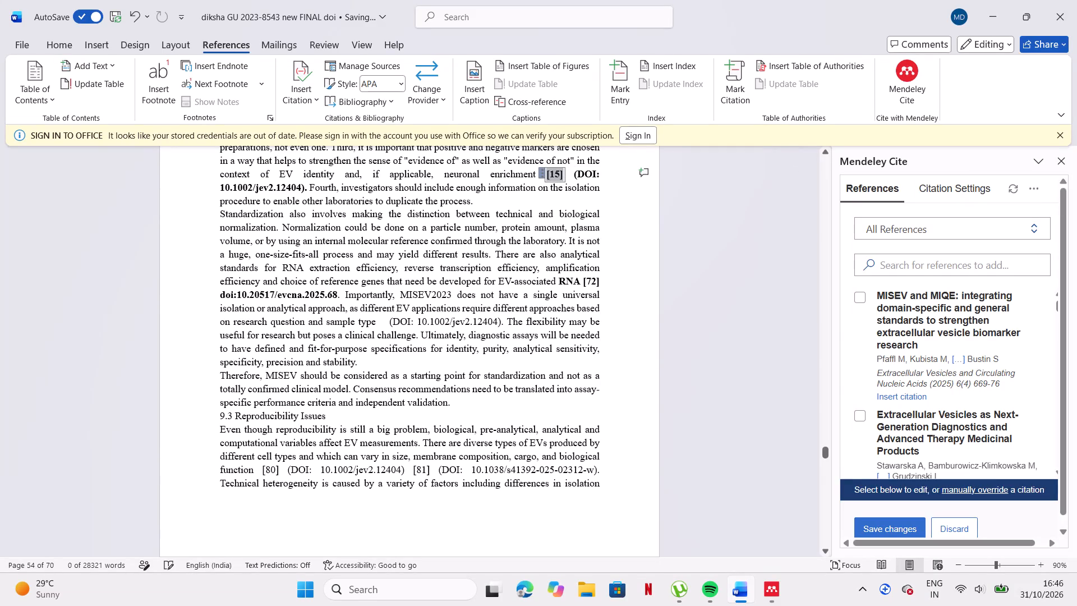
left_click(389, 321)
key("ctrl+v")
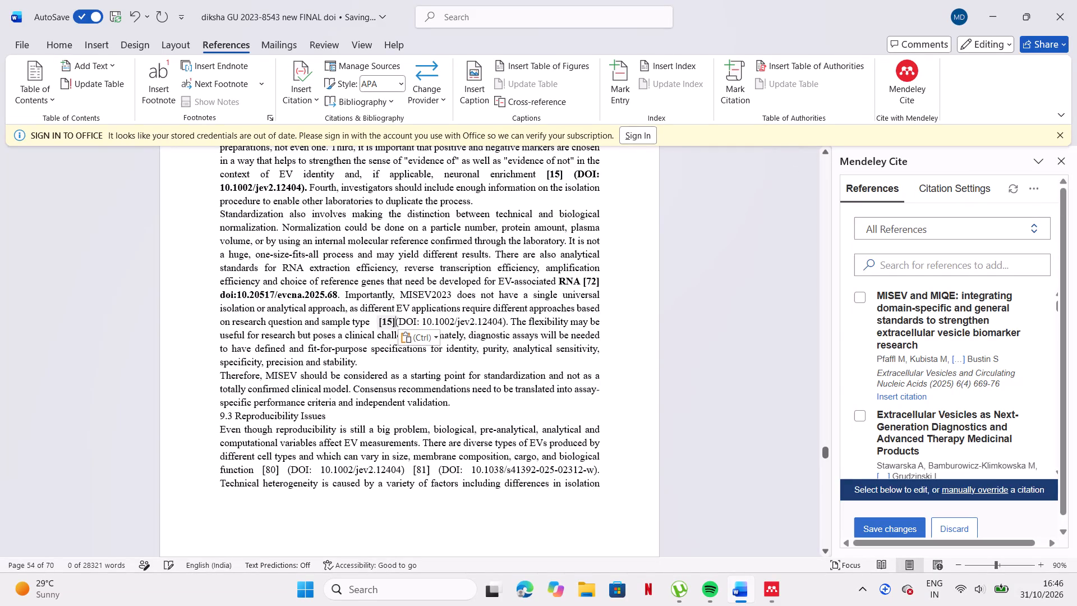
left_click(379, 320)
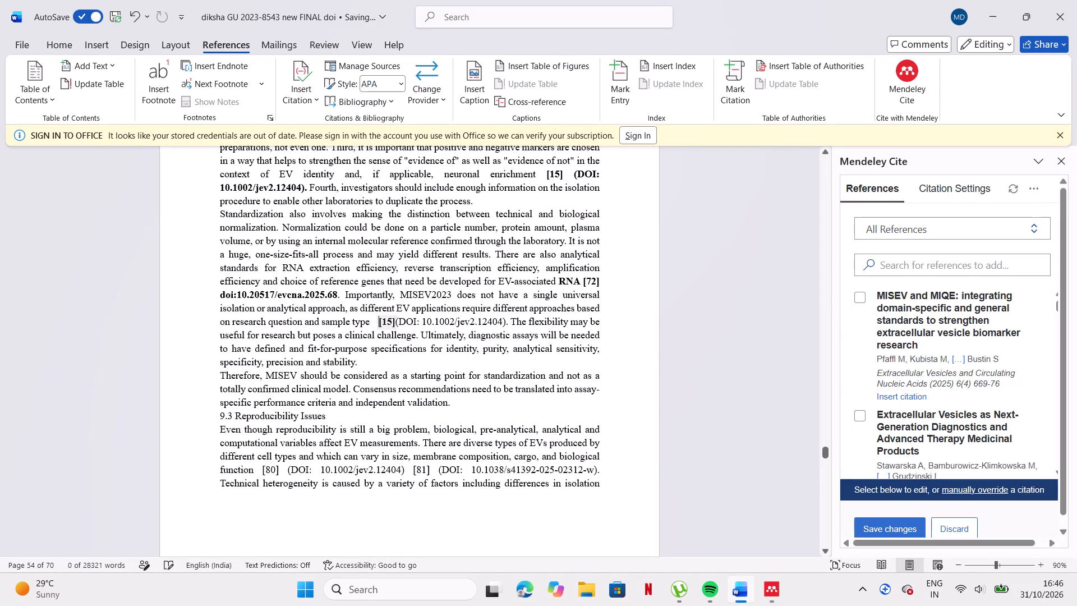
left_click(392, 350)
Increase the font size of the "9.3 Reproducibility Issues" heading to 14.
scroll(416, 437, "down", 2)
left_click_drag(355, 400, 261, 401)
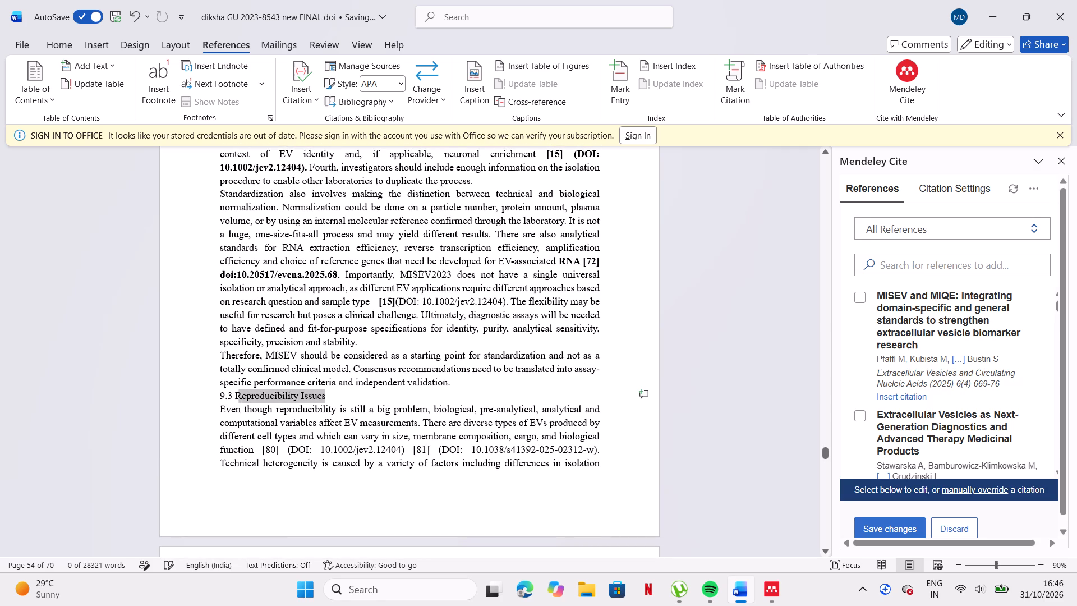
left_click_drag(261, 401, 208, 397)
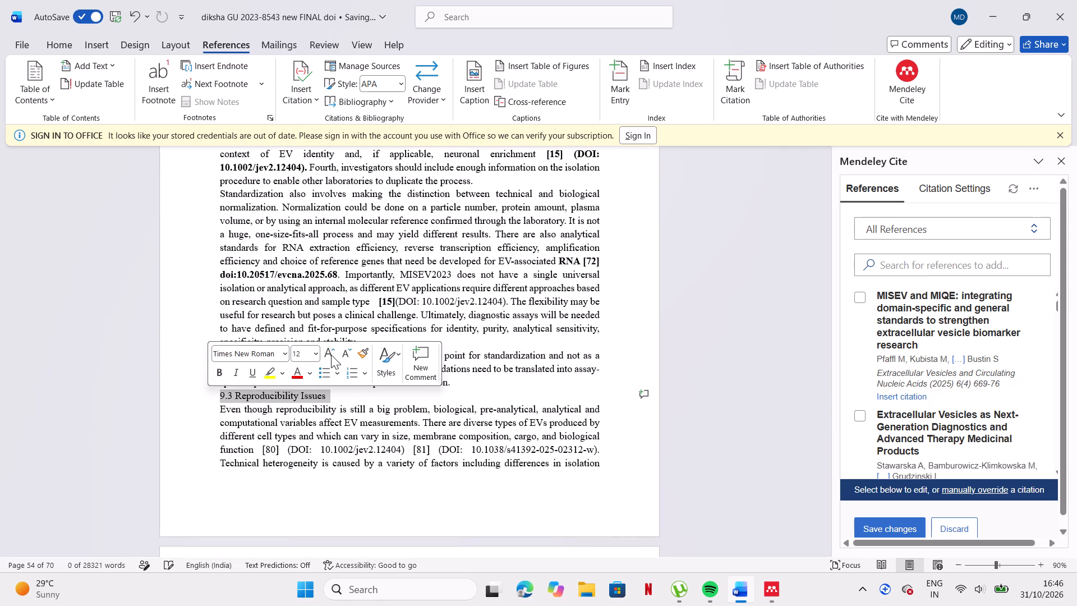
left_click(331, 355)
left_click(349, 384)
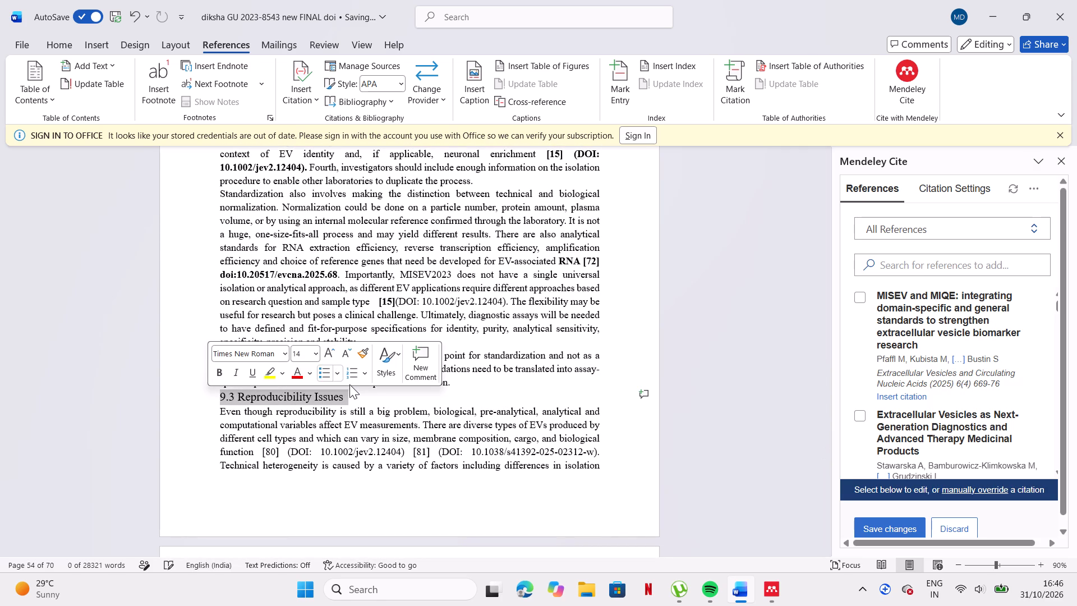
Add a space between the [15] citation after "sample type" and its DOI parenthesis.
left_click(356, 397)
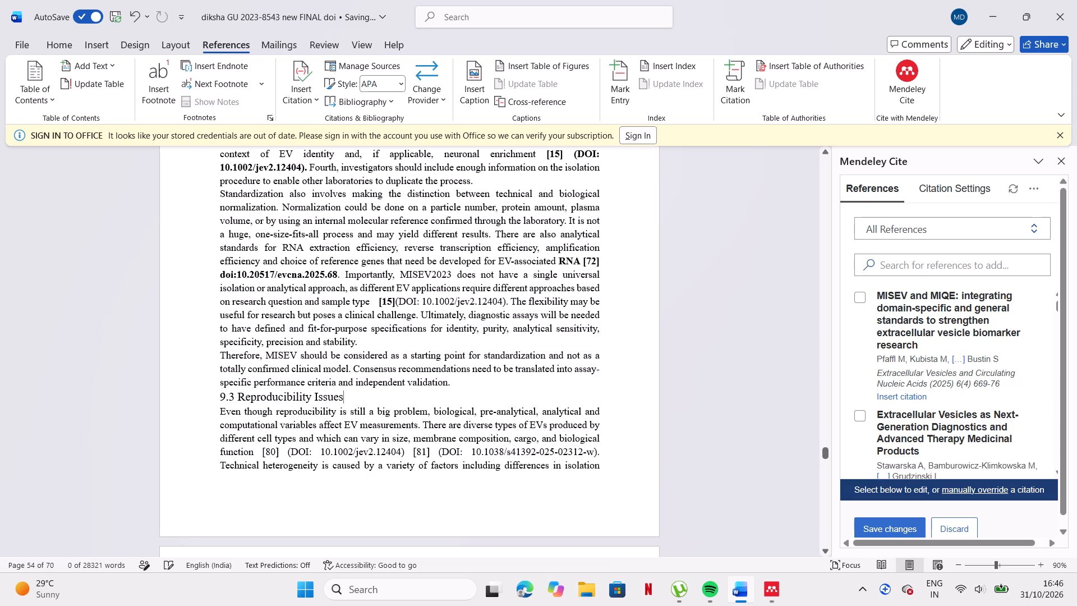
left_click_drag(283, 452, 256, 450)
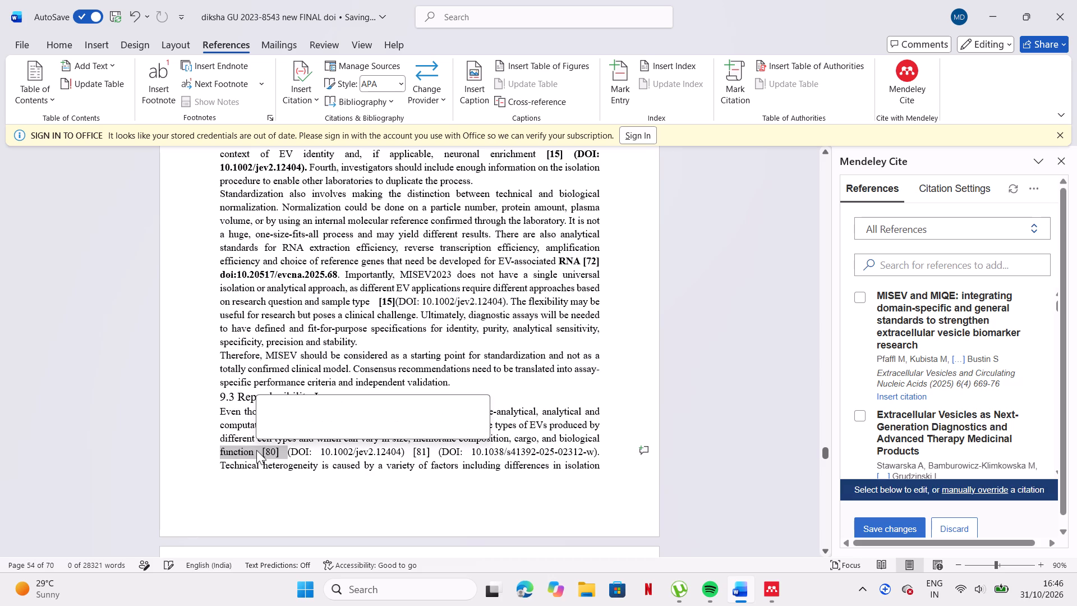
left_click(257, 449)
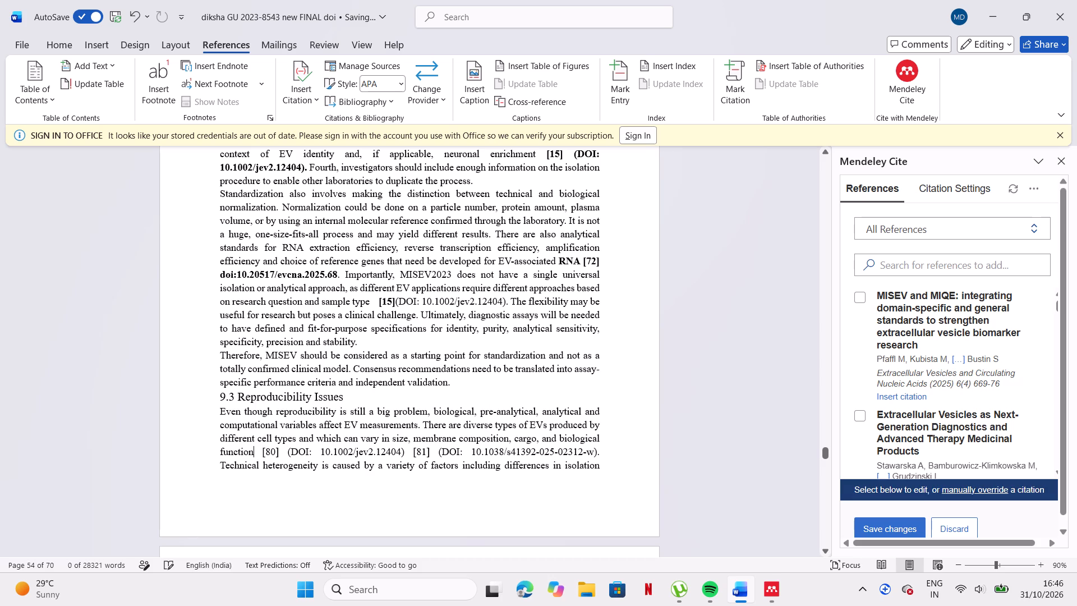
left_click(394, 301)
key("space")
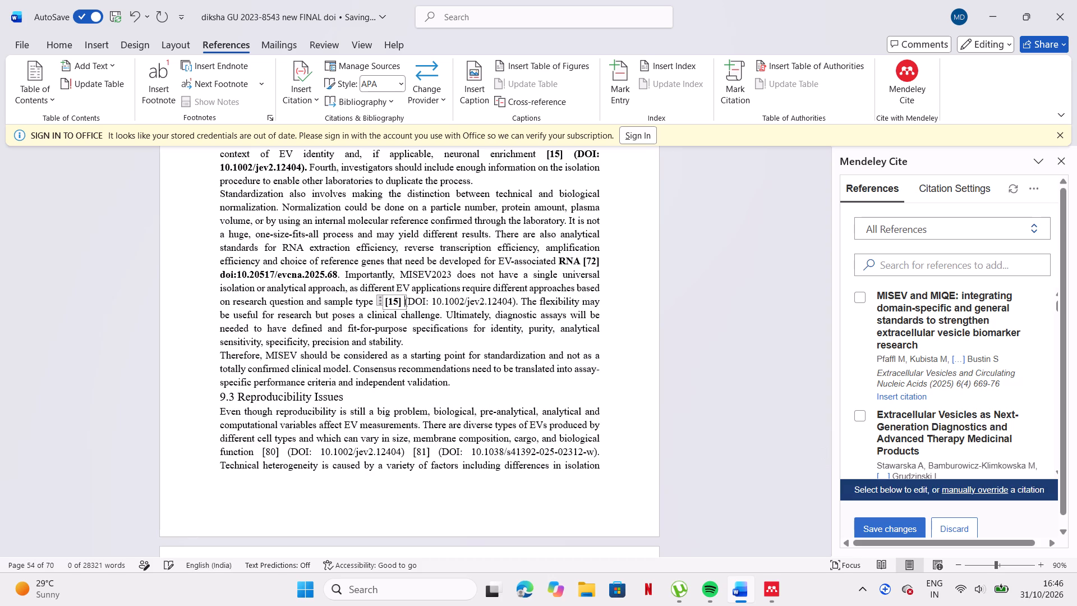
Copy the [15] citation following "sample type" and use it to replace [80] after "biological function" in section 9.3.
left_click_drag(402, 299, 382, 301)
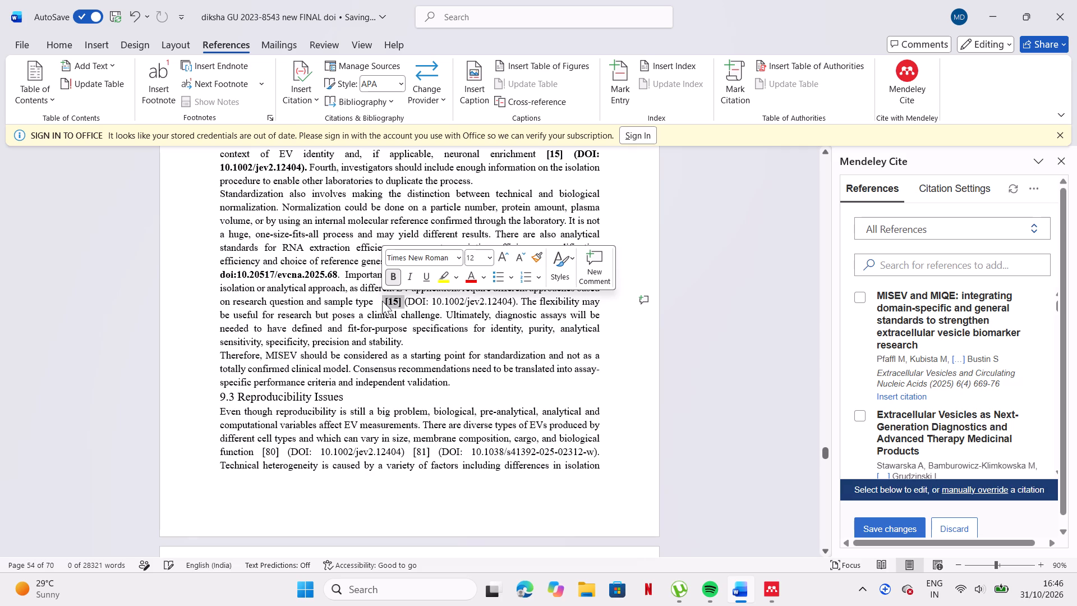
key("ctrl+c")
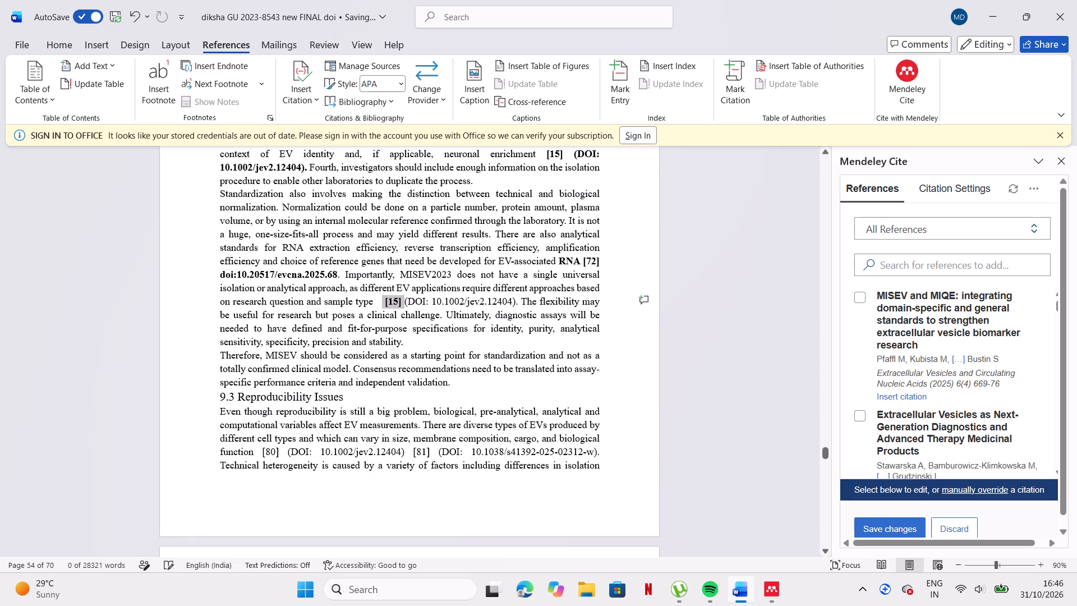
left_click_drag(279, 453, 266, 453)
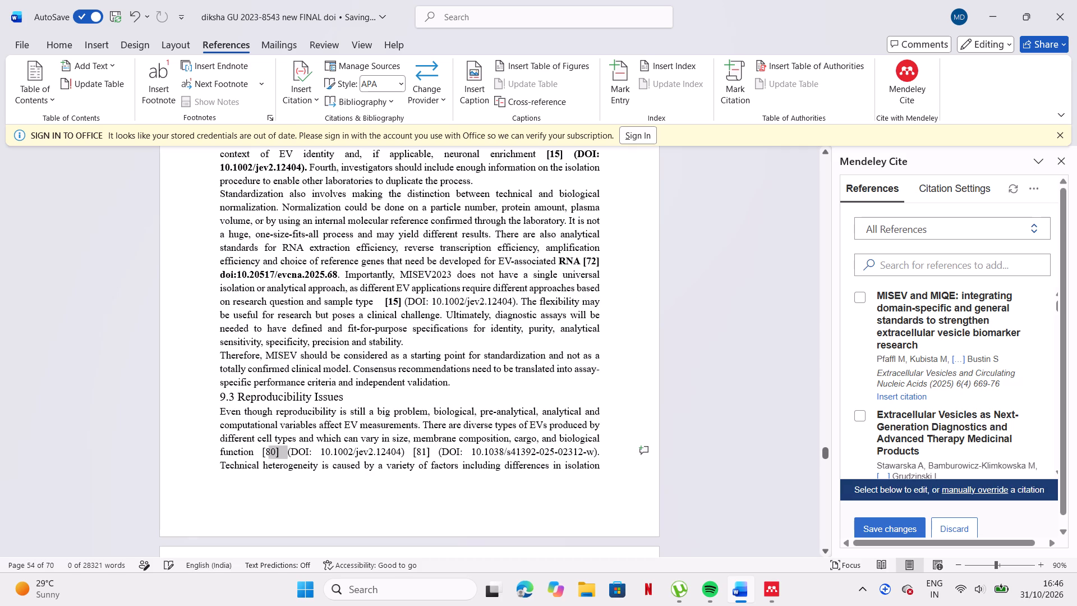
left_click_drag(266, 453, 260, 453)
key("BackSpace")
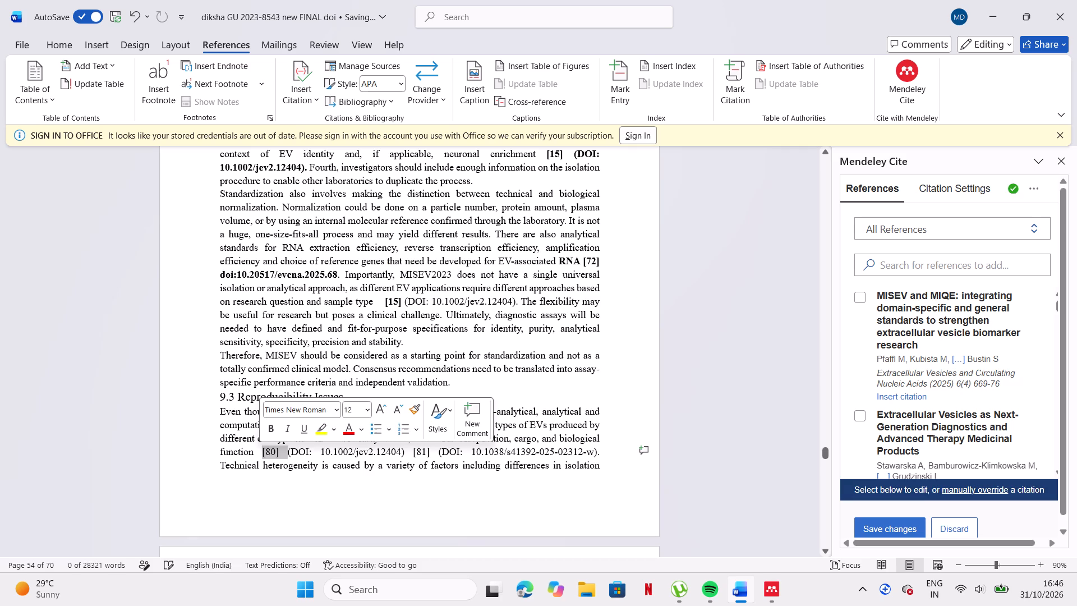
left_click(260, 453)
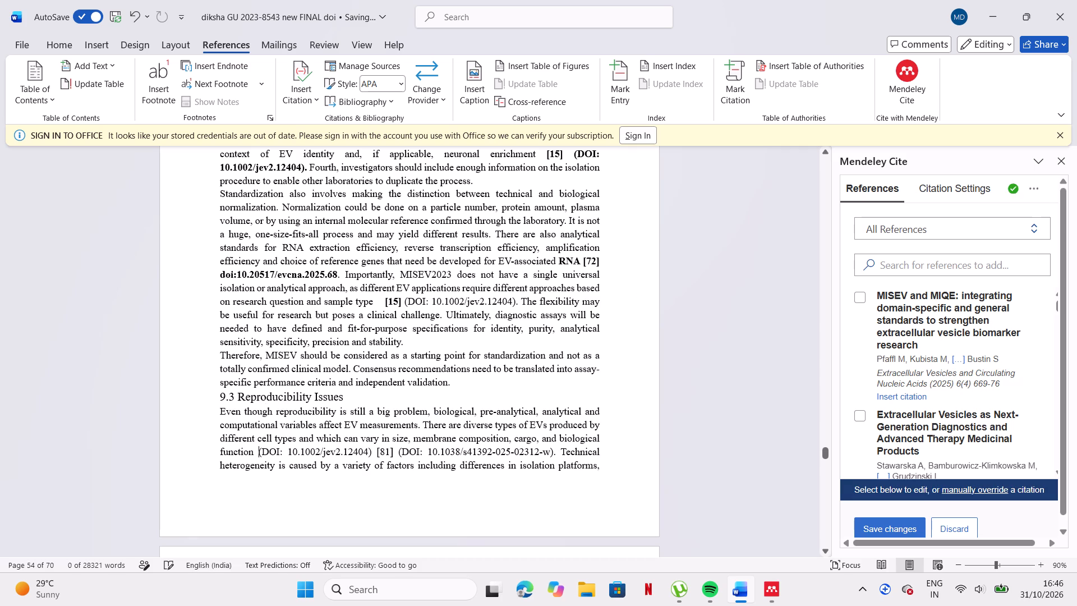
key("ctrl+v")
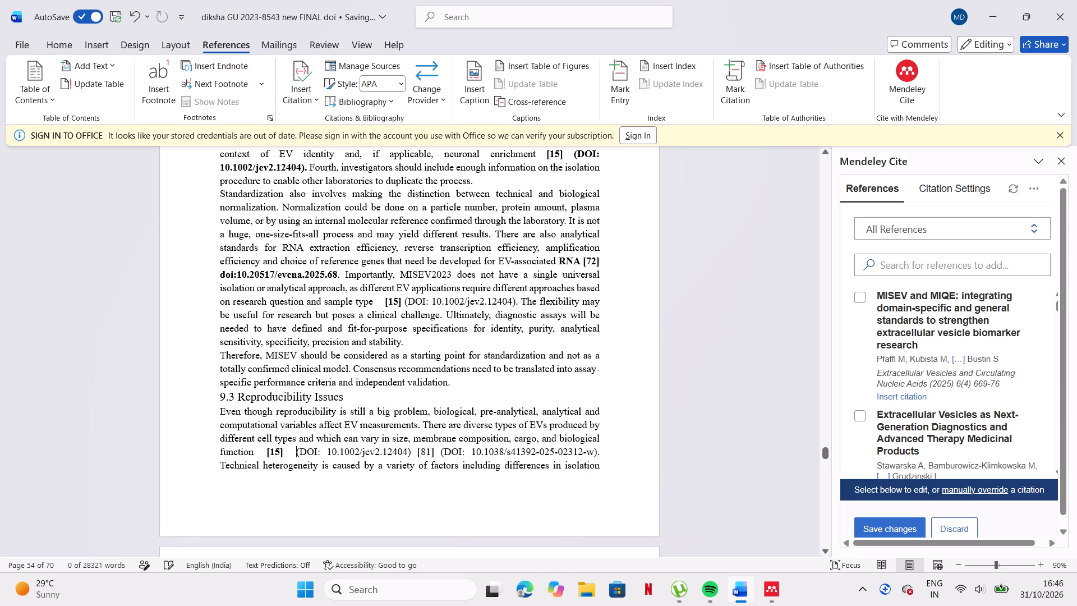
left_click(467, 453)
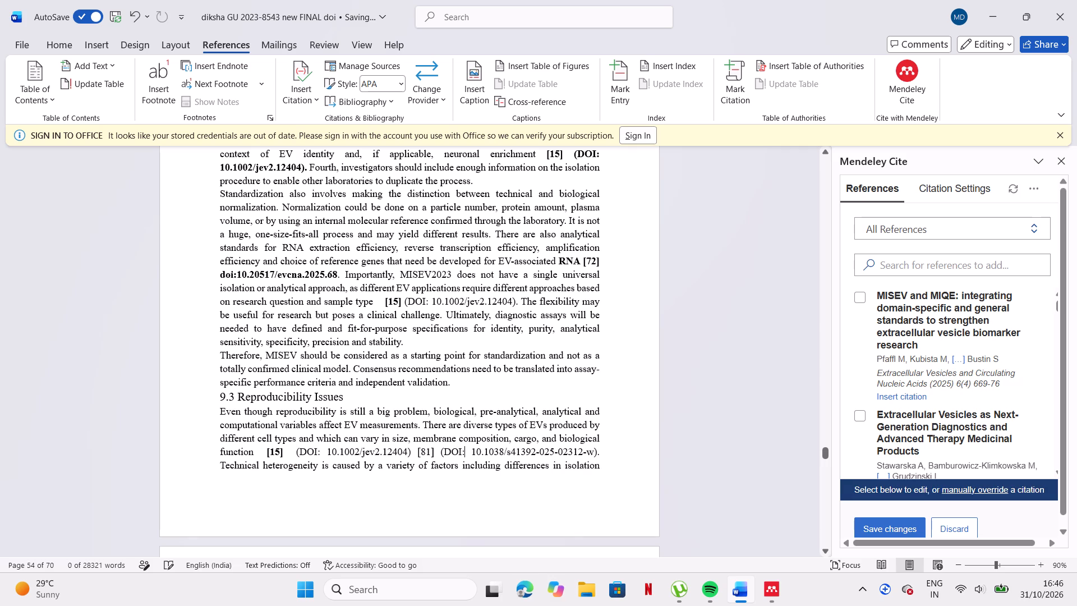
left_click(471, 452)
left_click_drag(471, 452, 591, 453)
key("ctrl+c")
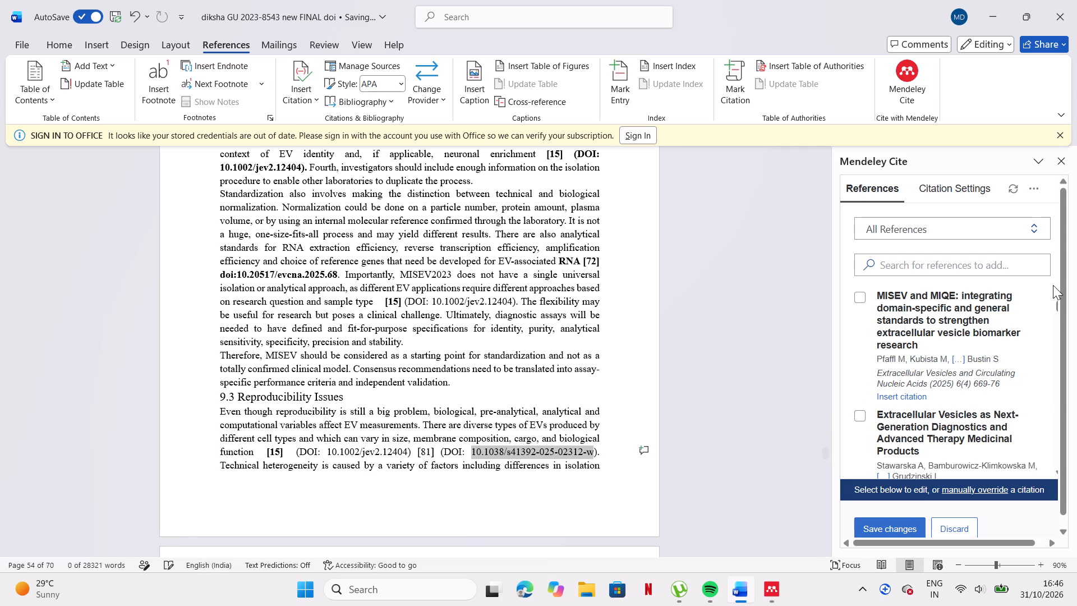
left_click(1030, 259)
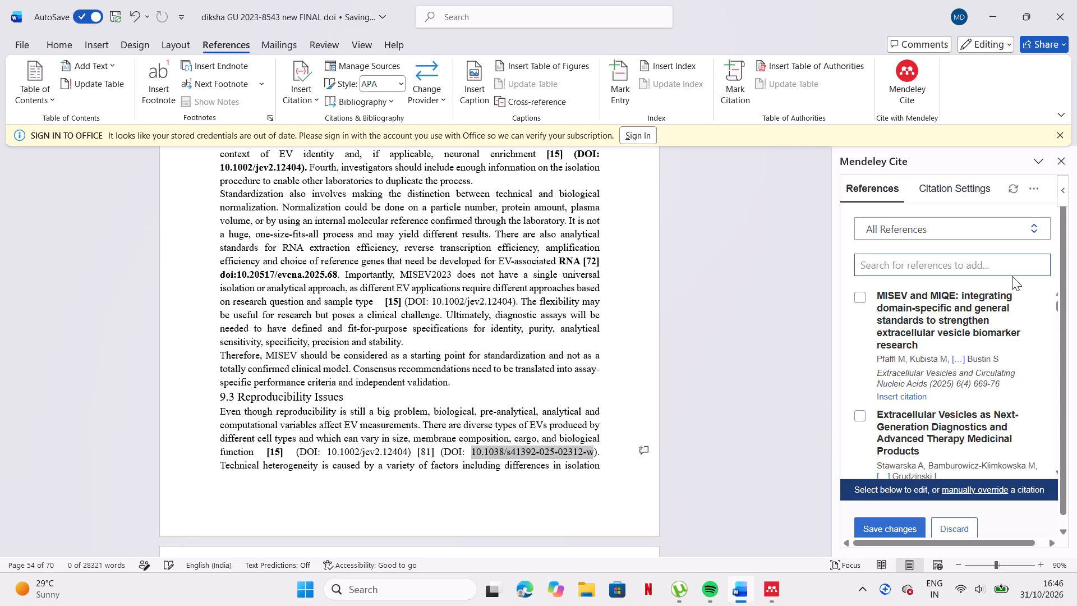
key("ctrl+v")
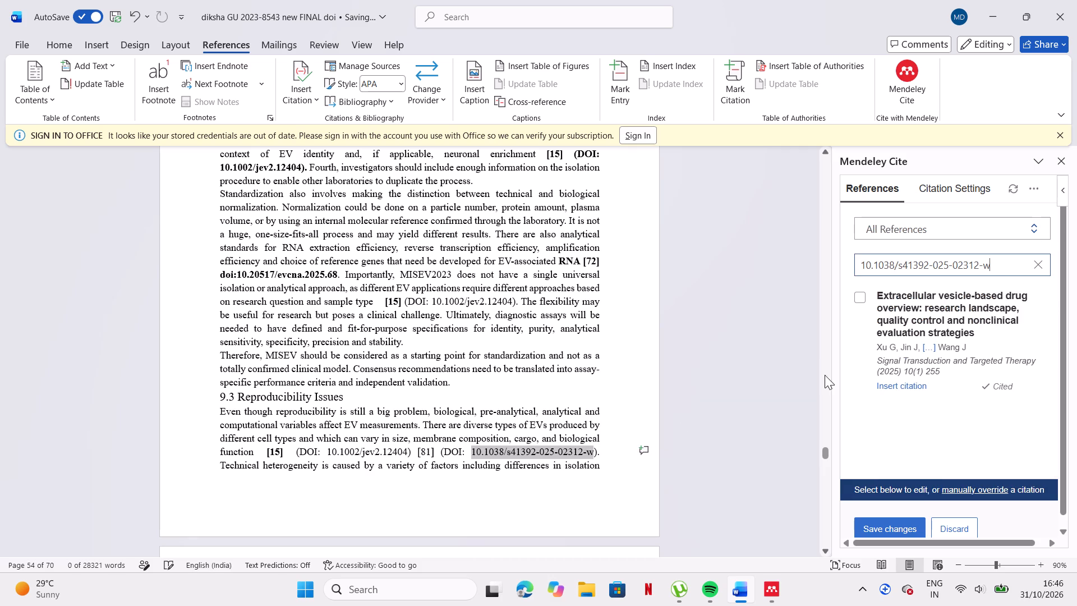
left_click(433, 449)
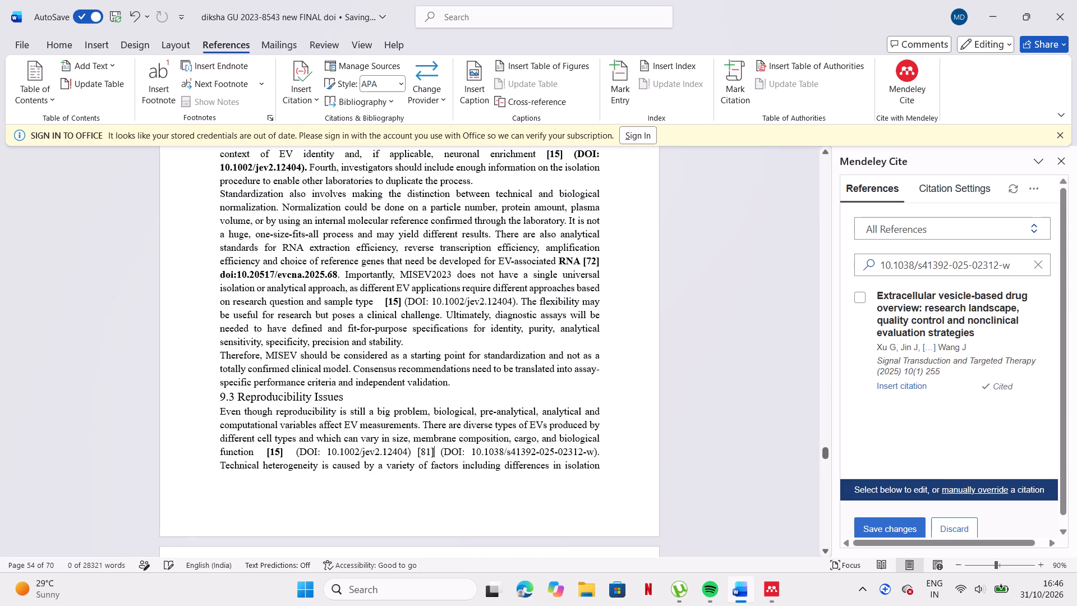
key("BackSpace")
key("BackSpace")
key("BackSpace")
key("BackSpace")
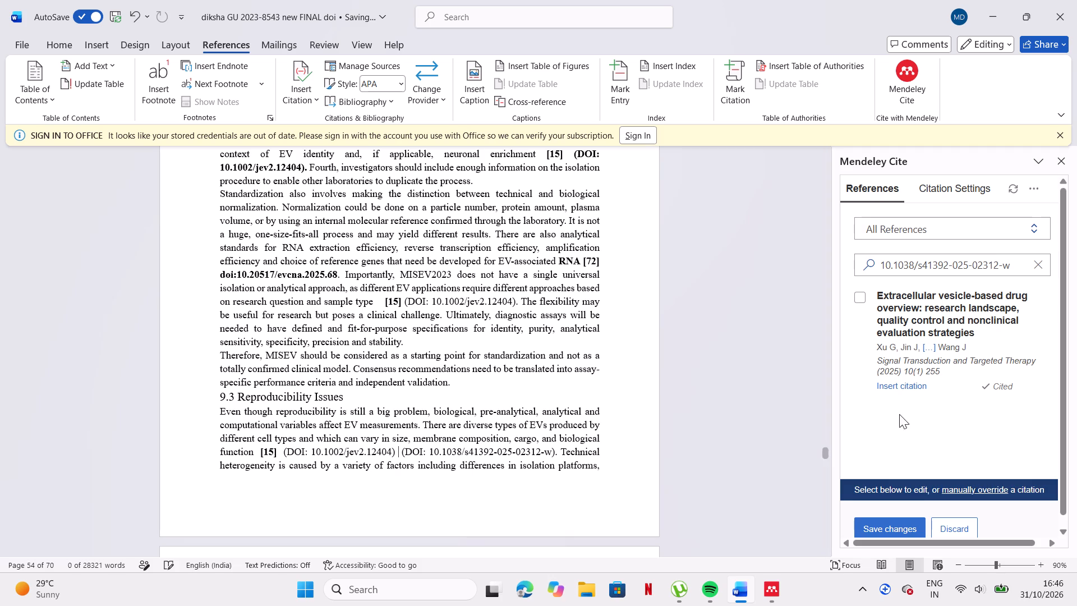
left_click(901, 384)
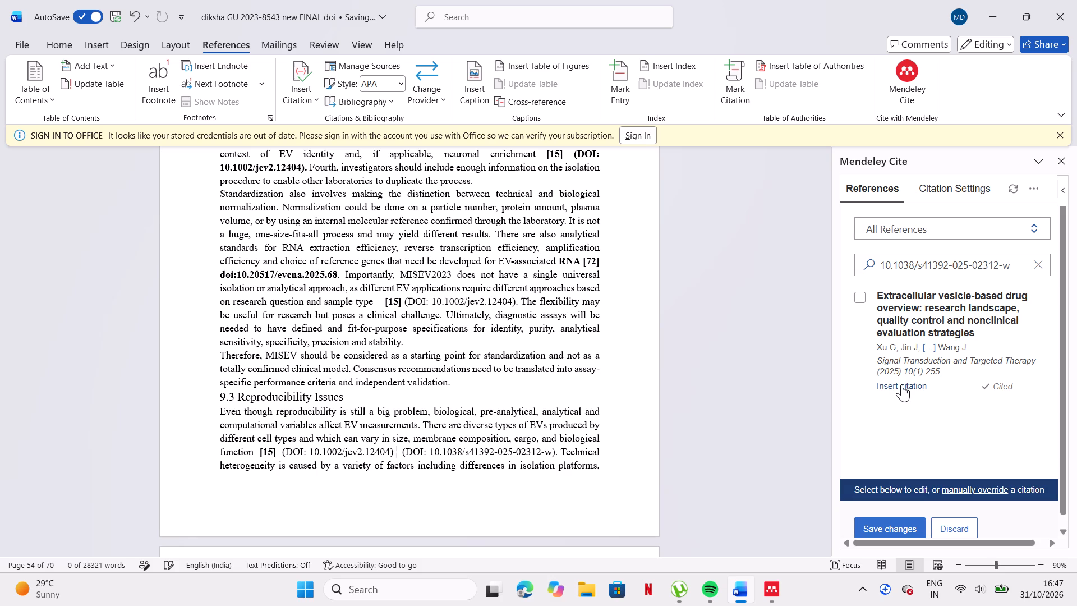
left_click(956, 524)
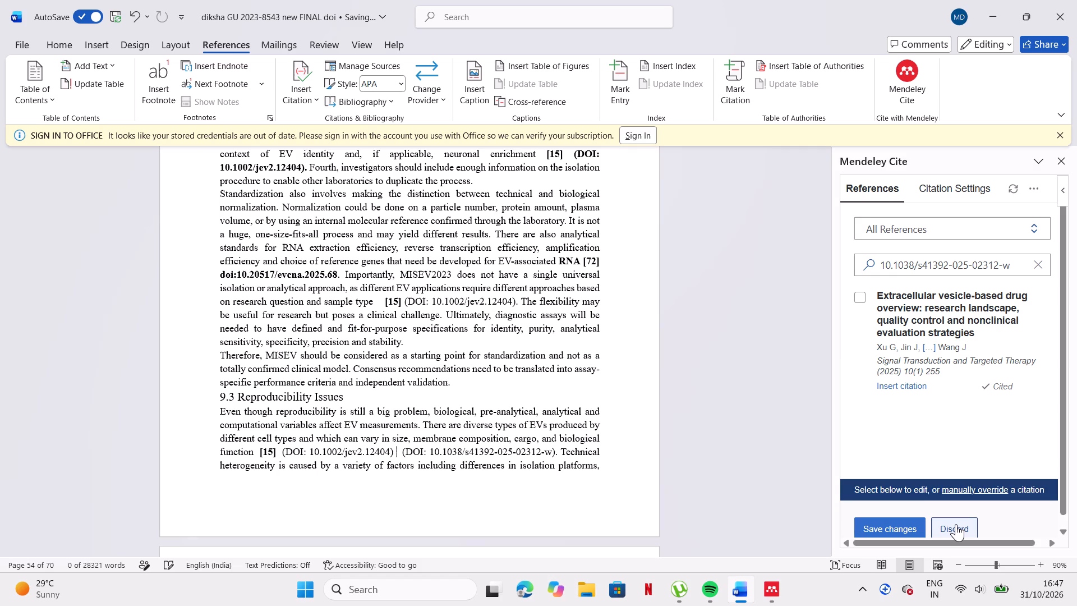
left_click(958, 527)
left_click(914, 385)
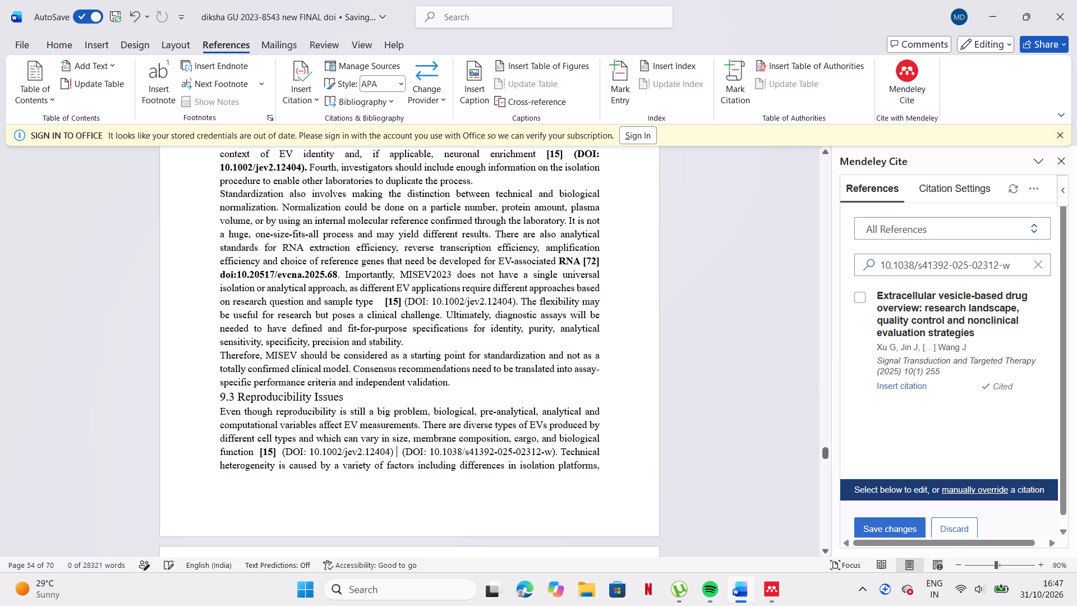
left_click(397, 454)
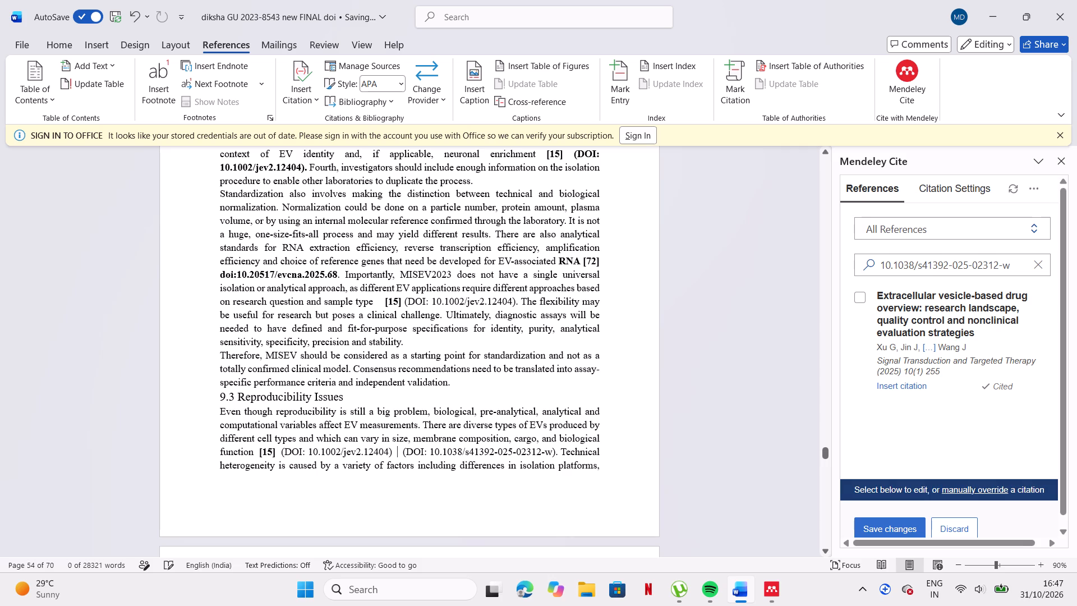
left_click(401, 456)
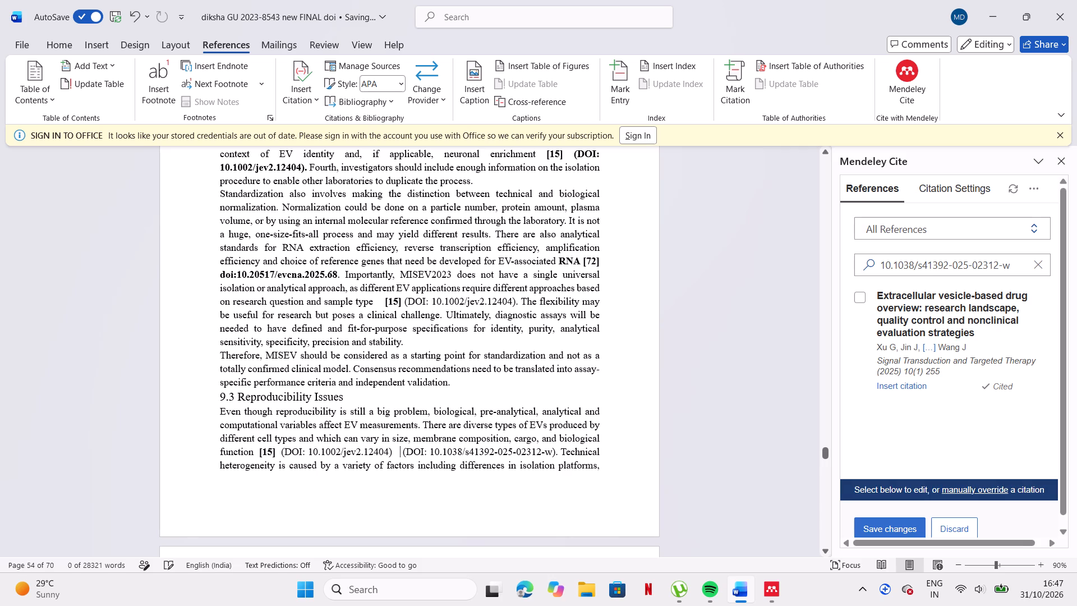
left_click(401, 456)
Make the [15] citation and (DOI: 10.1002/jev2.12404) after "sample type" bold.
left_click_drag(382, 301, 490, 301)
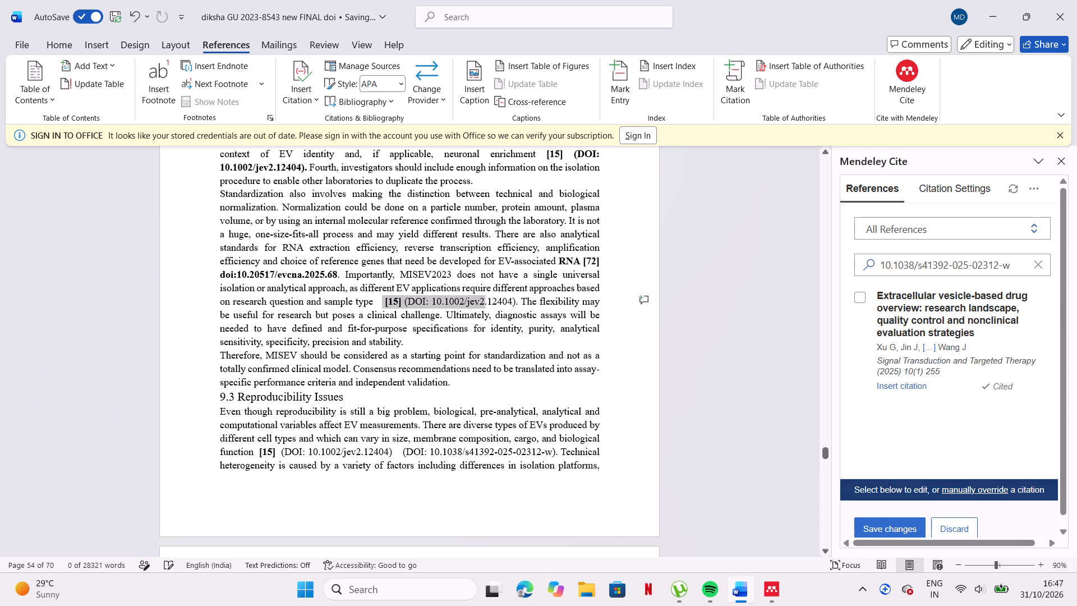
left_click_drag(490, 301, 514, 298)
left_click(521, 272)
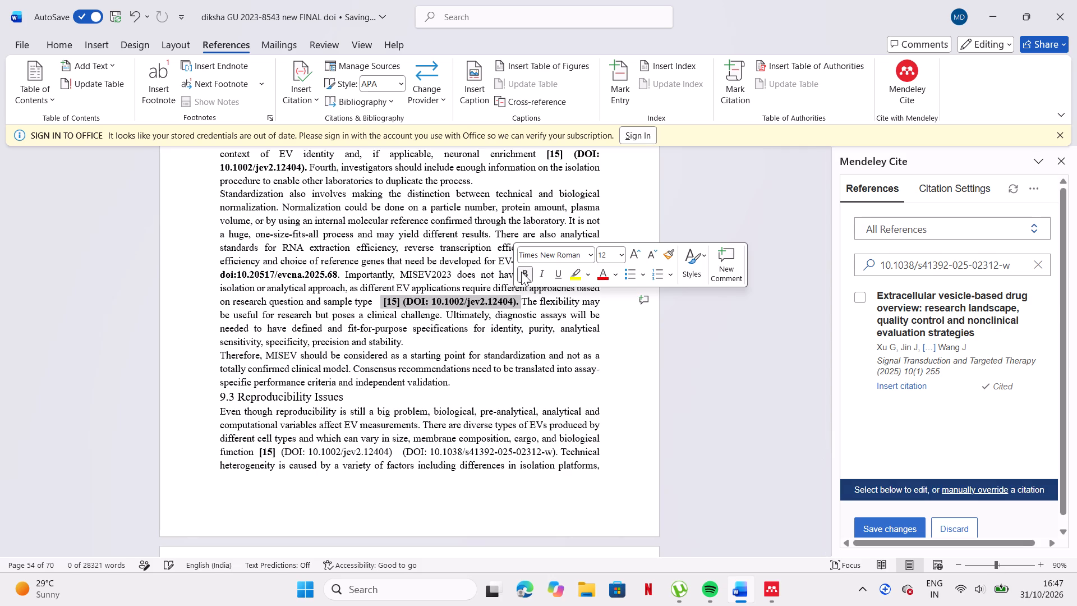
left_click(413, 377)
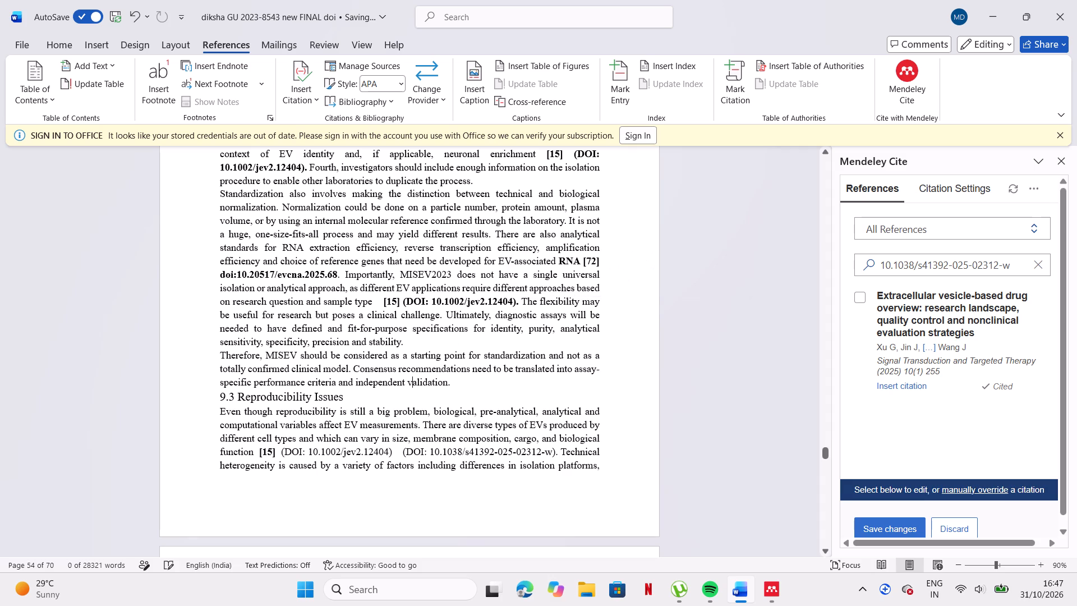
Rework the text between the two DOIs after "biological function", ending the first as 10.1002/jev2.1240), adding three spaces and retyping the second's opening parenthesis.
left_click(401, 453)
key("BackSpace")
key("BackSpace")
key("BackSpace")
key("BackSpace")
key("BackSpace")
key("BackSpace")
key("BackSpace")
key("BackSpace")
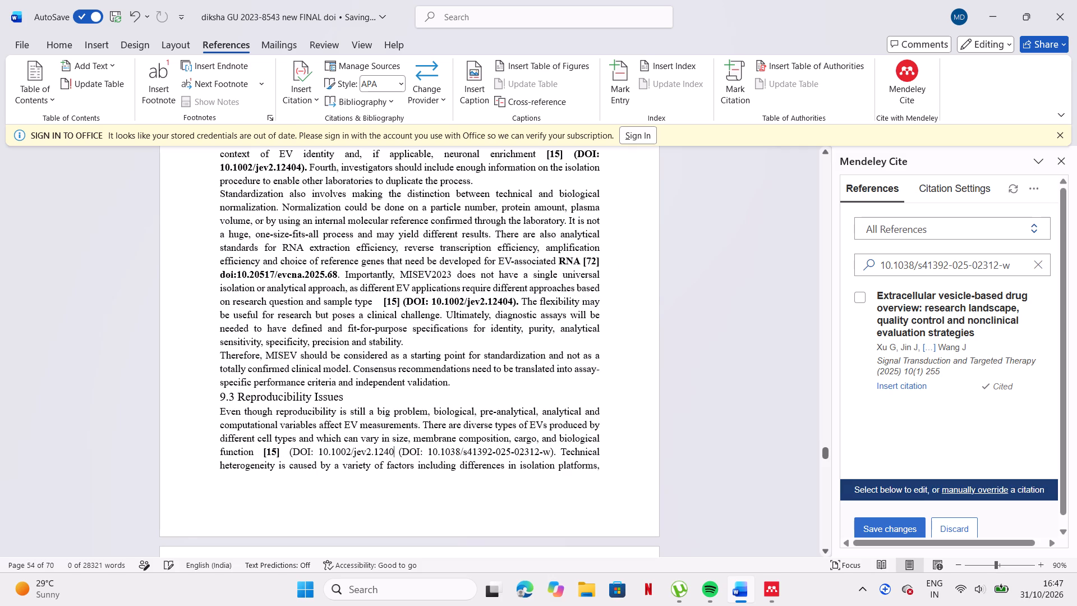
key("shift+parenright")
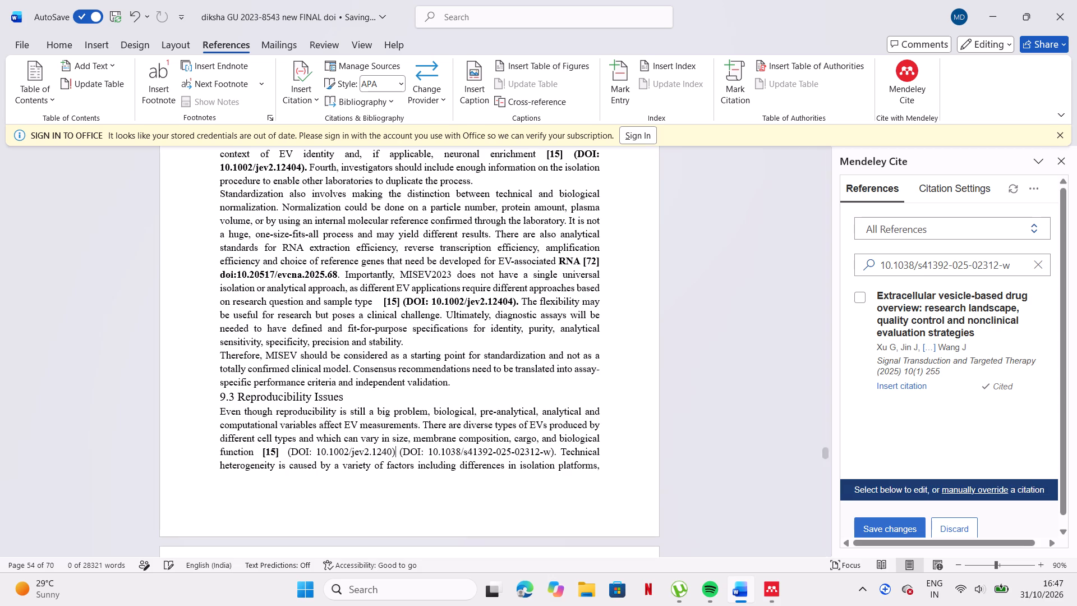
left_click(401, 451)
key("BackSpace")
key("BackSpace")
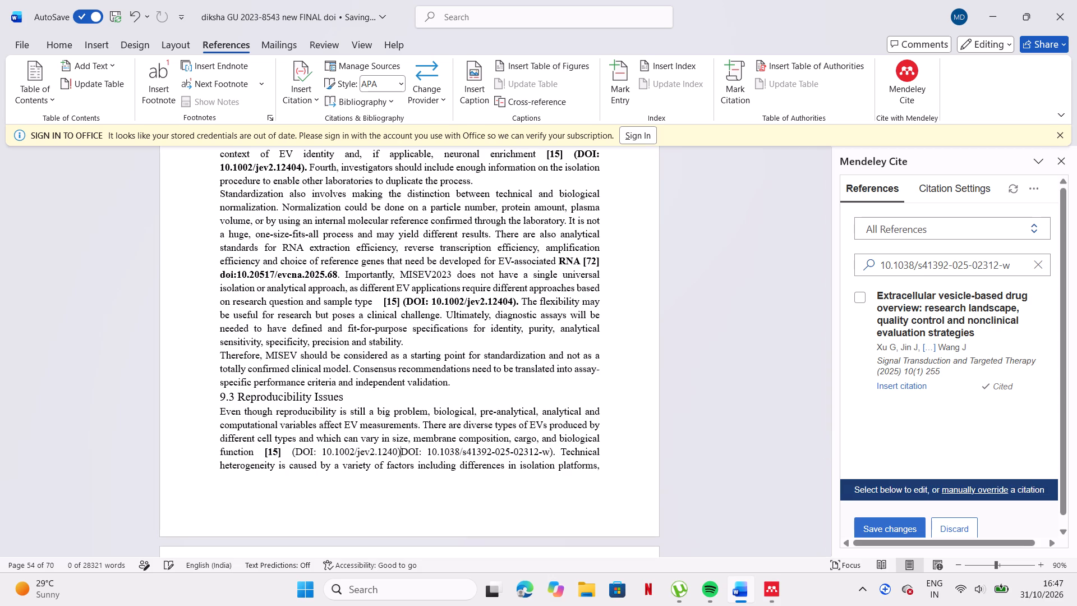
key("shift+parenleft")
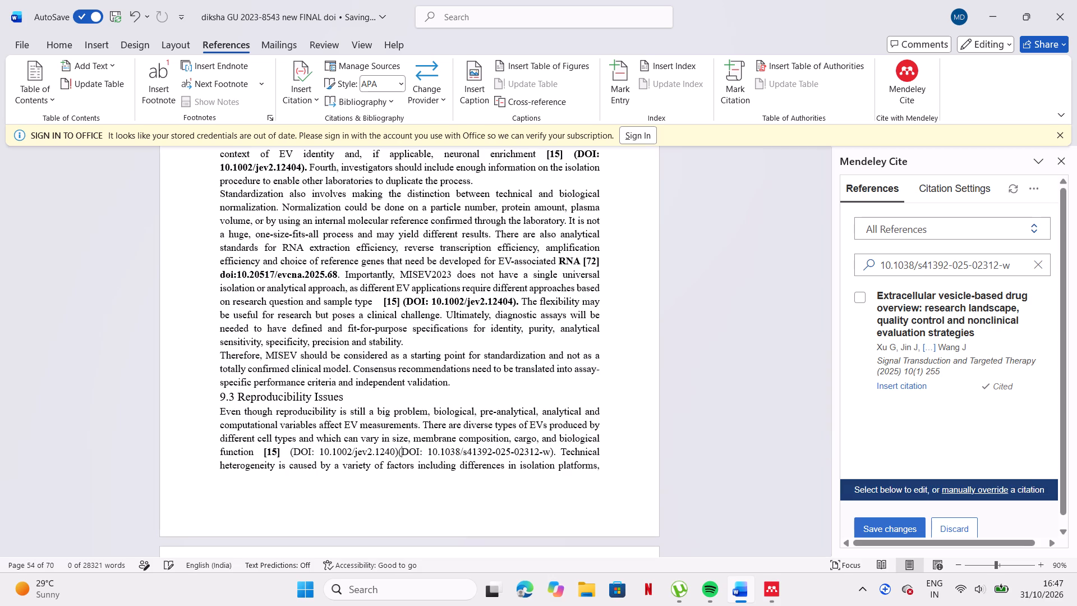
left_click(397, 453)
key("space")
key("space")
key("space")
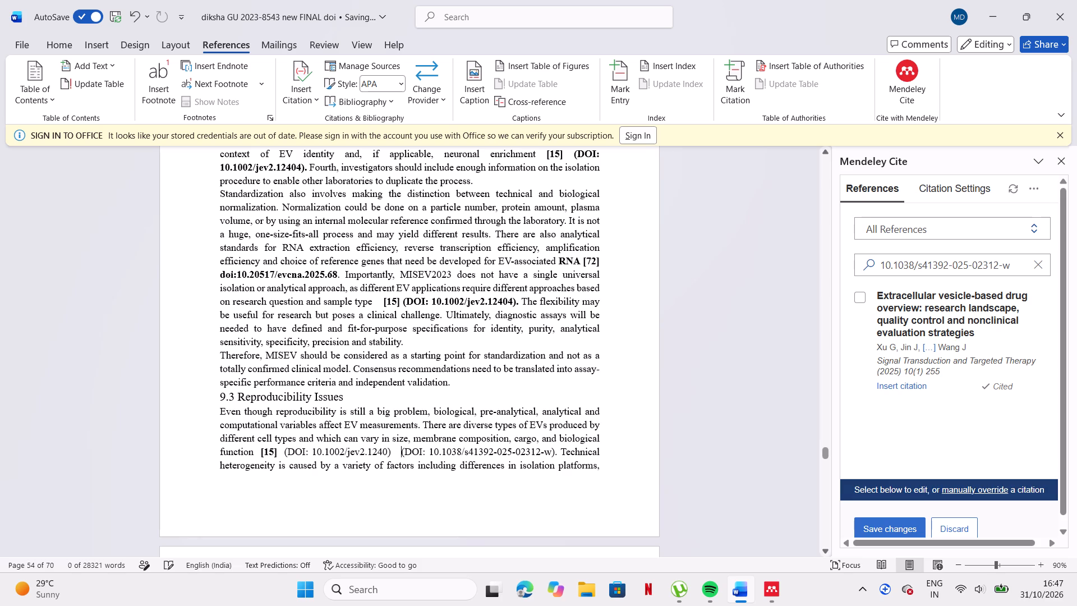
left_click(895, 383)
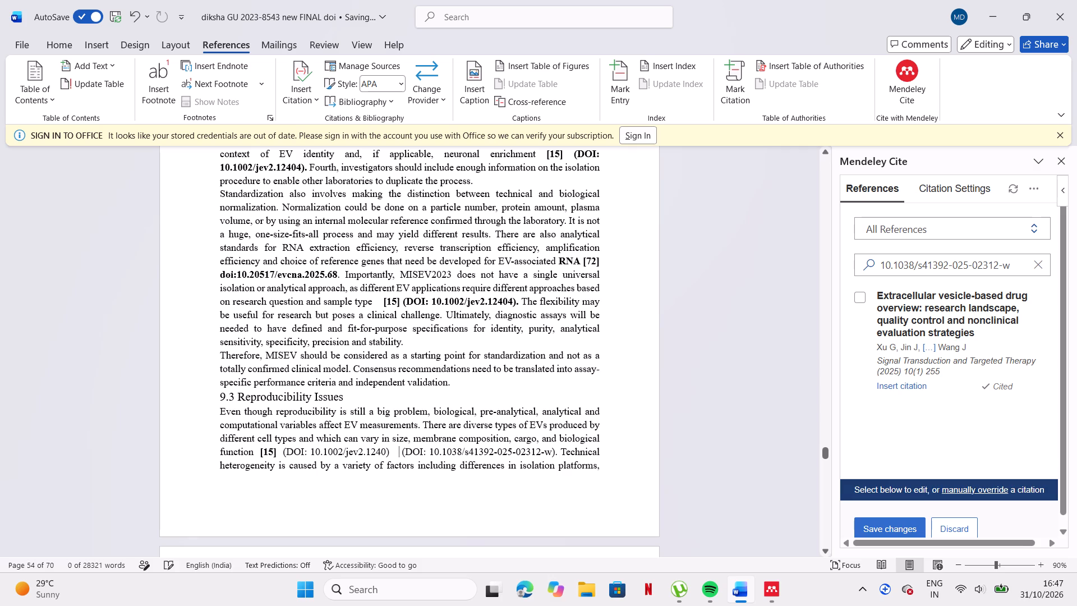
Review the in-text citations and DOIs across sections 8.4 to 9.4, including the interim References block after section 8.4.
scroll(444, 284, "up", 2)
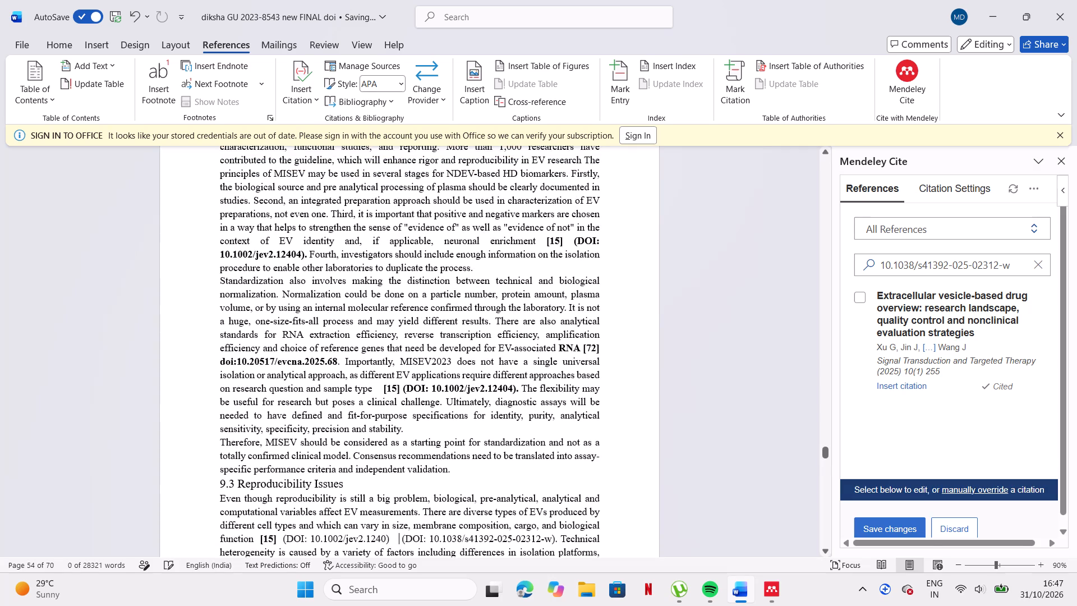
scroll(444, 284, "up", 2)
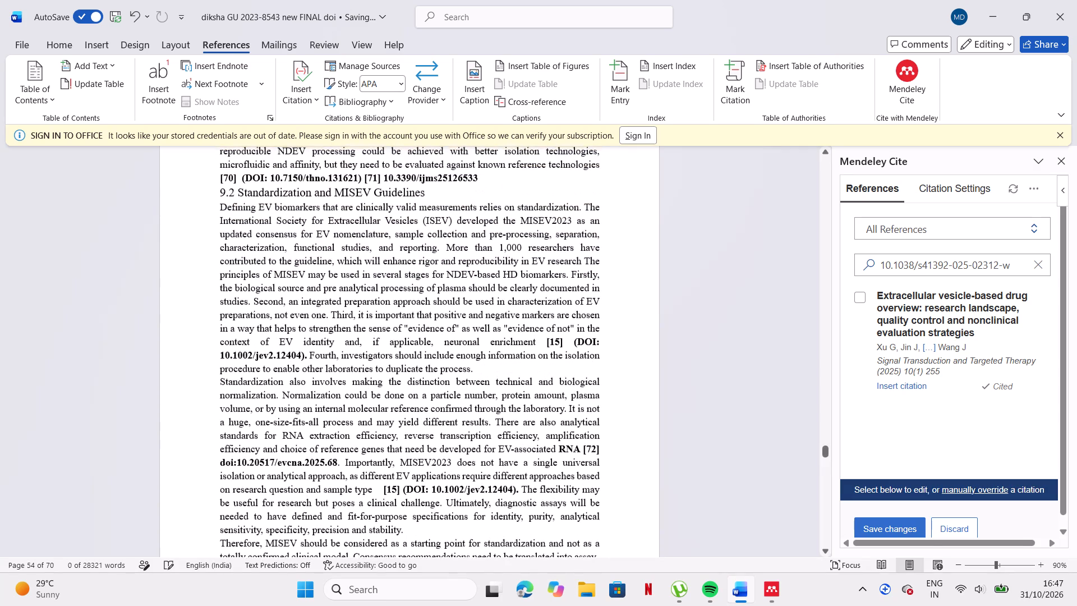
scroll(444, 284, "up", 3)
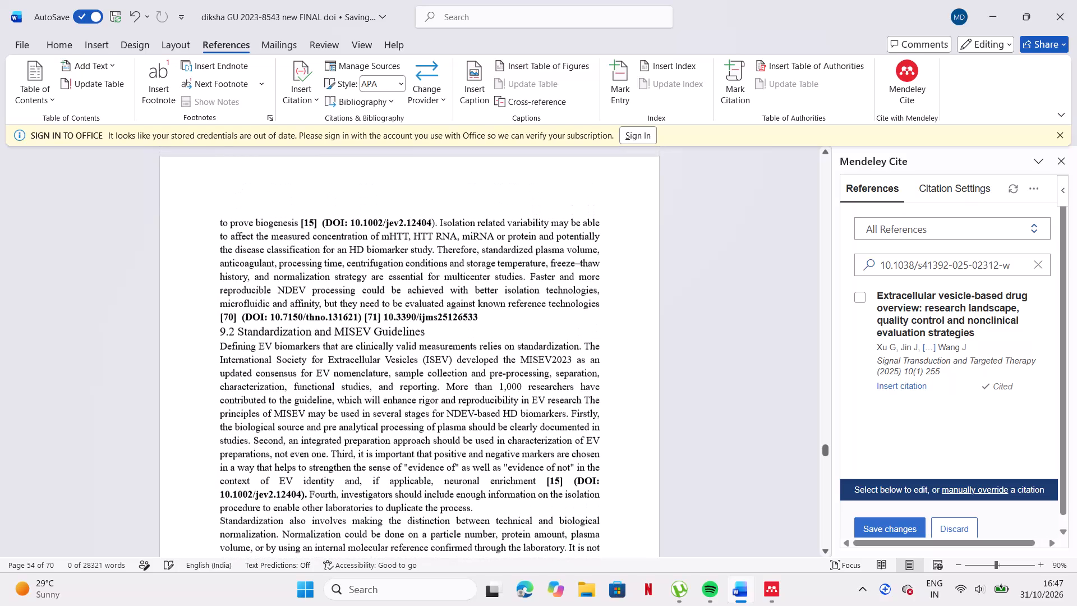
scroll(444, 284, "up", 3)
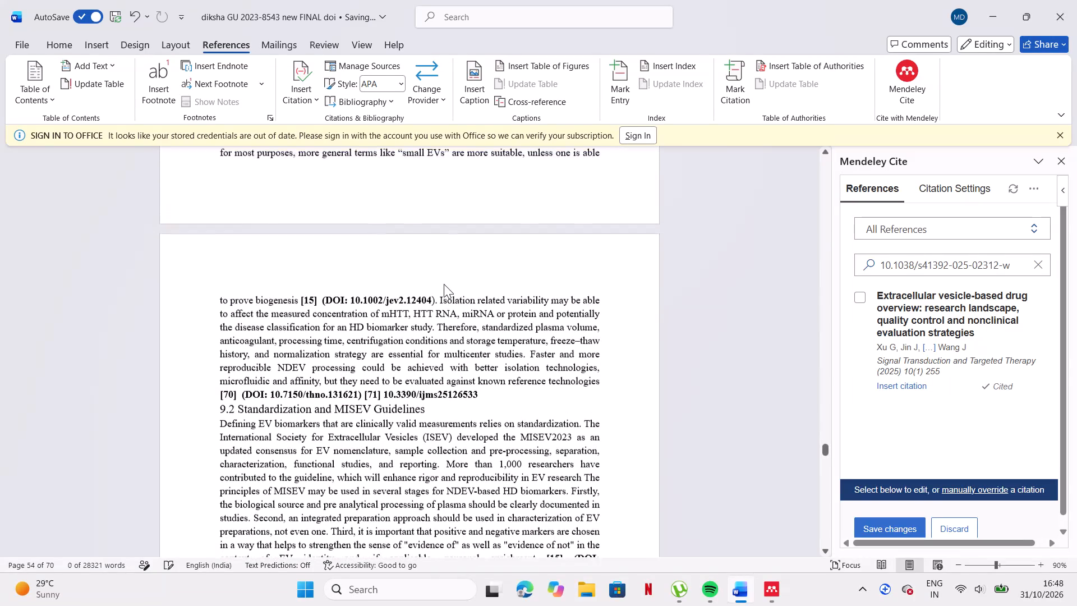
scroll(444, 284, "up", 3)
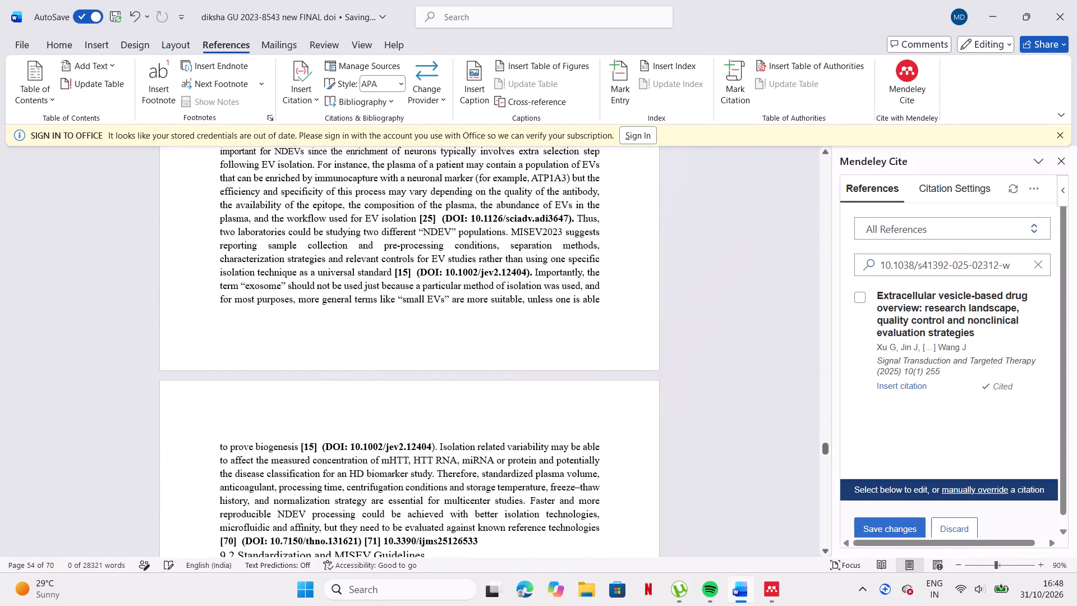
scroll(444, 284, "up", 1)
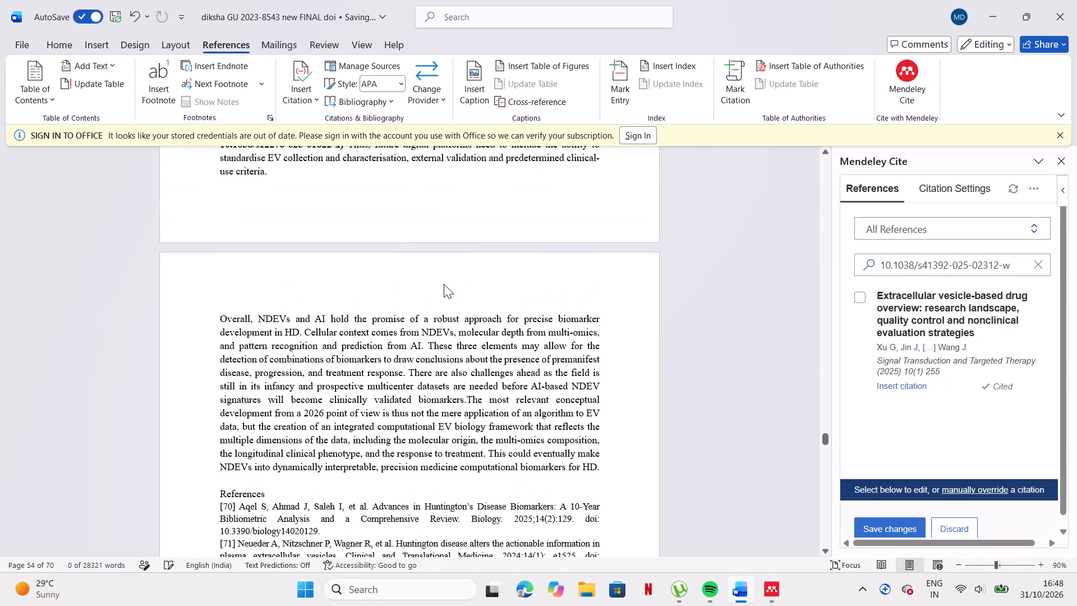
scroll(444, 284, "down", 7)
scroll(444, 284, "up", 1)
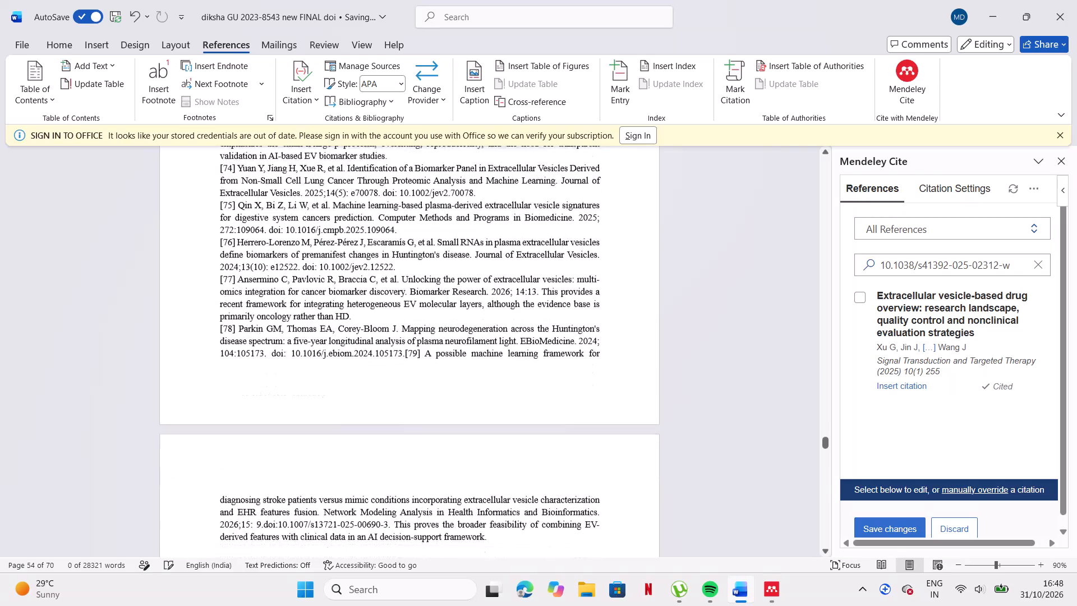
scroll(444, 284, "up", 5)
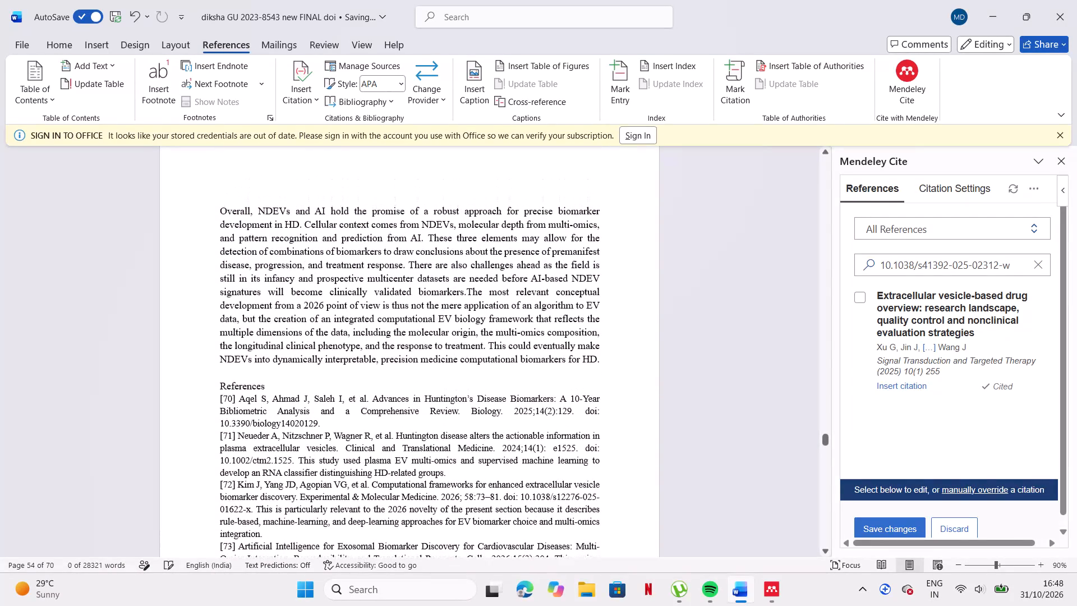
scroll(444, 284, "up", 20)
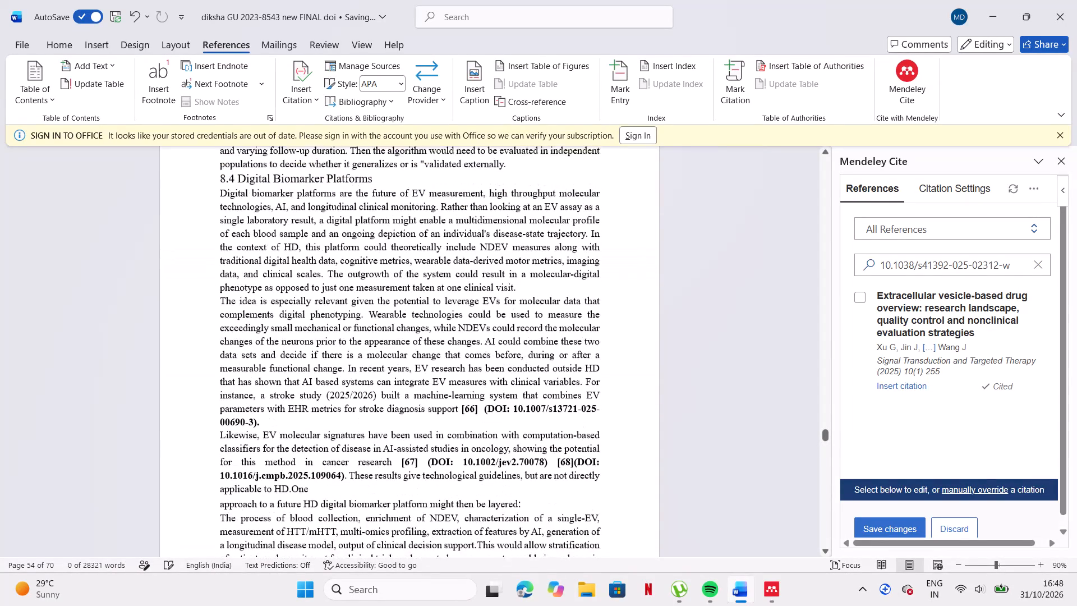
scroll(444, 284, "down", 2)
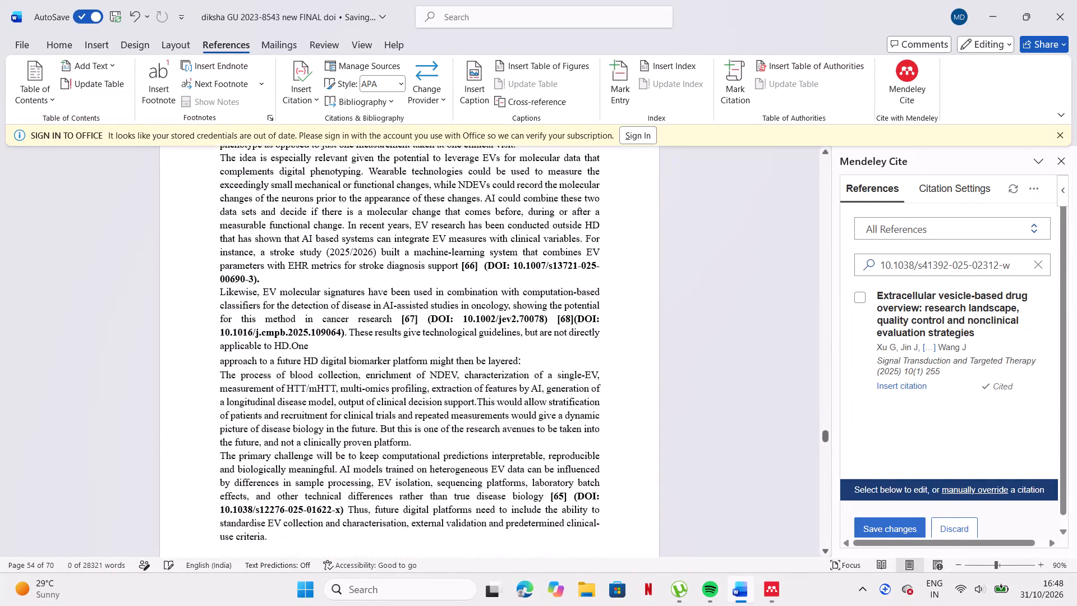
scroll(492, 467, "down", 4)
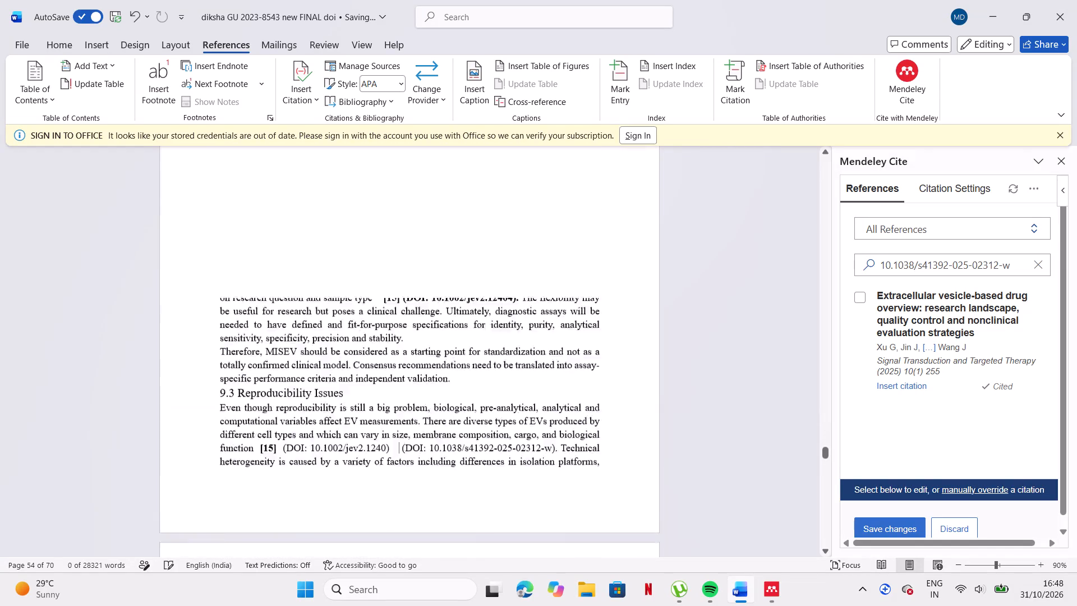
scroll(492, 467, "down", 2)
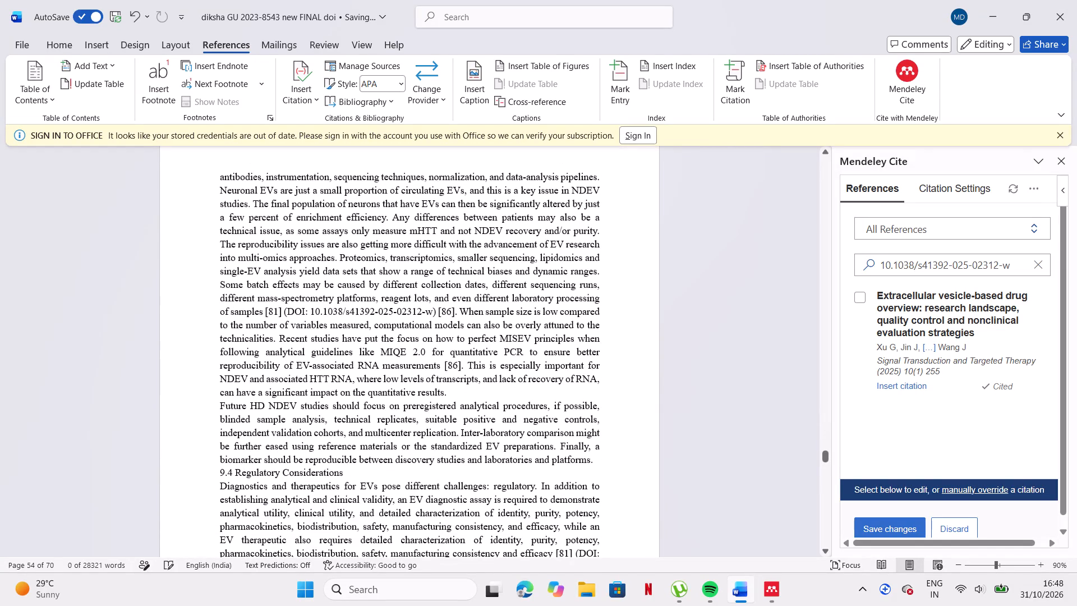
scroll(492, 467, "up", 3)
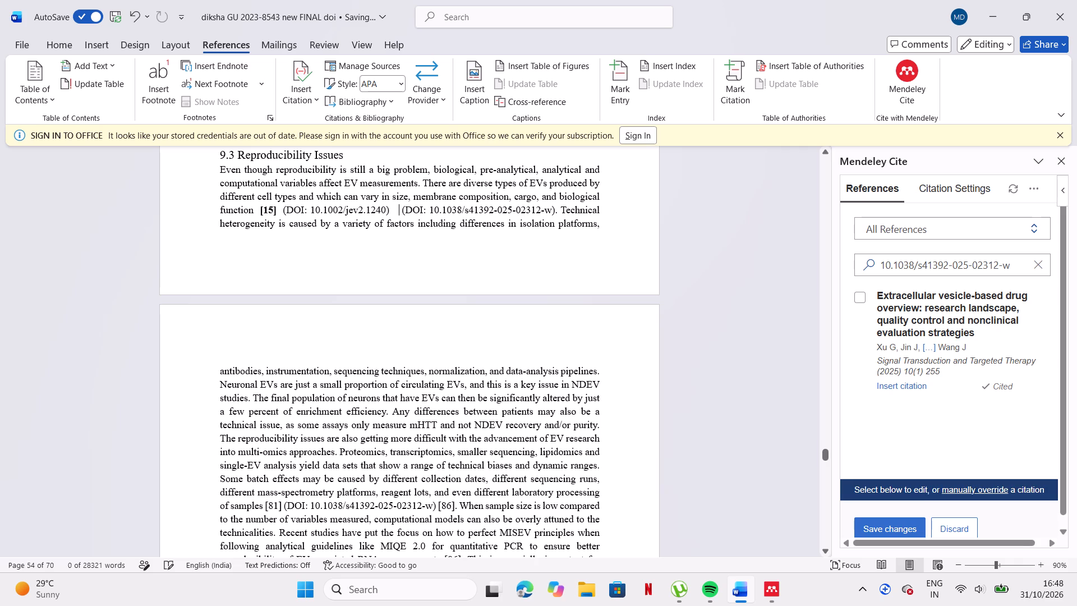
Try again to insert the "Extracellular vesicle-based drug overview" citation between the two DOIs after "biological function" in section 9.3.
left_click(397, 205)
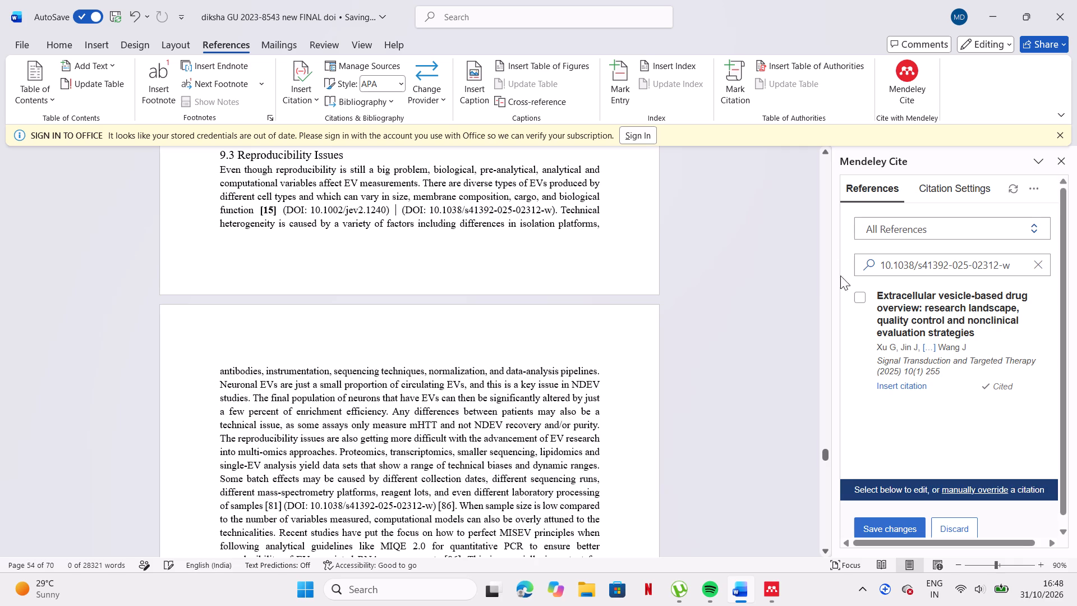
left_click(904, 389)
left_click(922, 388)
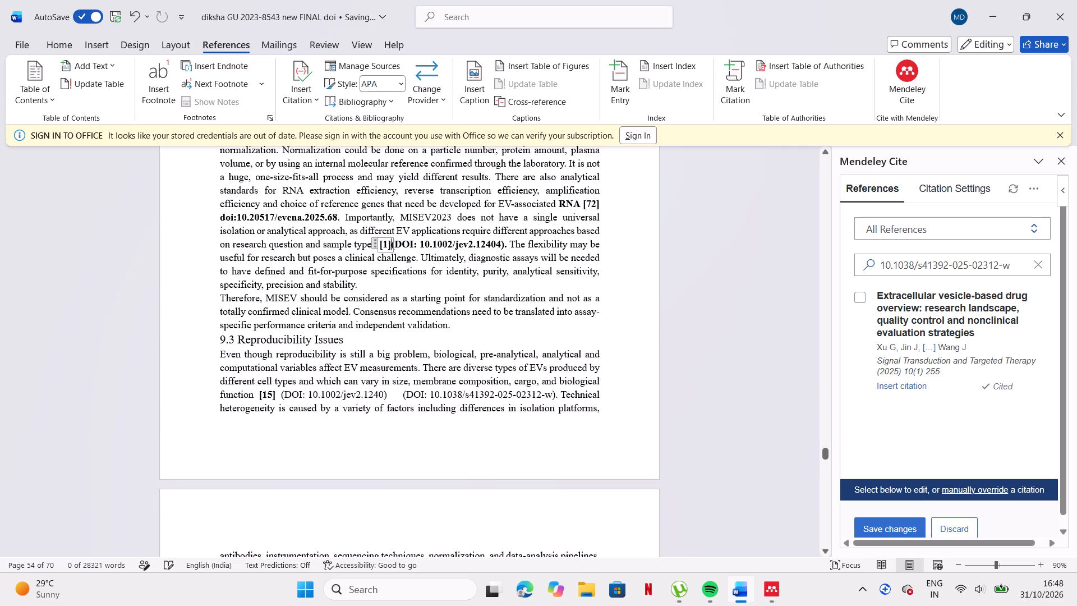
Delete the space after the [1] citation following "sample type", cut that citation and undo the cut.
left_click(391, 242)
key("BackSpace")
key("BackSpace")
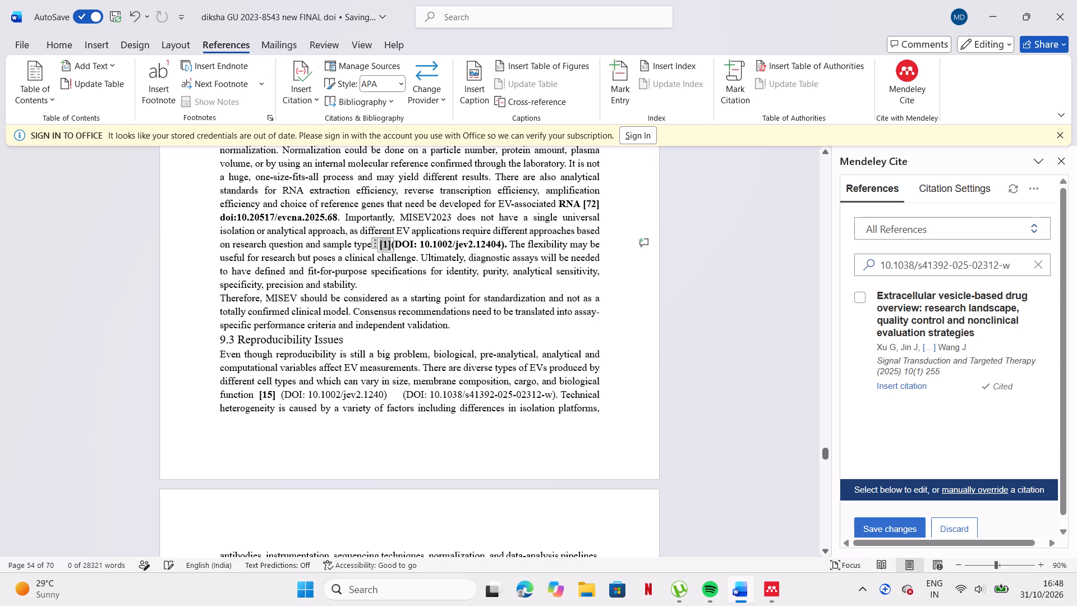
scroll(455, 240, "up", 2)
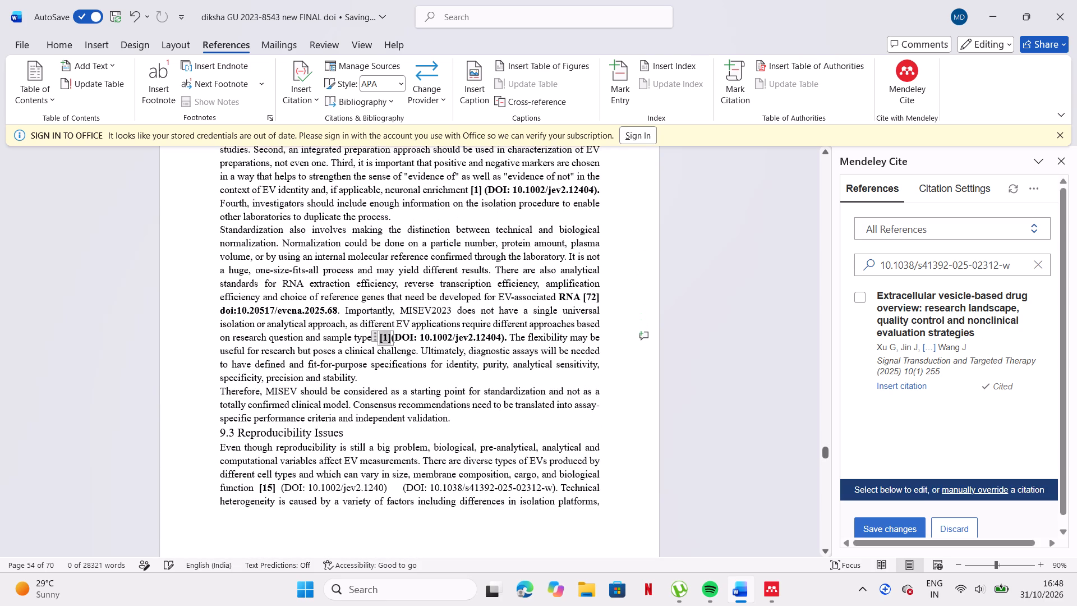
key("ctrl+x")
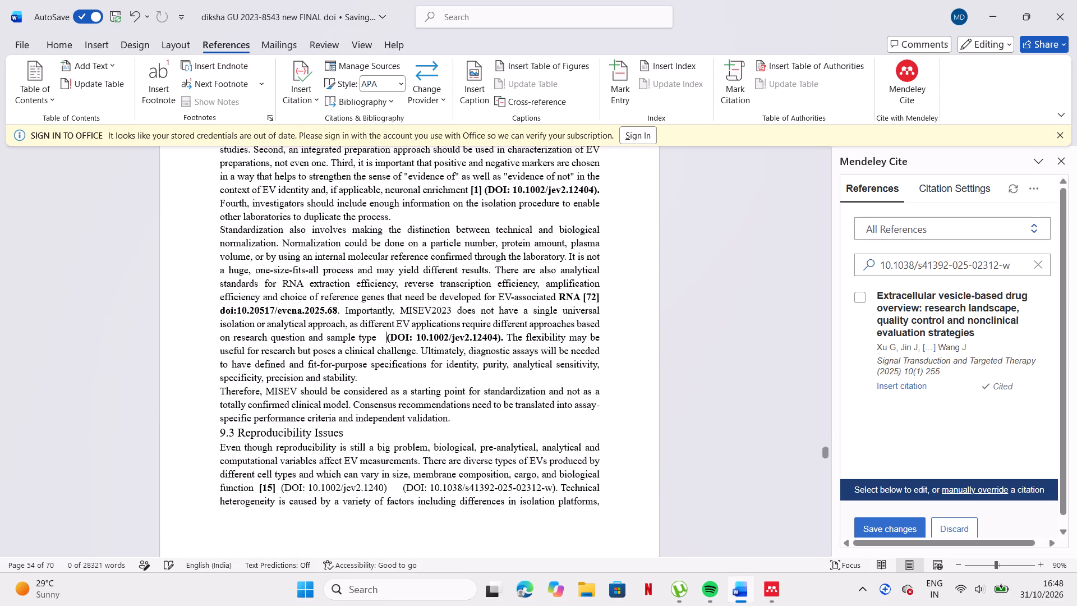
key("ctrl+z")
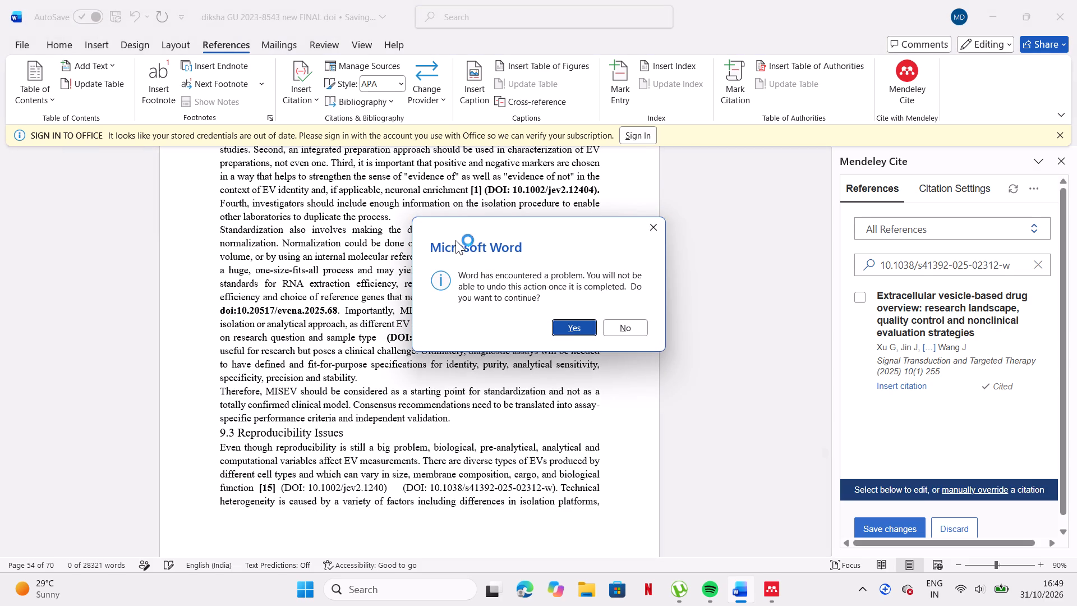
left_click(578, 328)
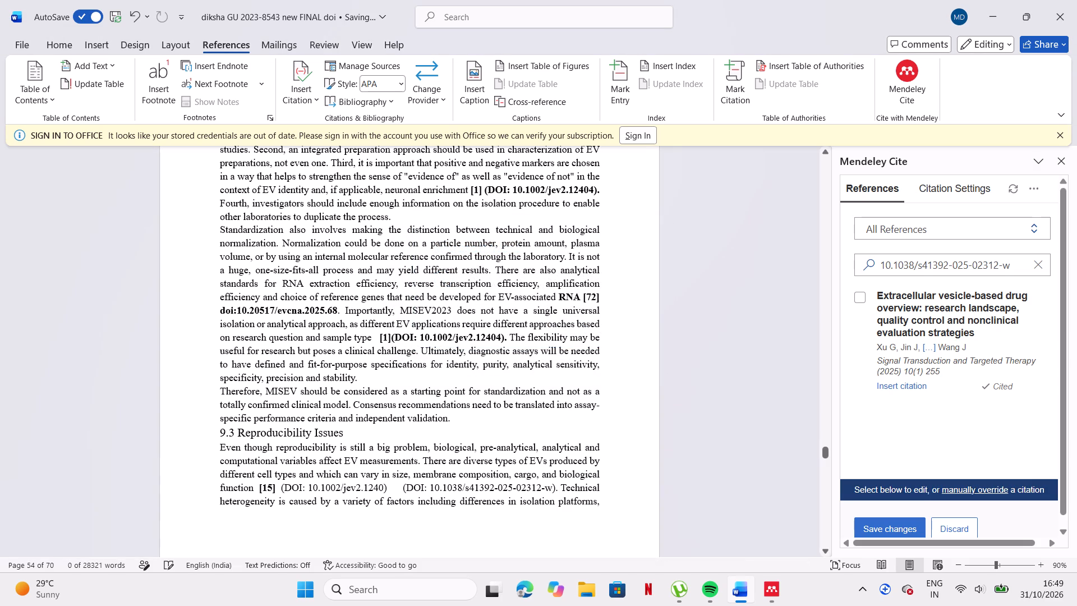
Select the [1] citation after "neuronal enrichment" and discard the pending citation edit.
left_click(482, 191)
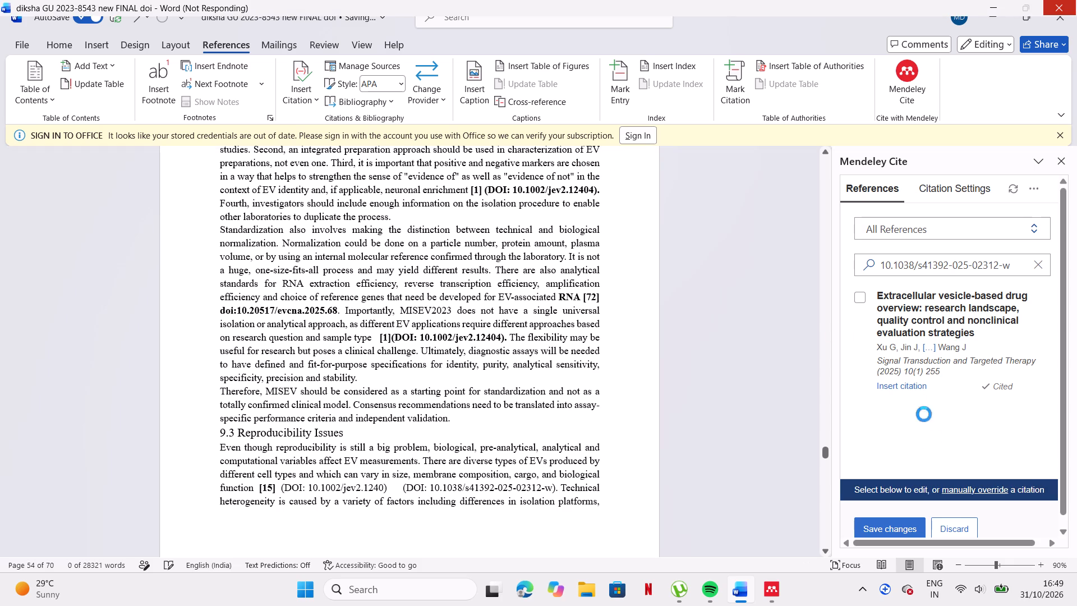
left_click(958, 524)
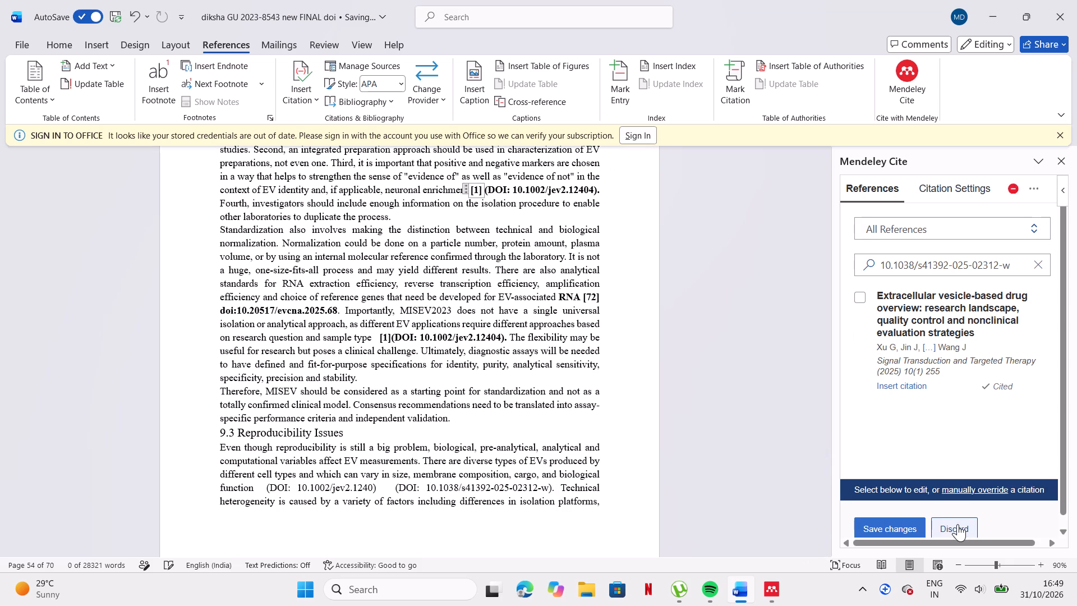
Examine the bibliography entries and their numbering, especially around the boundary between the two numbered reference lists.
scroll(783, 387, "up", 1)
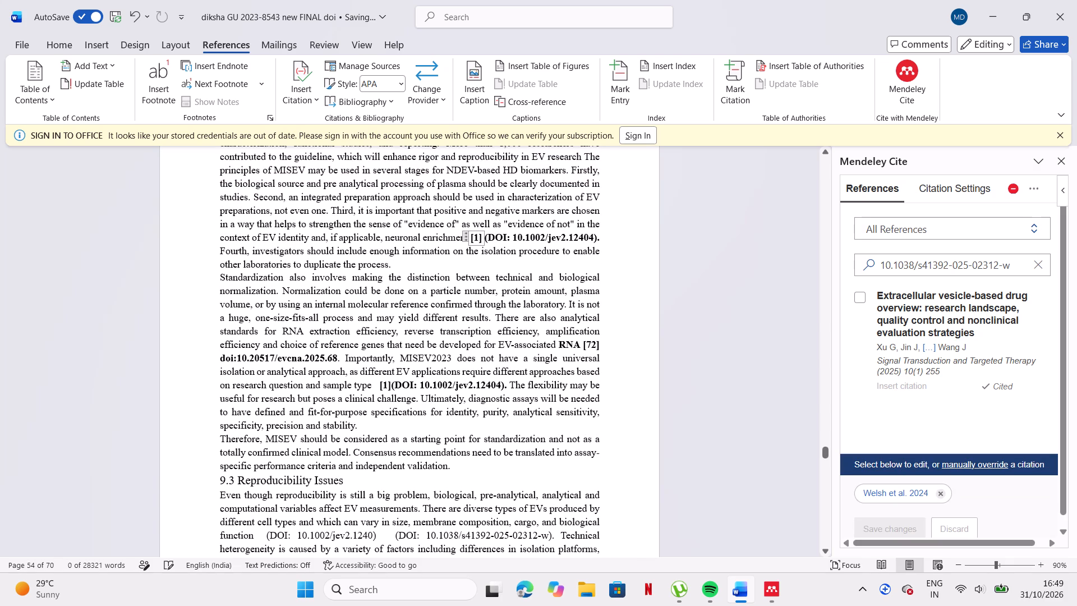
scroll(666, 461, "down", 20)
scroll(666, 461, "down", 20)
scroll(666, 461, "down", 20)
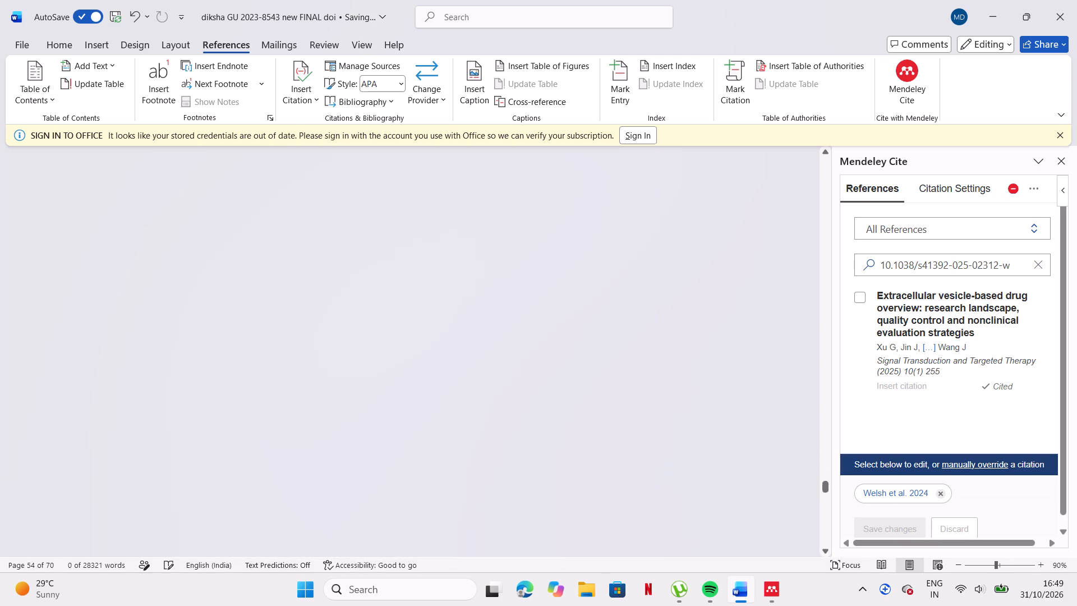
scroll(666, 461, "down", 20)
scroll(666, 461, "down", 20)
scroll(666, 461, "down", 20)
scroll(666, 461, "up", 2)
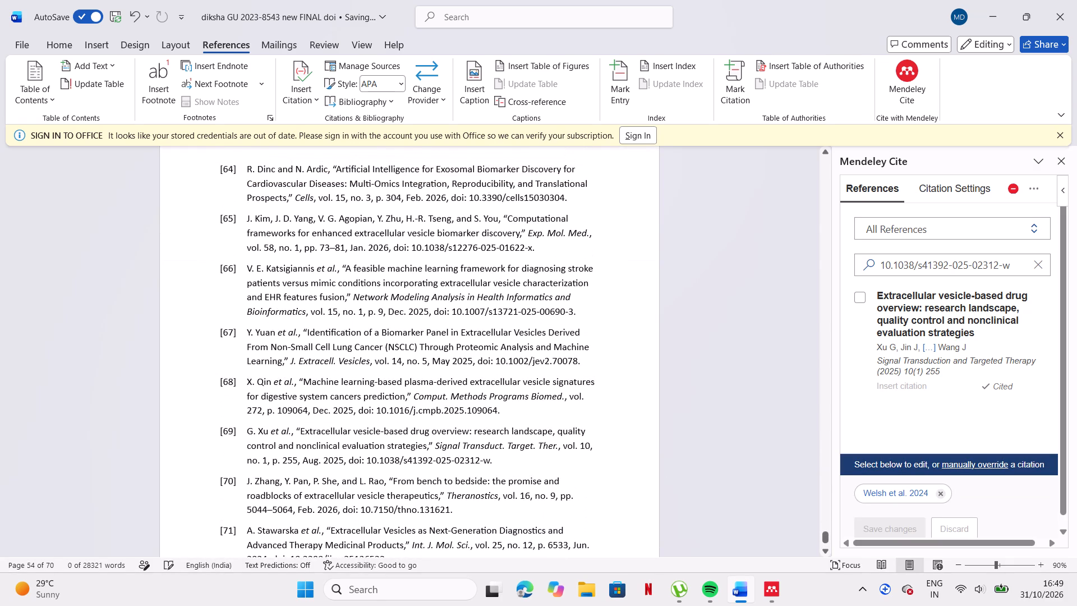
scroll(666, 461, "up", 12)
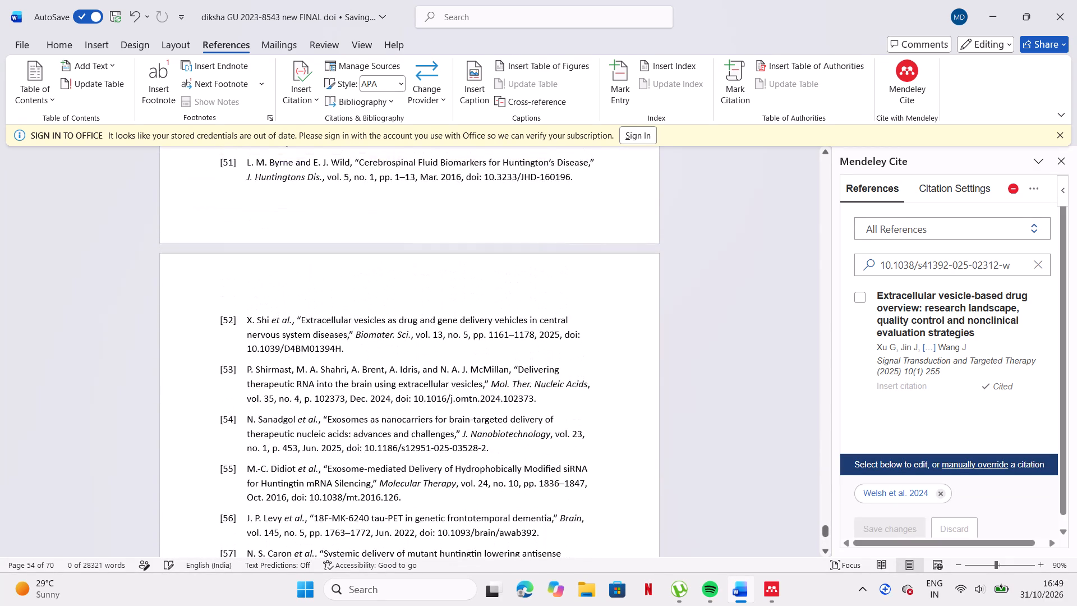
scroll(666, 461, "up", 14)
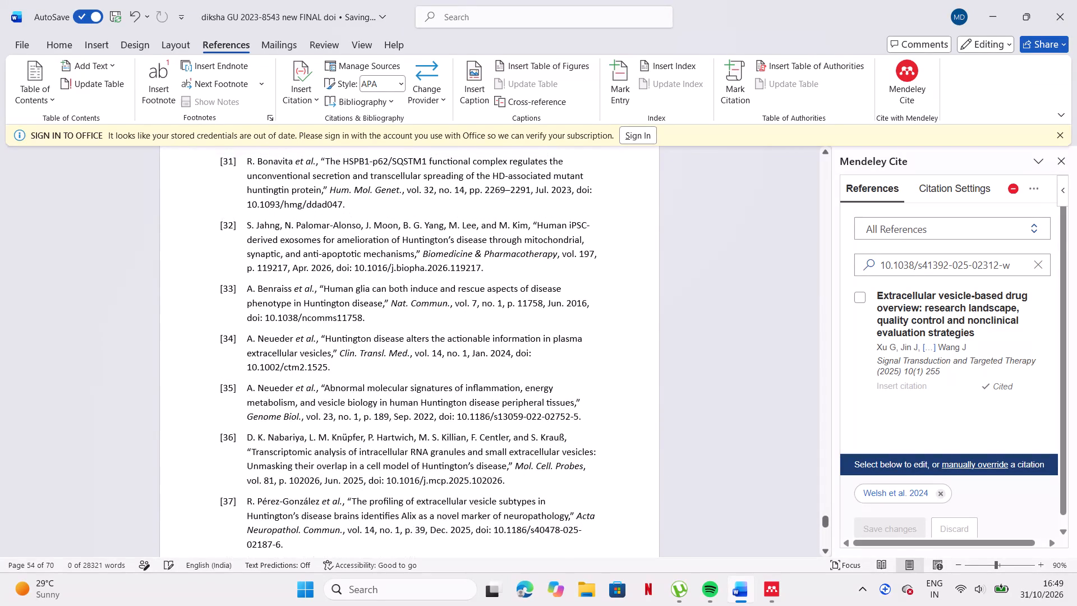
scroll(666, 461, "up", 10)
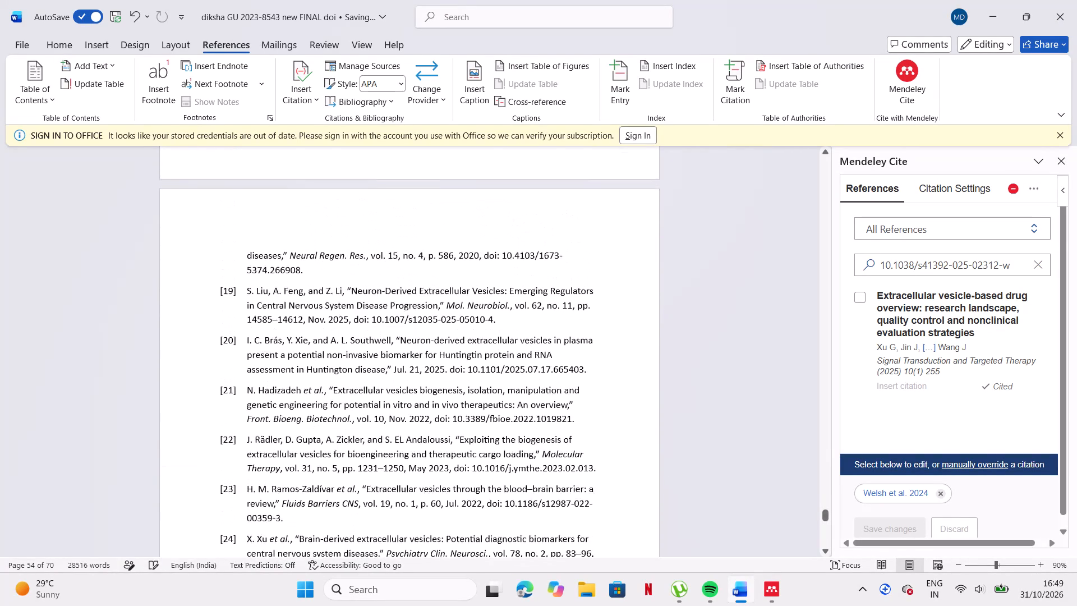
scroll(666, 461, "up", 9)
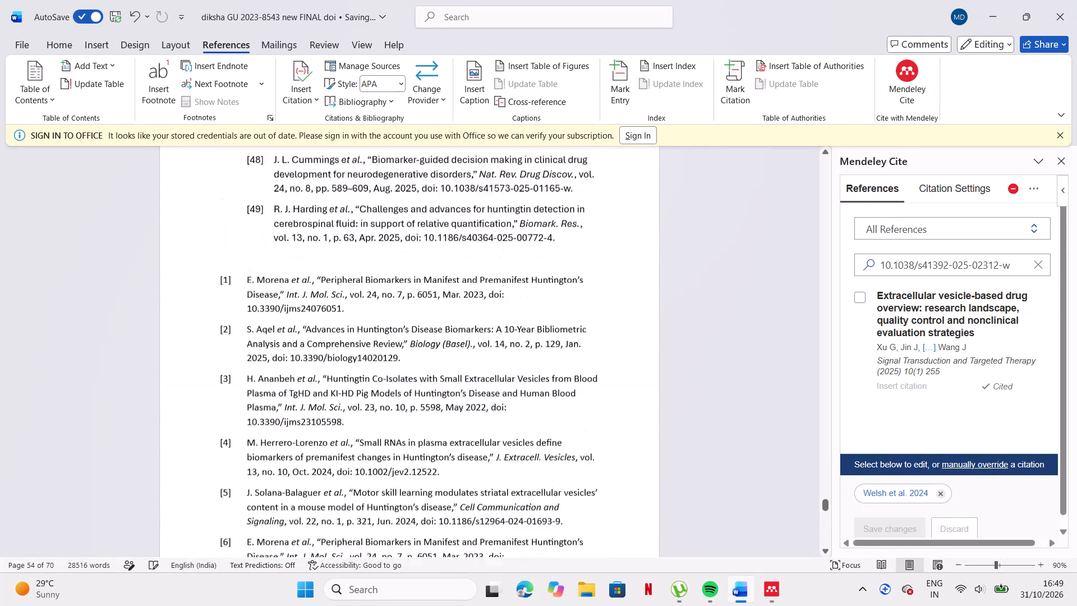
scroll(666, 461, "up", 3)
scroll(666, 461, "down", 2)
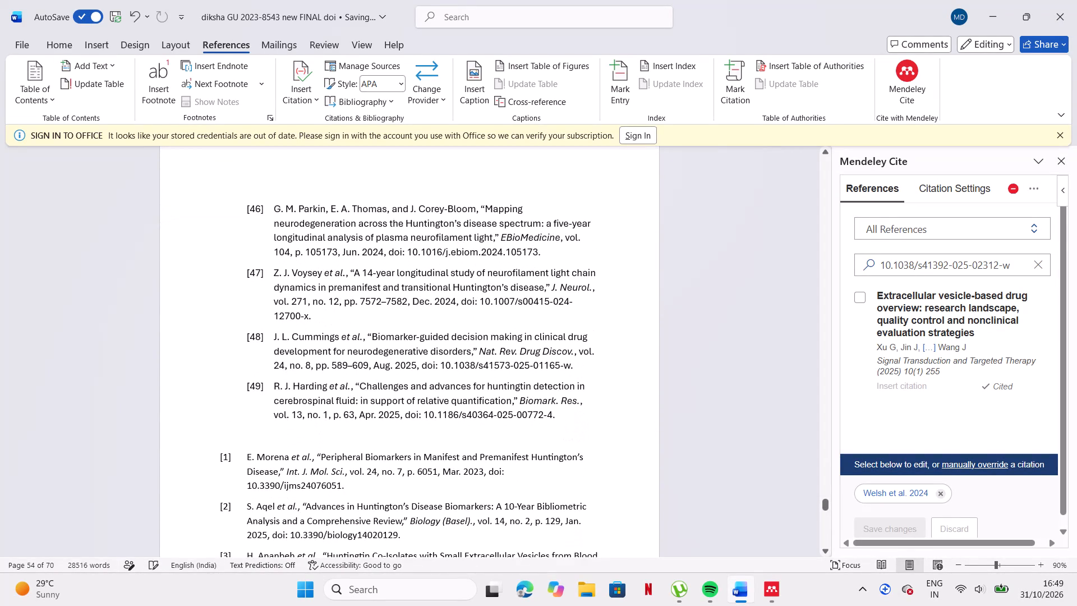
scroll(666, 461, "down", 4)
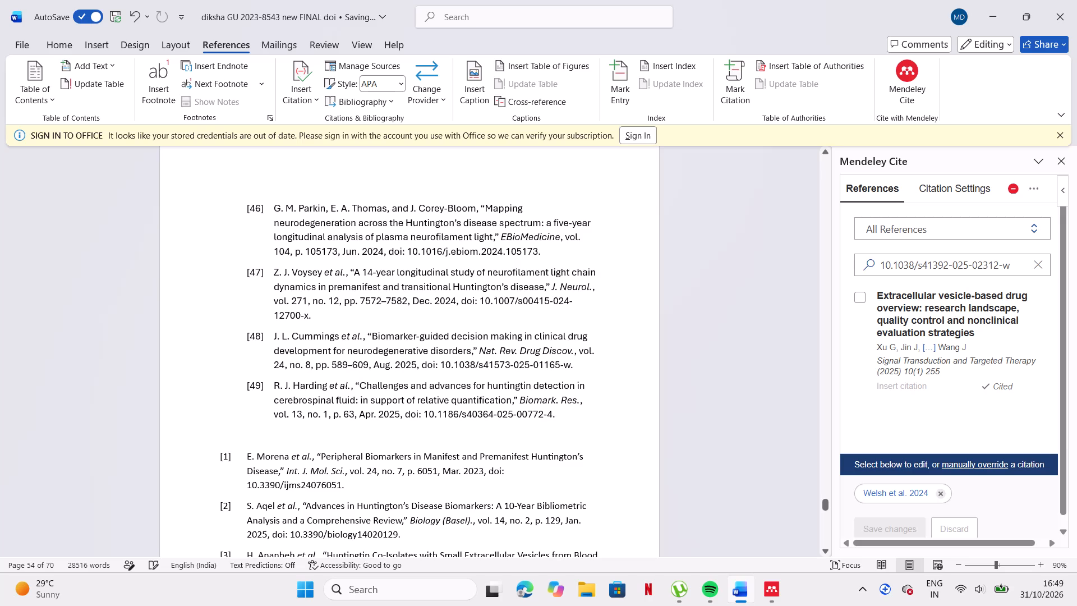
scroll(666, 461, "down", 1)
scroll(666, 461, "up", 13)
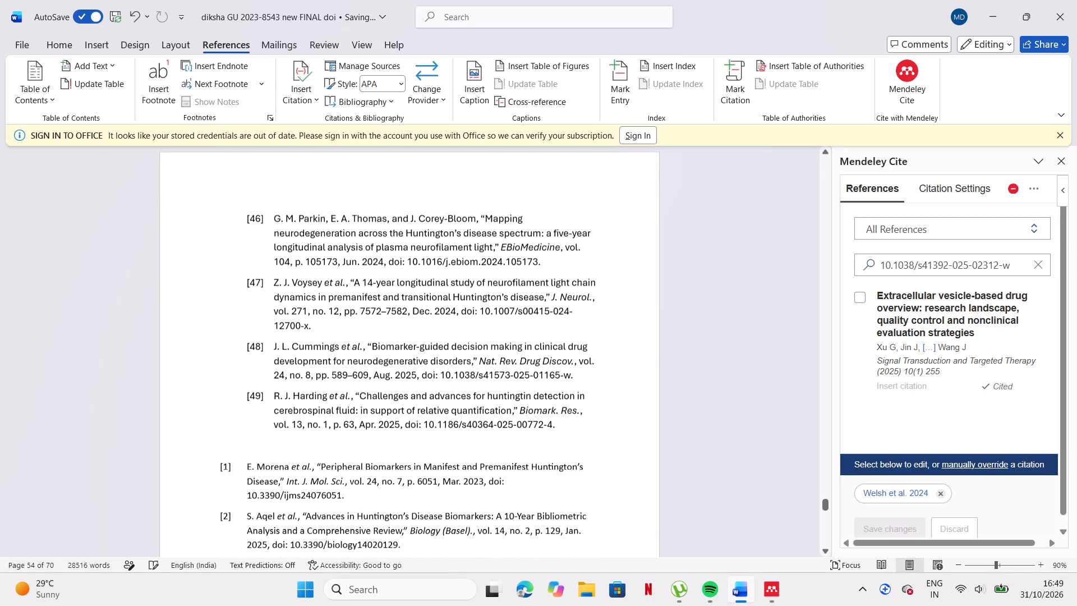
scroll(666, 461, "up", 7)
scroll(666, 461, "down", 3)
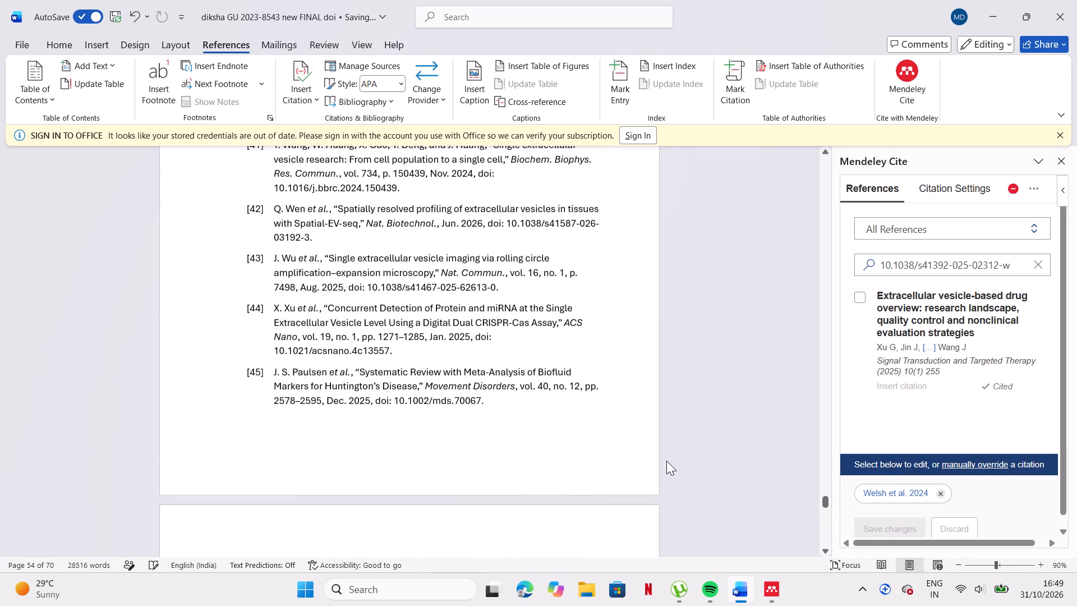
Examine the second reference list through its last entry, then go back over both lists to the "refereces" heading.
scroll(666, 461, "down", 4)
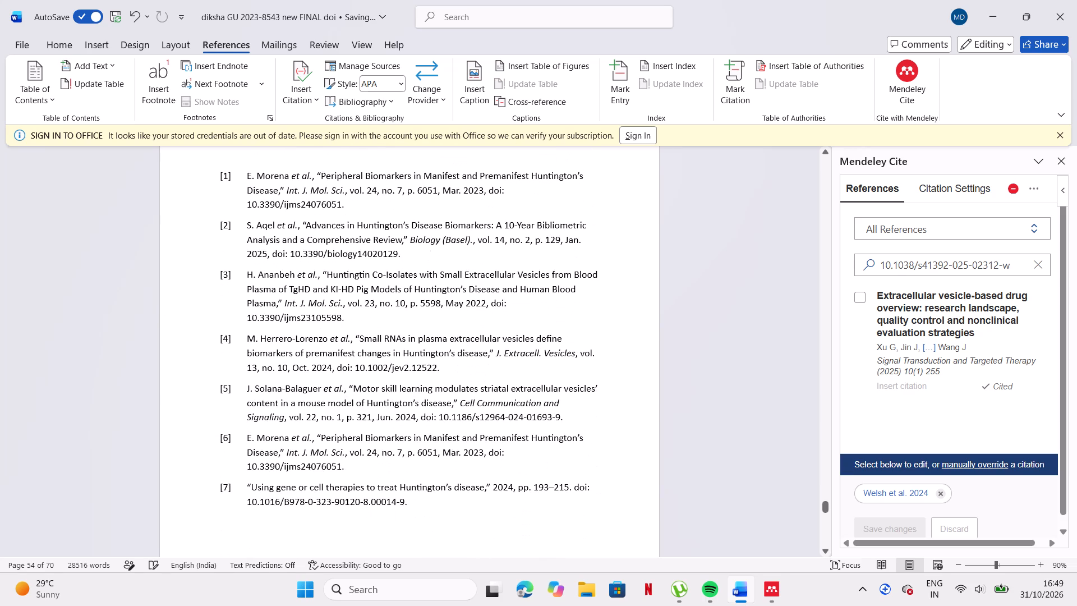
scroll(666, 461, "down", 6)
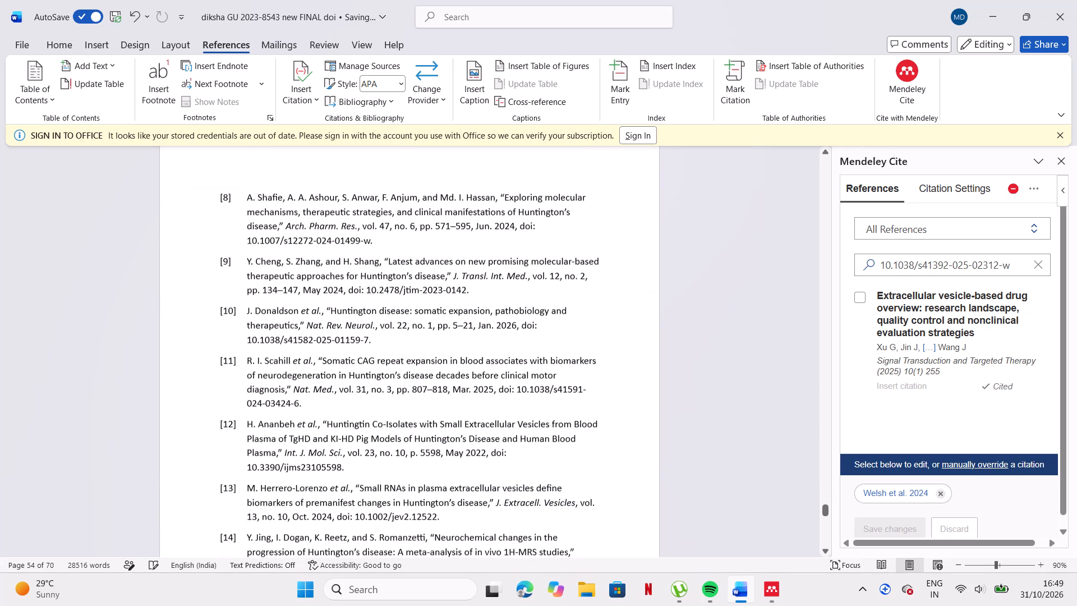
scroll(666, 461, "down", 14)
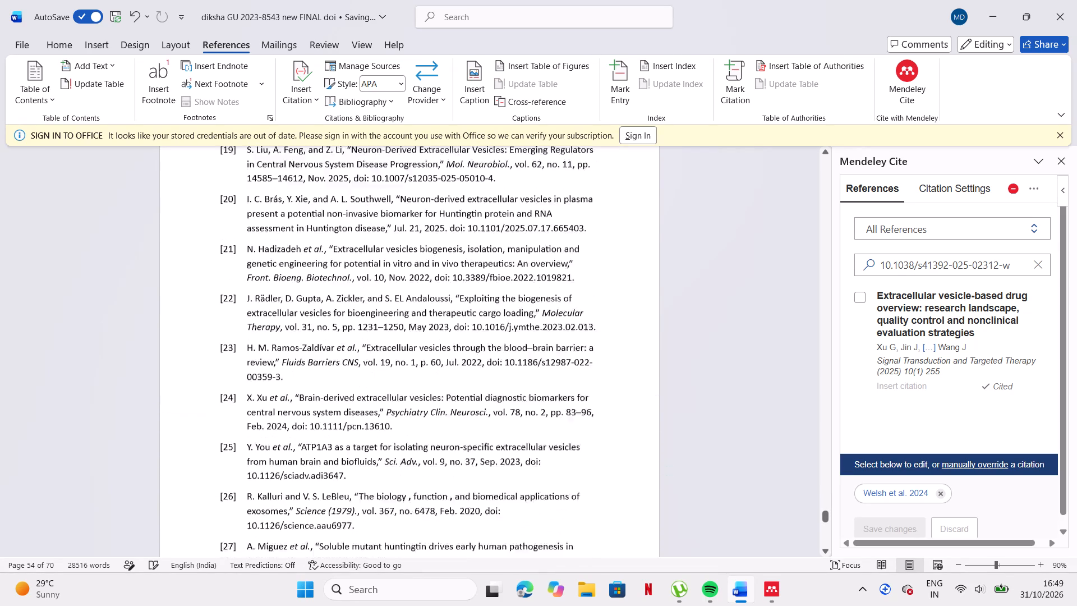
scroll(666, 461, "down", 16)
scroll(666, 461, "down", 20)
scroll(666, 461, "down", 9)
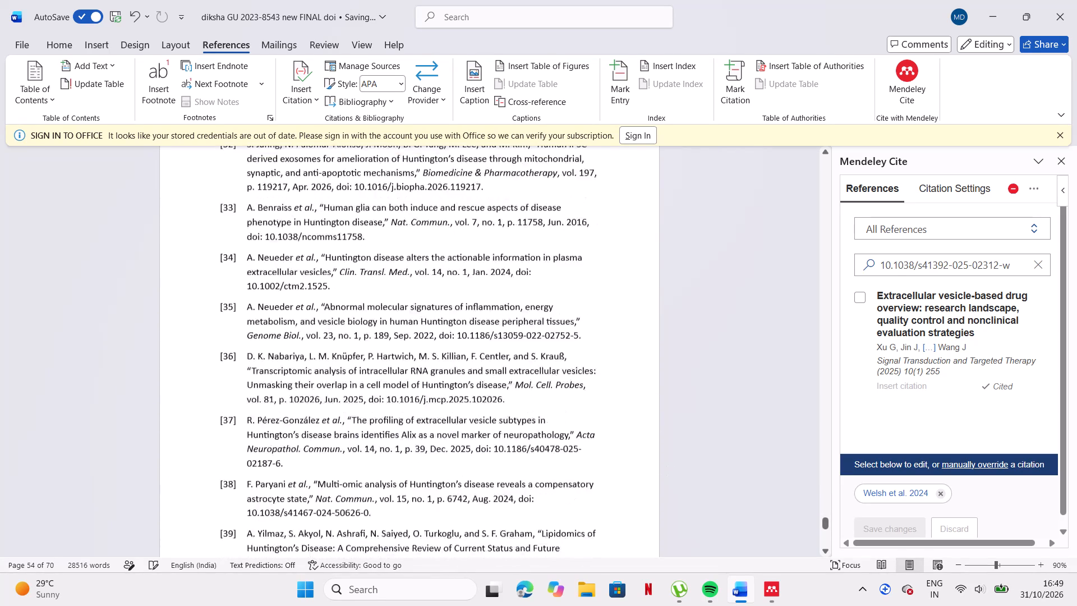
scroll(666, 461, "down", 20)
scroll(666, 461, "down", 20)
scroll(666, 461, "down", 5)
scroll(666, 461, "up", 5)
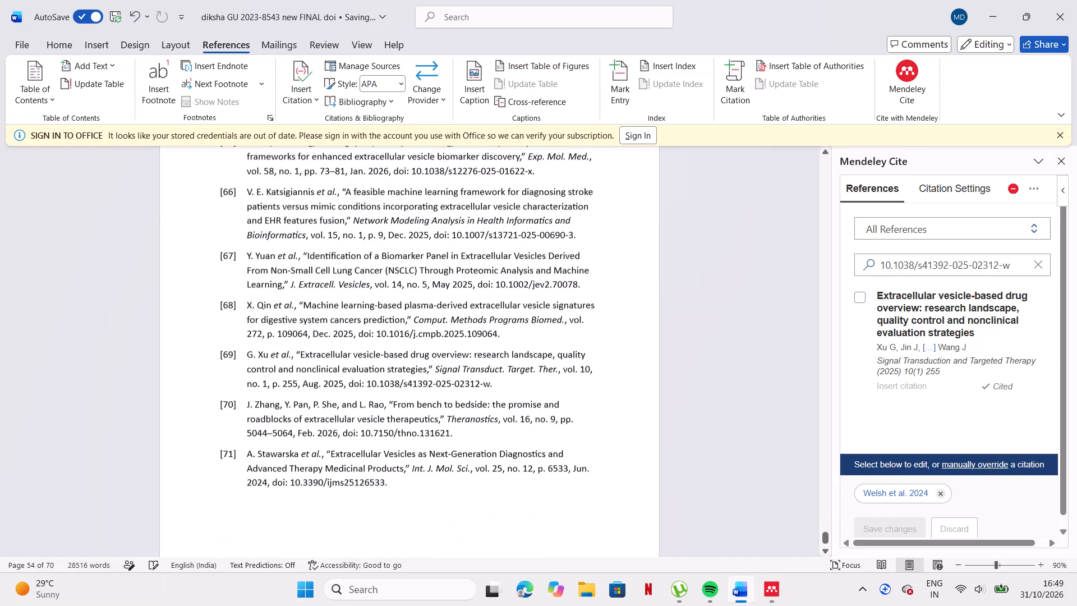
scroll(666, 461, "up", 6)
scroll(666, 461, "up", 20)
scroll(666, 461, "up", 2)
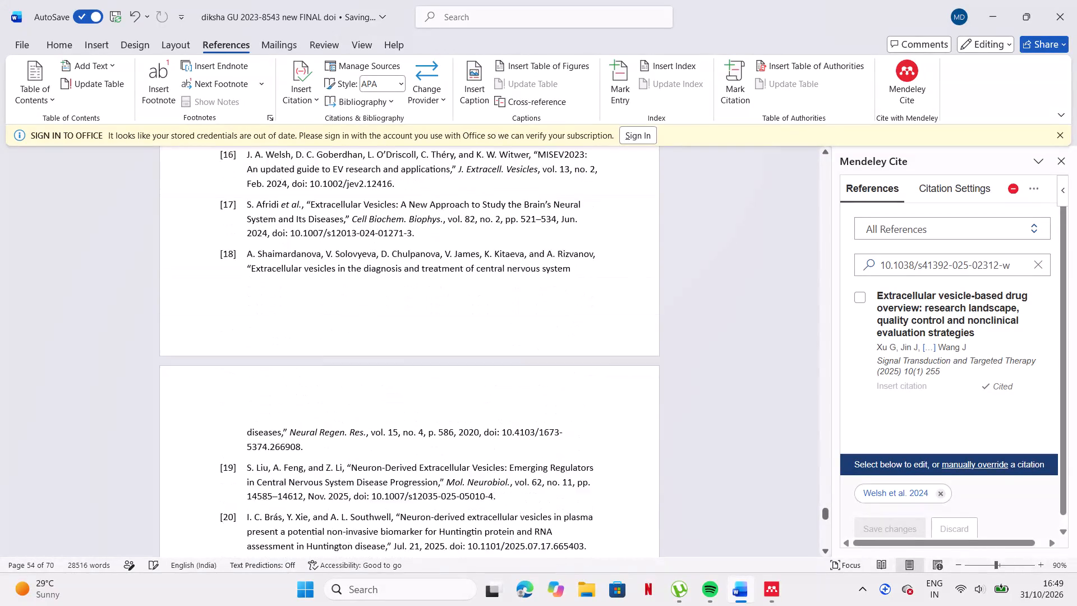
scroll(666, 461, "up", 14)
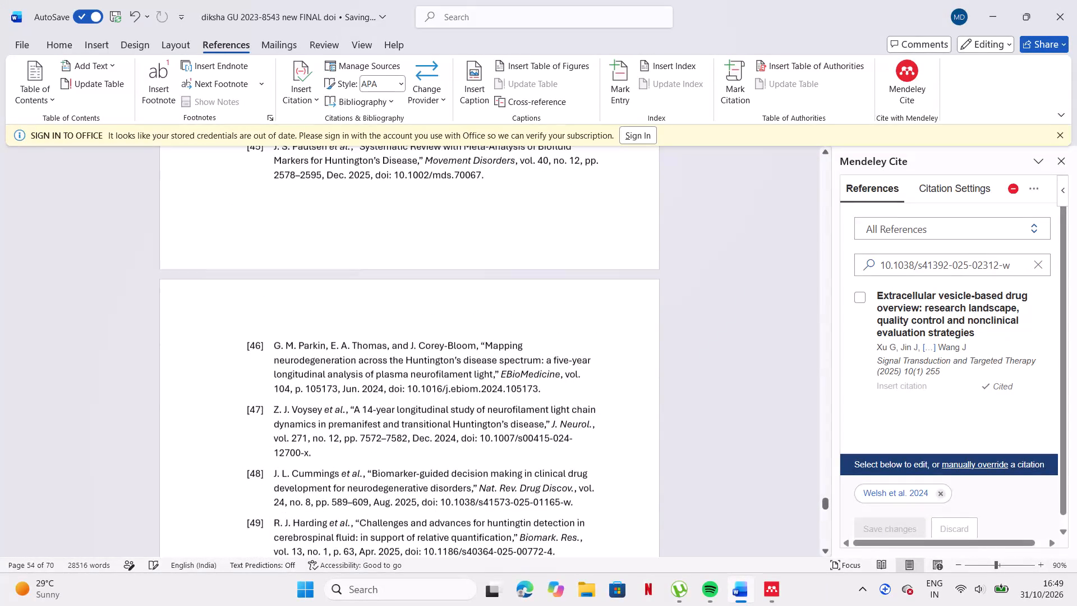
scroll(666, 461, "up", 4)
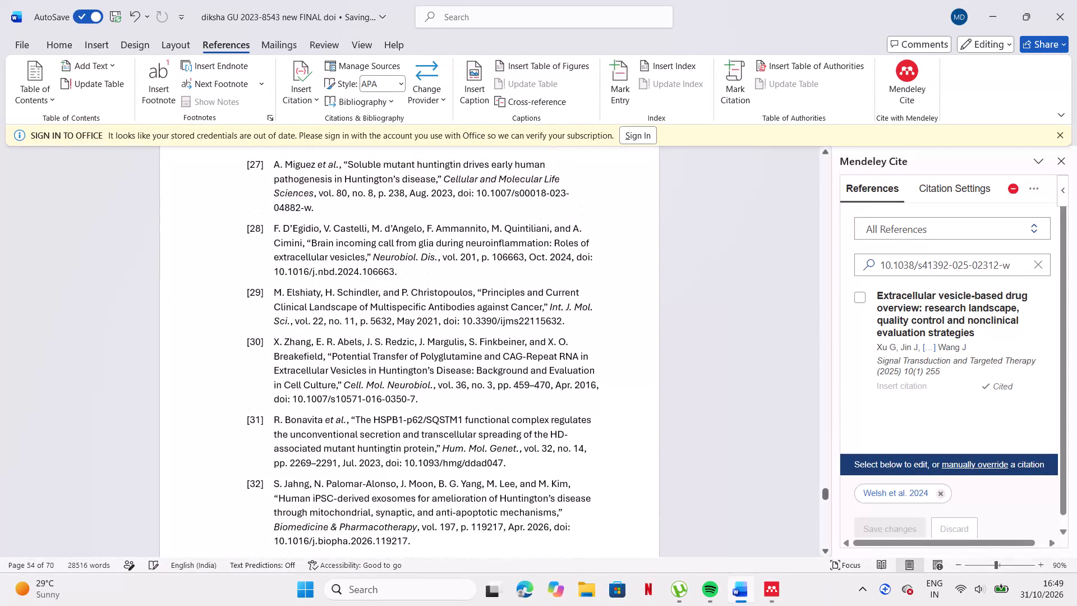
scroll(666, 461, "up", 15)
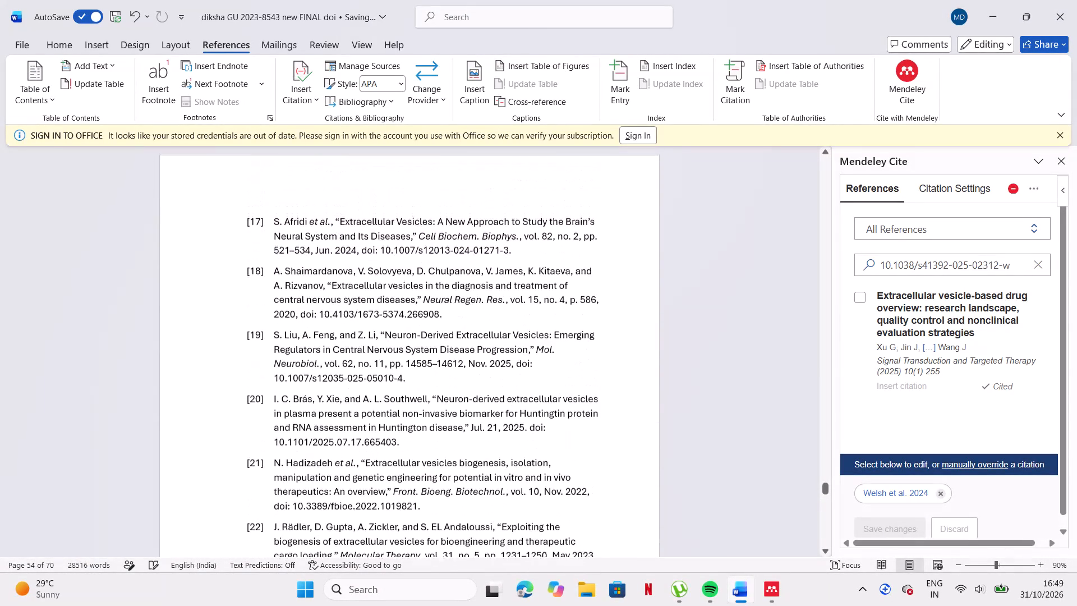
scroll(666, 461, "up", 11)
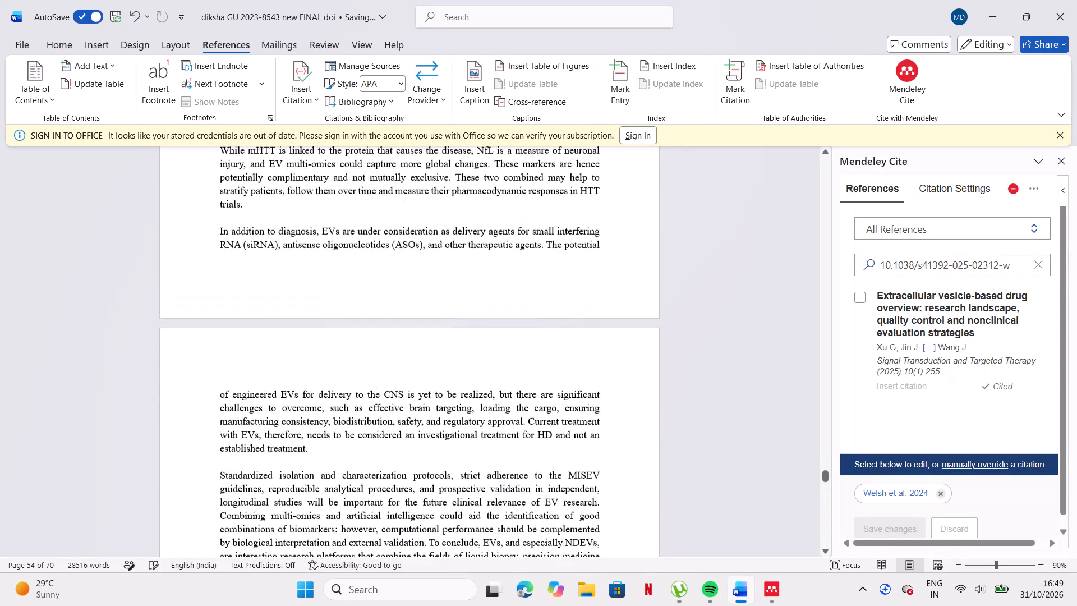
scroll(666, 461, "down", 6)
scroll(666, 461, "up", 2)
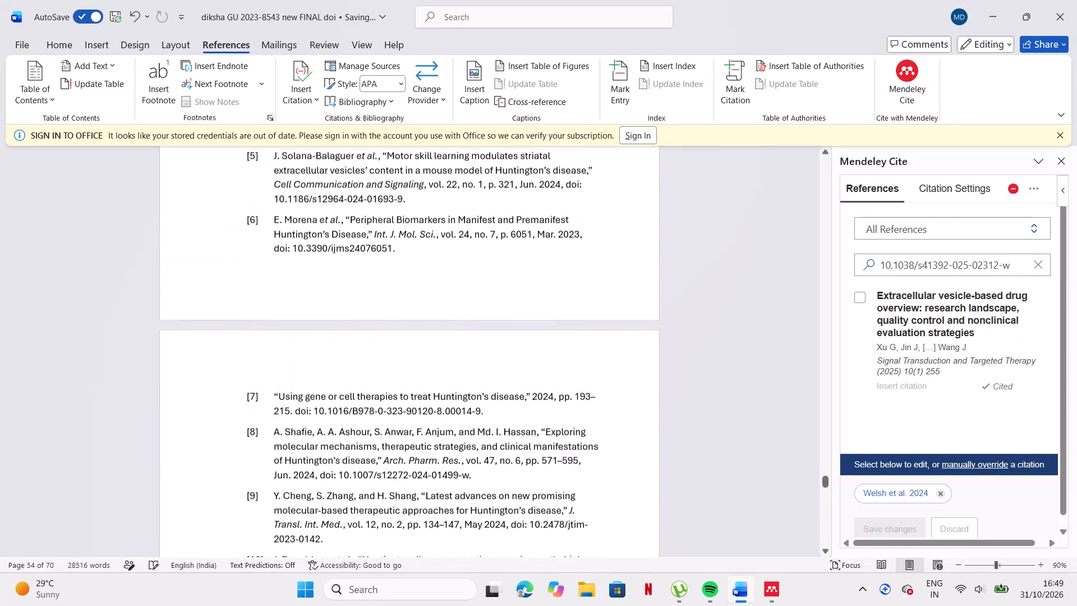
scroll(666, 461, "up", 3)
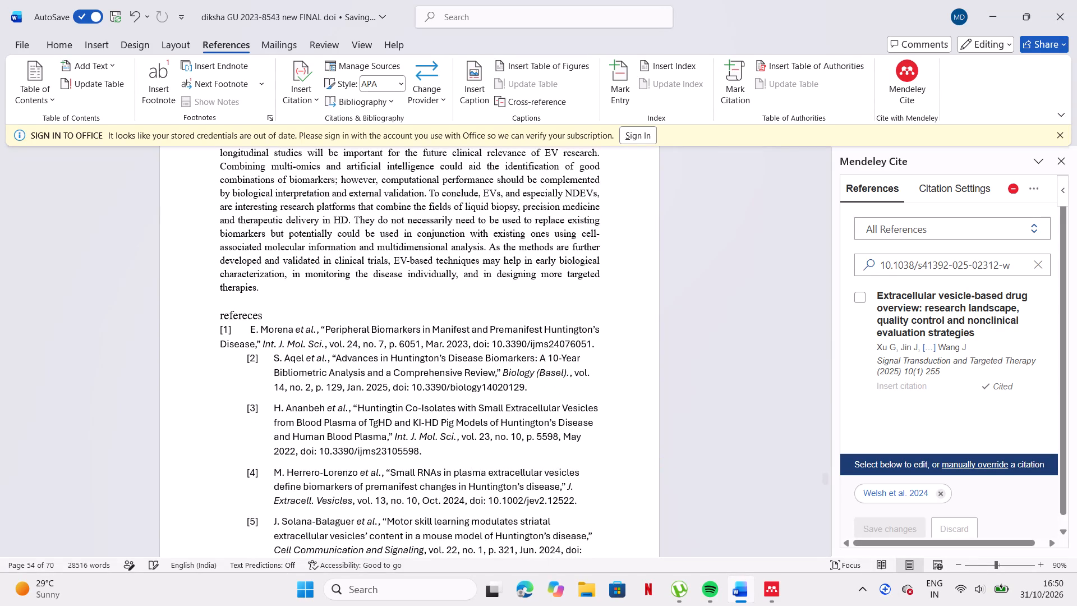
Review the first reference list from its opening entries down to the start of the second numbered list.
left_click(582, 396)
scroll(582, 396, "down", 1)
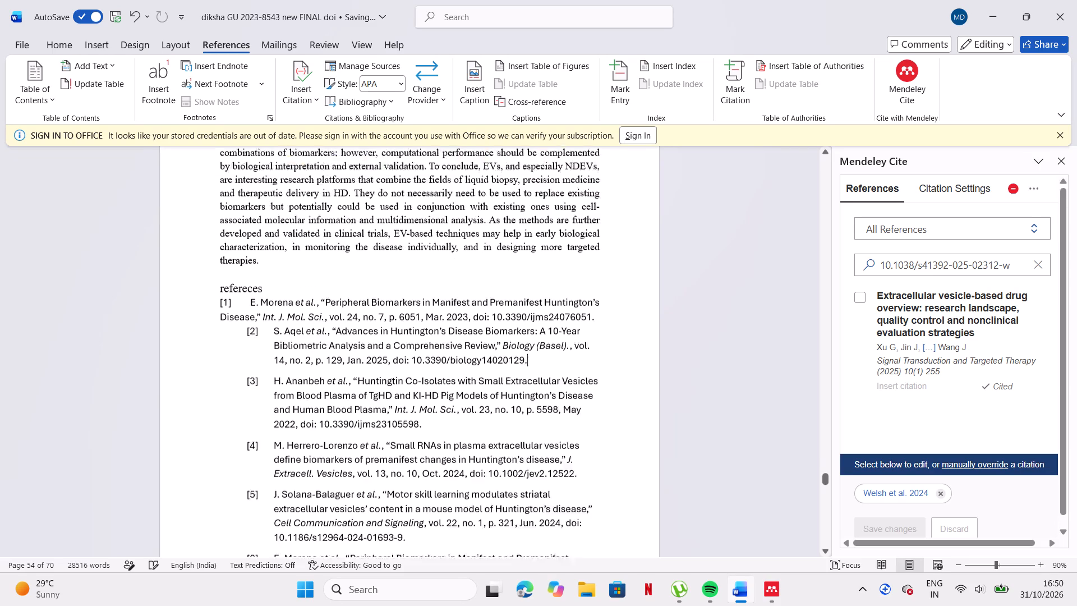
scroll(582, 396, "down", 1)
scroll(582, 396, "down", 2, "ctrl")
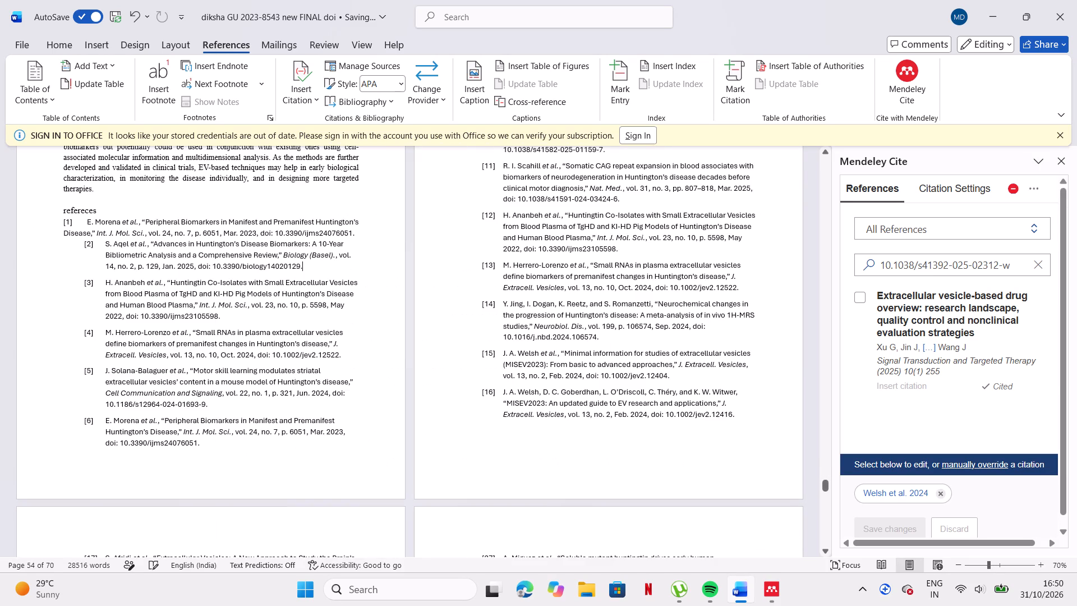
scroll(475, 399, "down", 1)
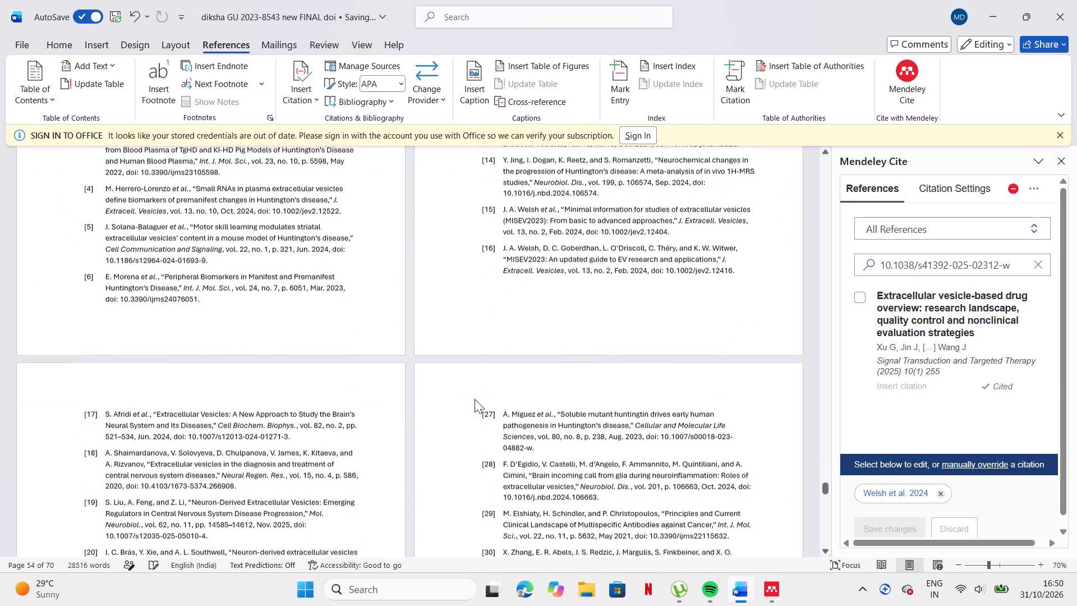
scroll(475, 399, "down", 6)
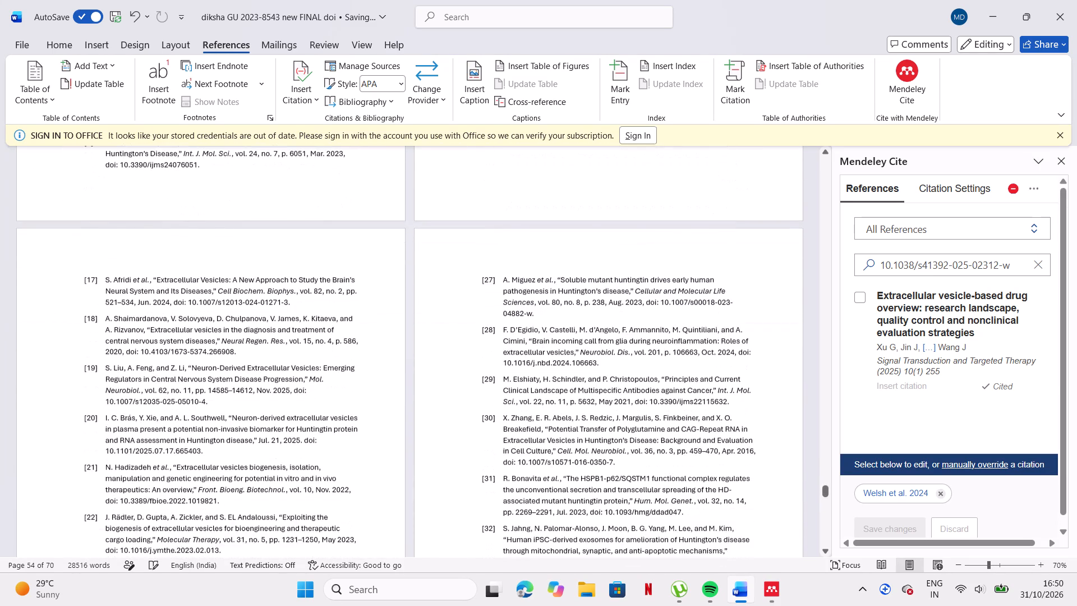
scroll(475, 399, "down", 3)
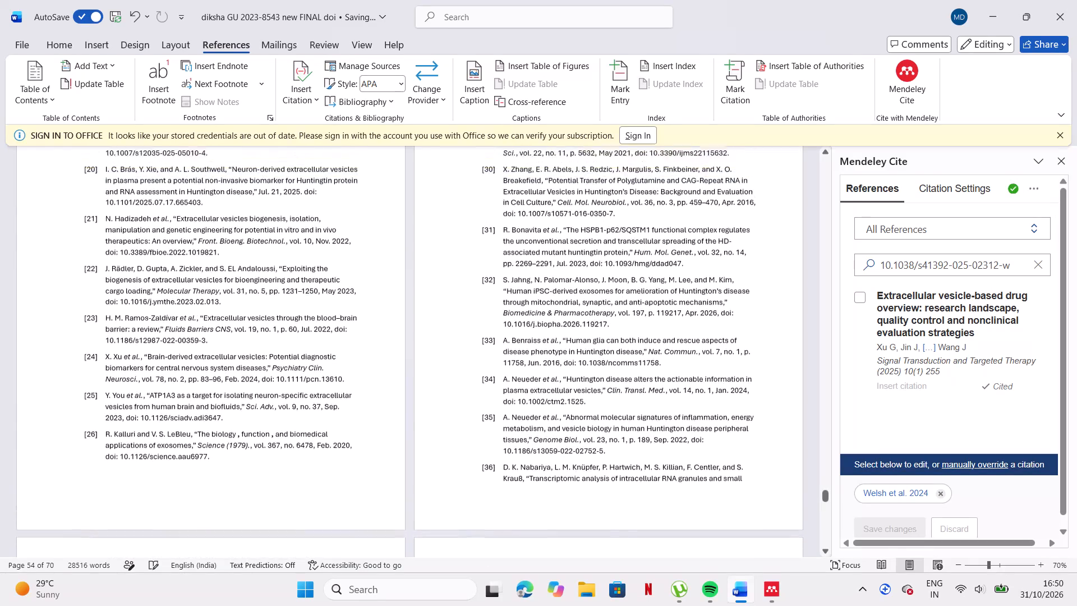
scroll(475, 399, "down", 6)
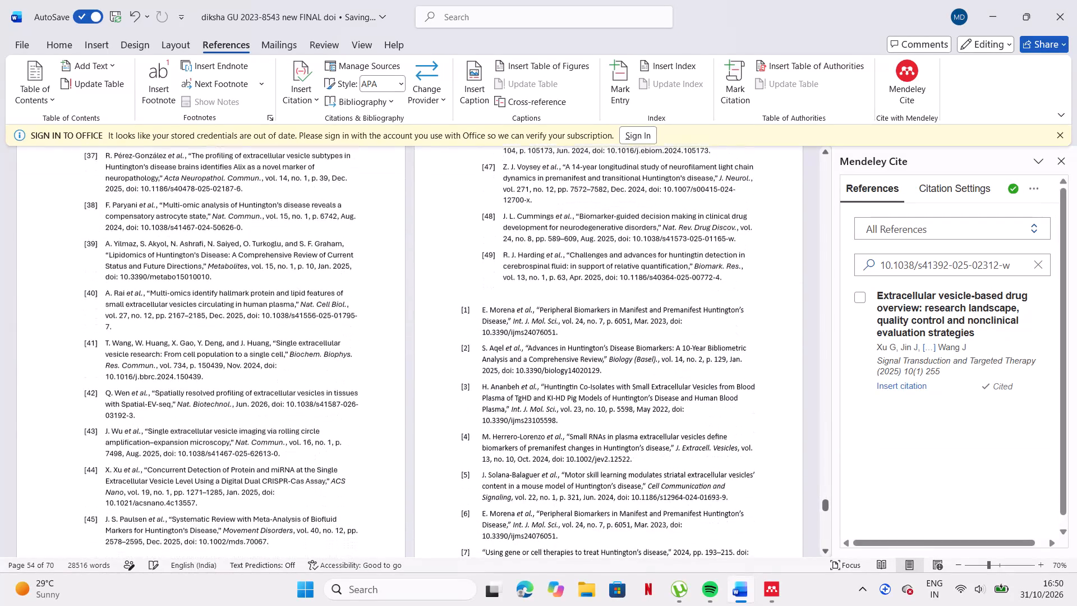
scroll(475, 399, "down", 1)
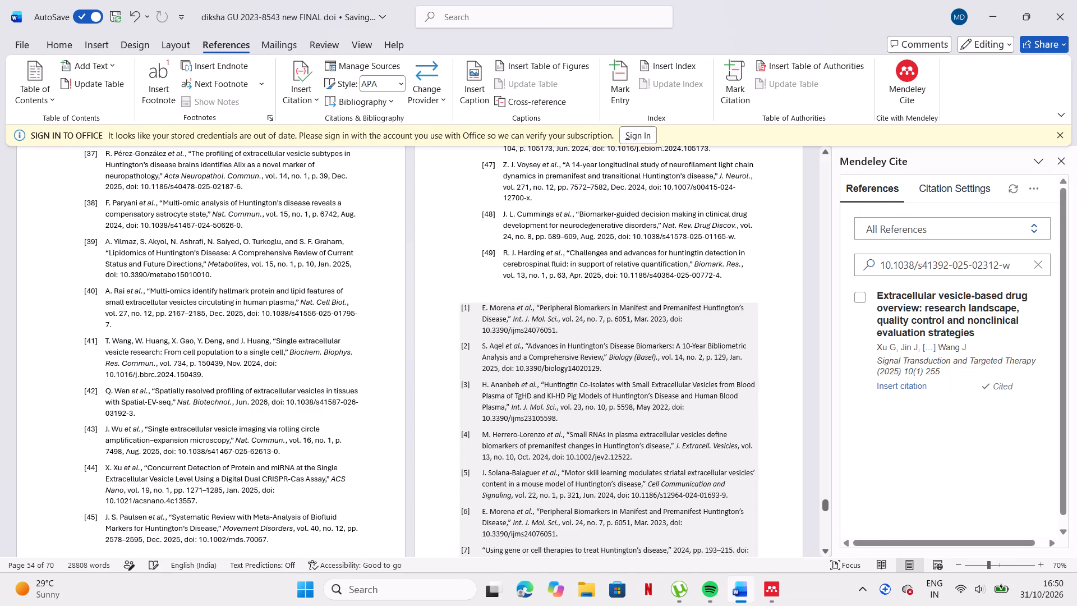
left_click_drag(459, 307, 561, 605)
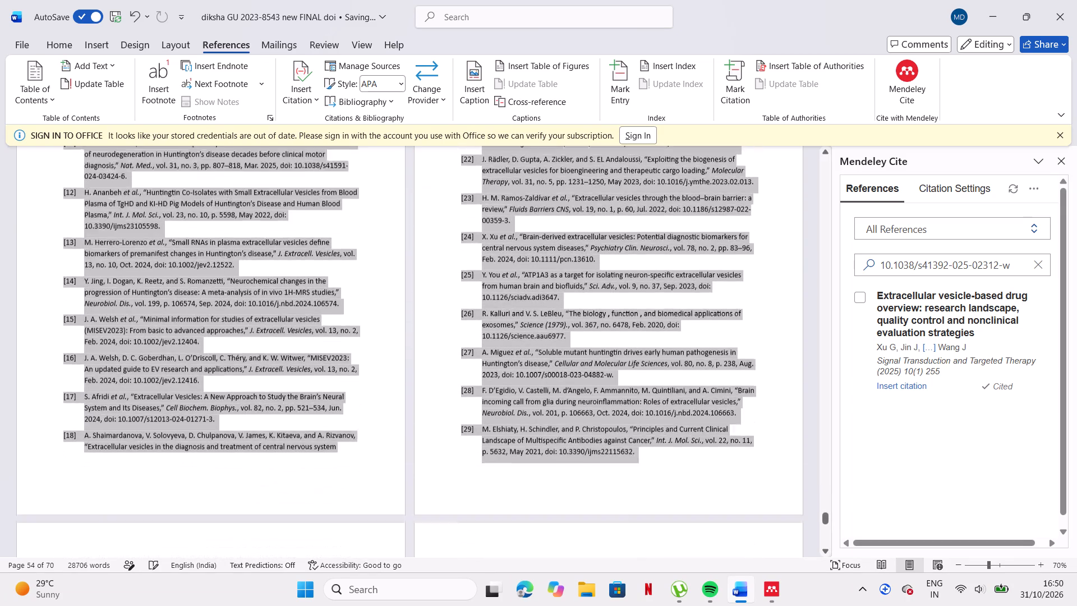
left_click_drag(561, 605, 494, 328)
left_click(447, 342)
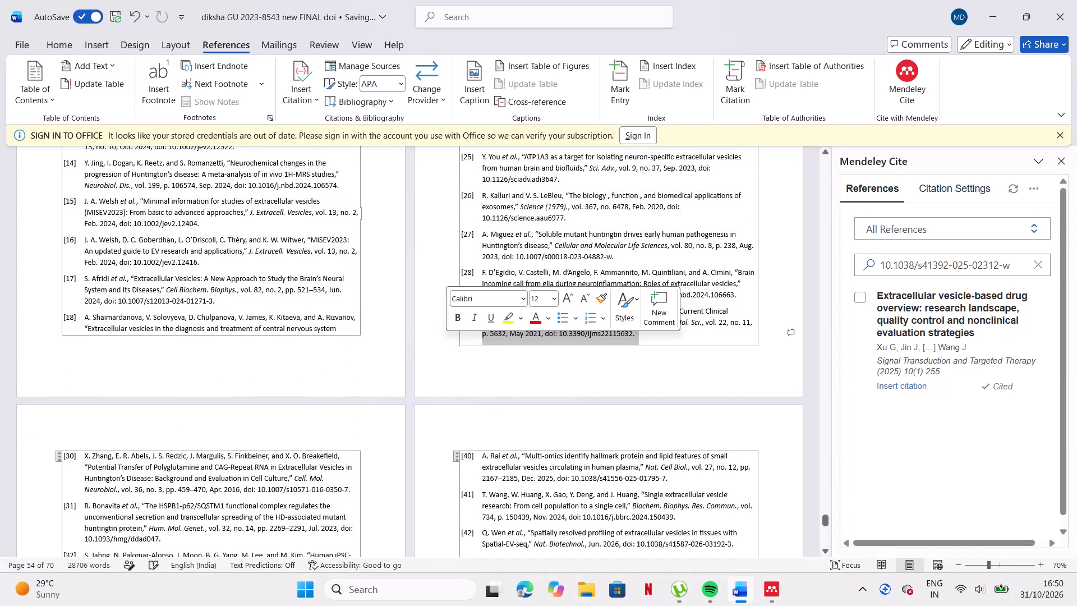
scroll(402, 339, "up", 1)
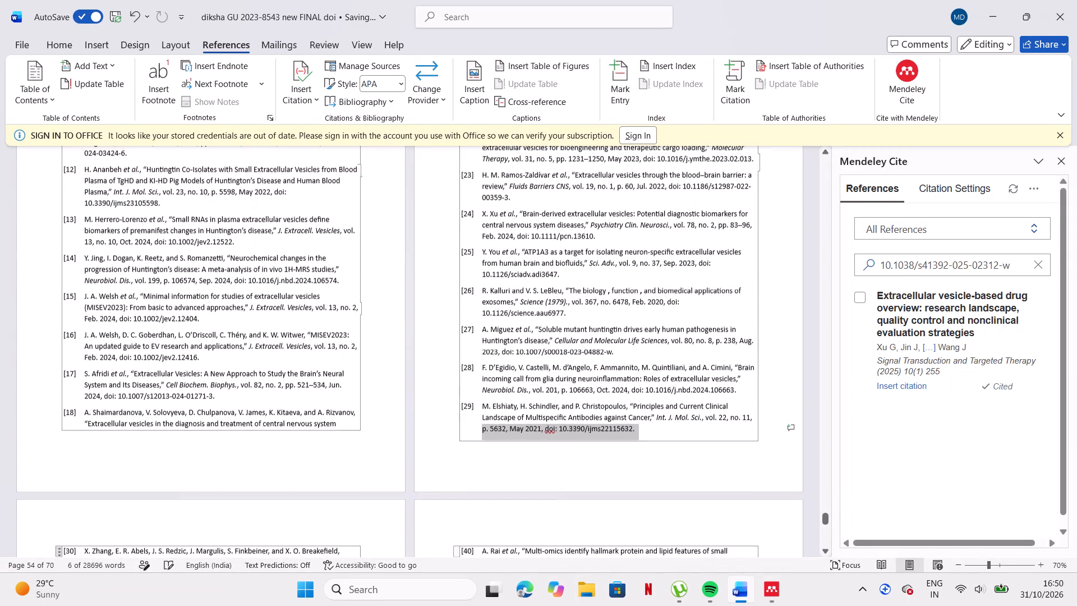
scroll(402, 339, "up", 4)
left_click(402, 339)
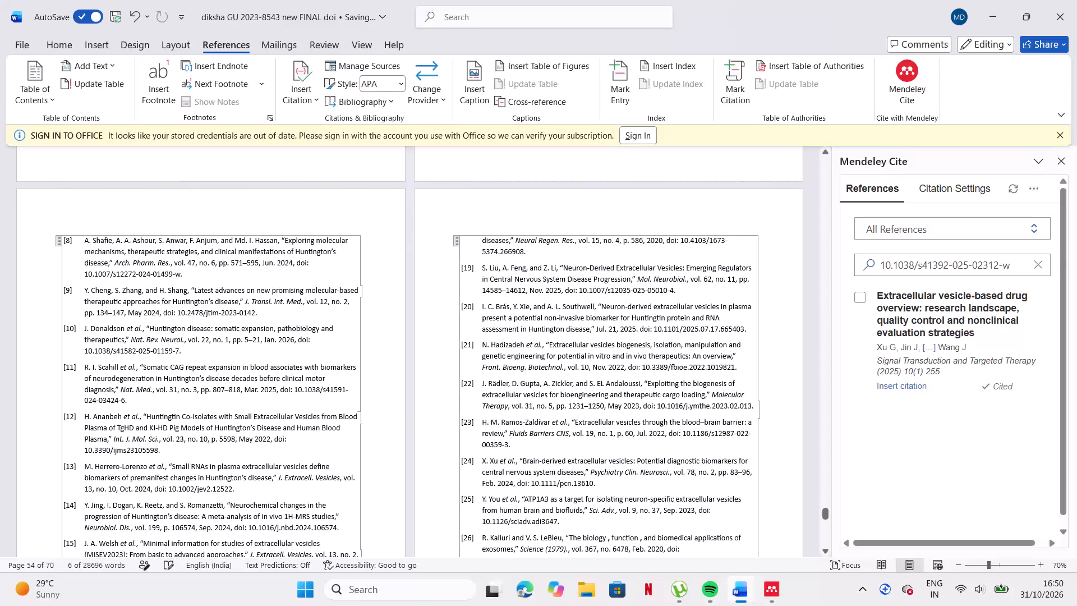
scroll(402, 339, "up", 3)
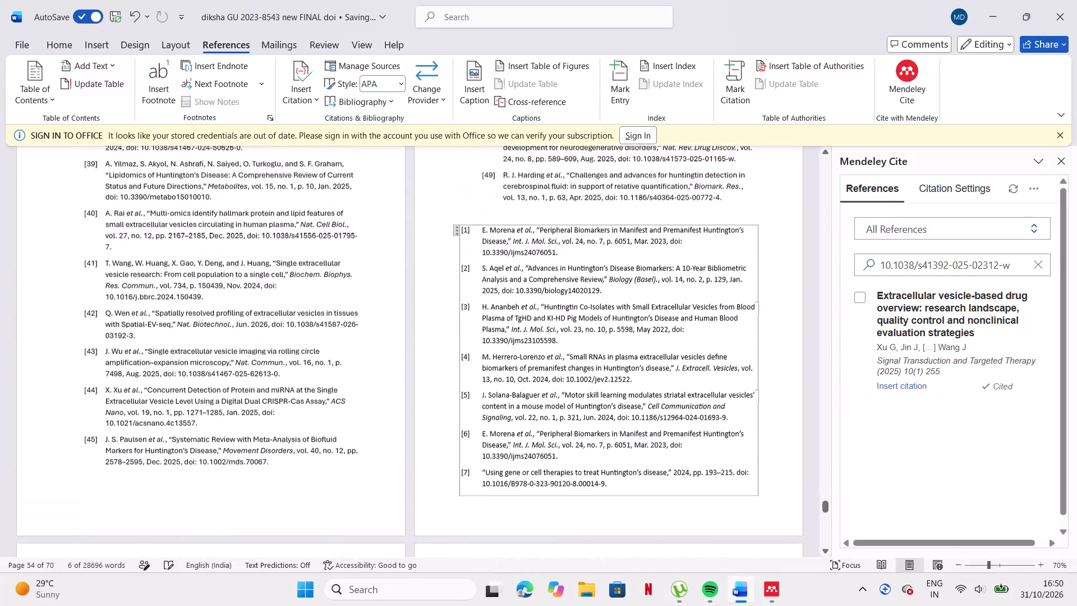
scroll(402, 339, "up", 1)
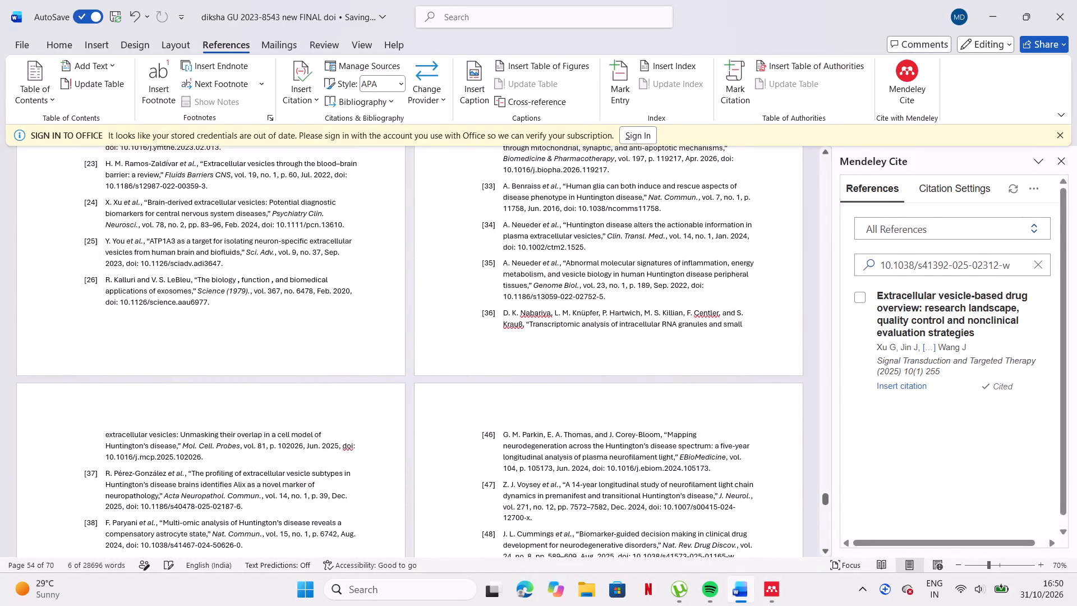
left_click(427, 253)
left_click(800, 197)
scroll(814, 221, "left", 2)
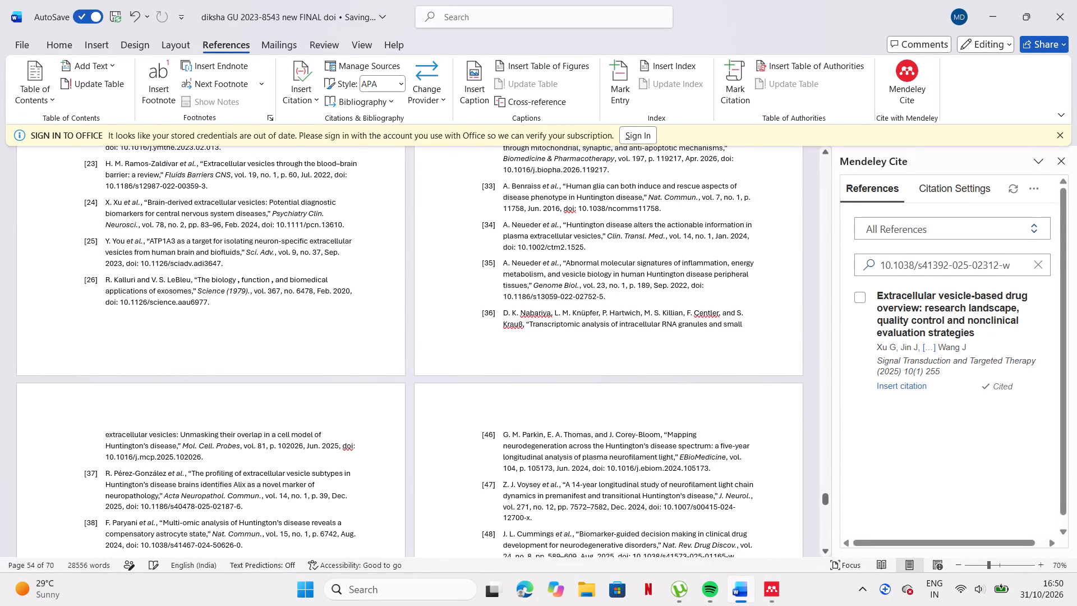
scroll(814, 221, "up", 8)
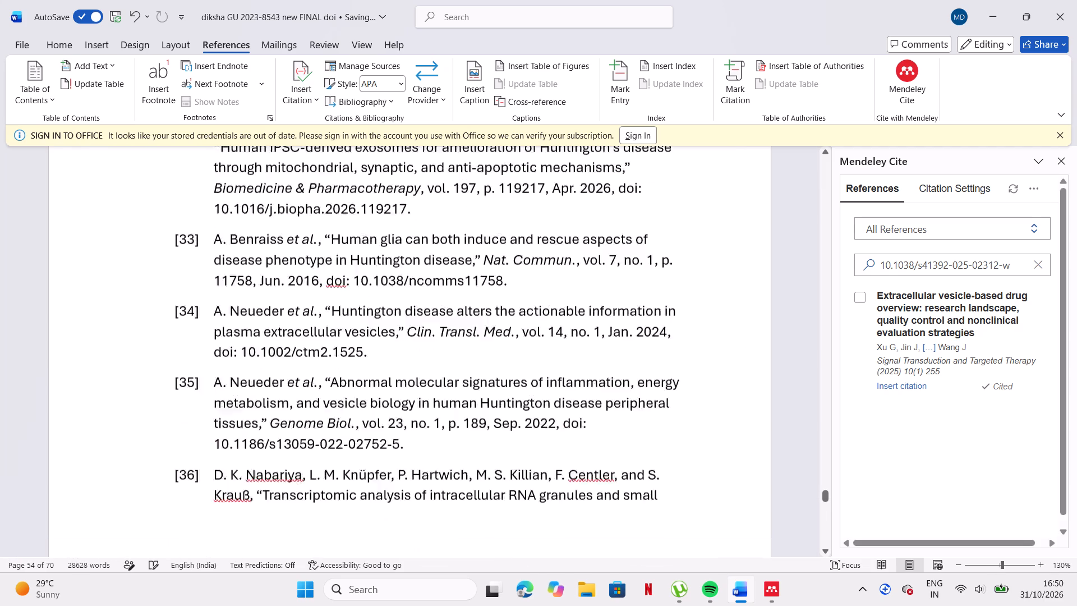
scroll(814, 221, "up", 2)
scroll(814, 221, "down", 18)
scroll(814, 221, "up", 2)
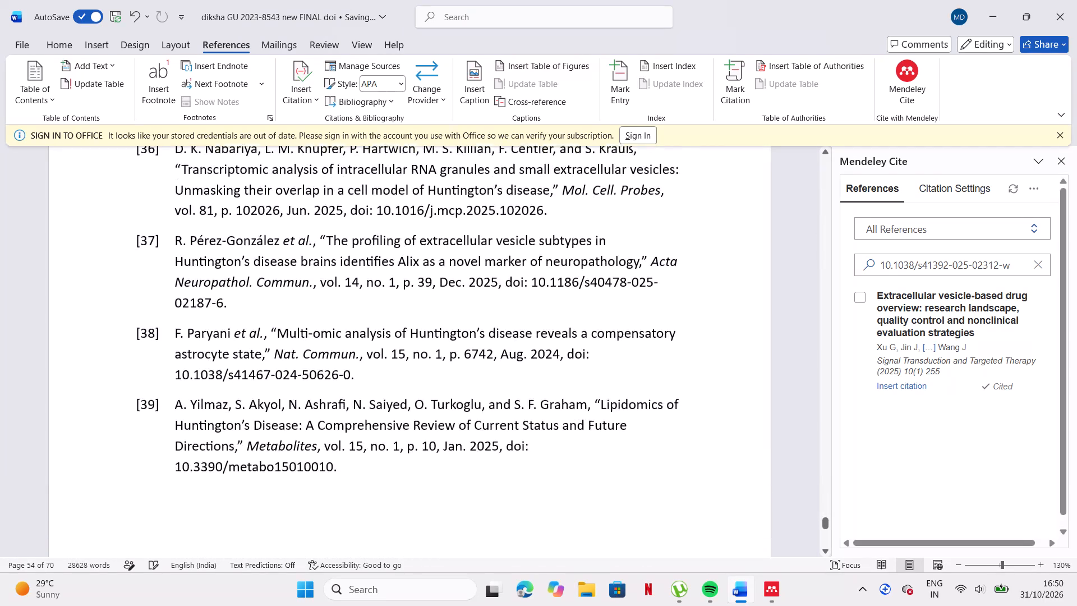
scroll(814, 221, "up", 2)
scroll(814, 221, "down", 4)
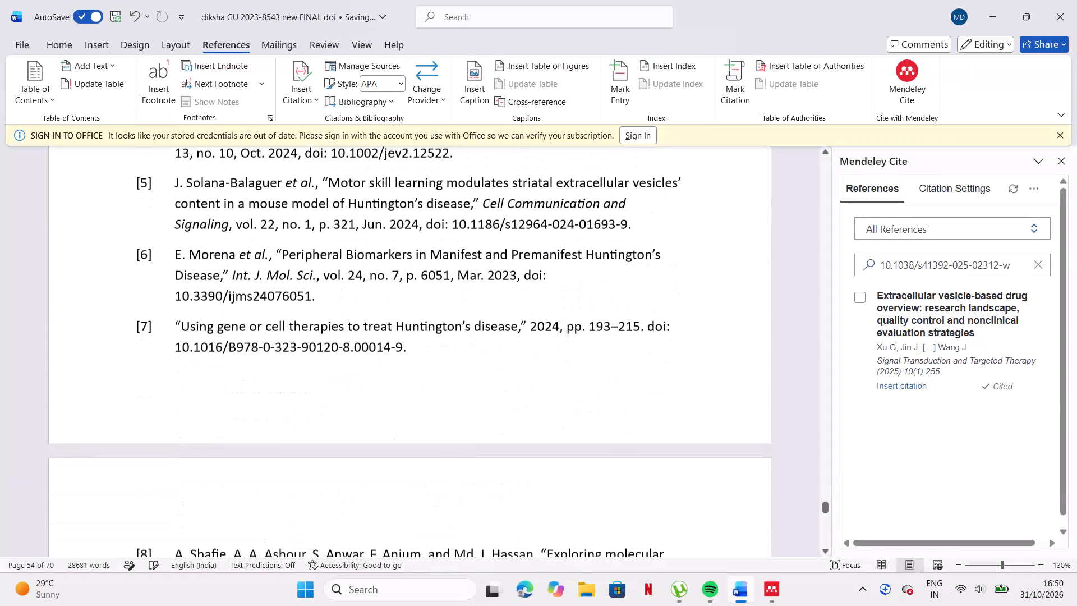
Examine the second numbered reference list and the extent of its bibliography block, from entry [7] past entry [30].
scroll(814, 221, "down", 1)
scroll(814, 221, "up", 3)
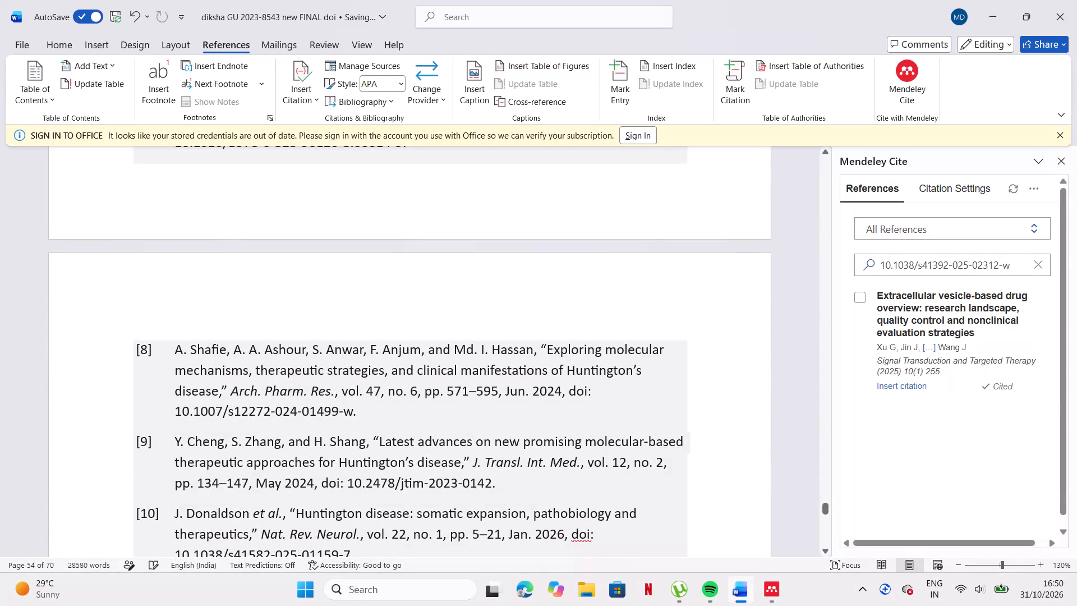
left_click(615, 359)
scroll(529, 322, "up", 1)
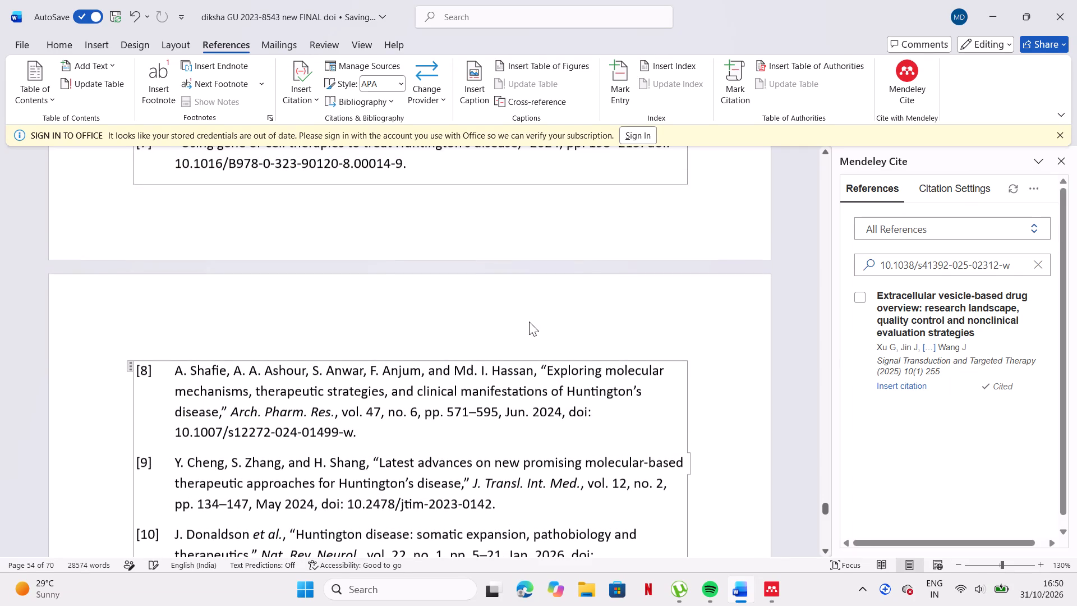
scroll(515, 330, "down", 4, "ctrl")
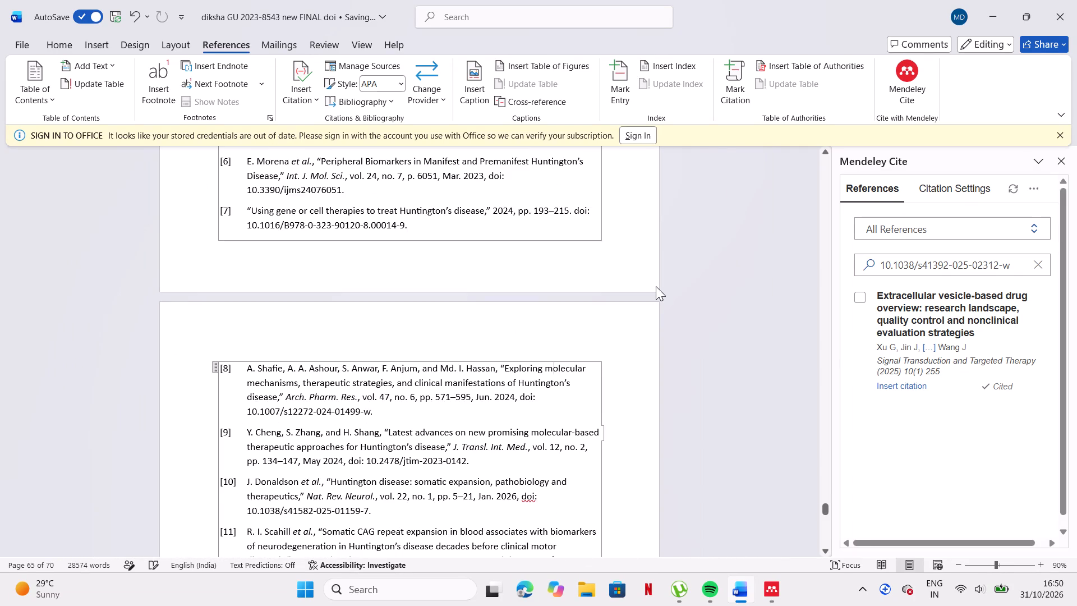
scroll(656, 286, "down", 6)
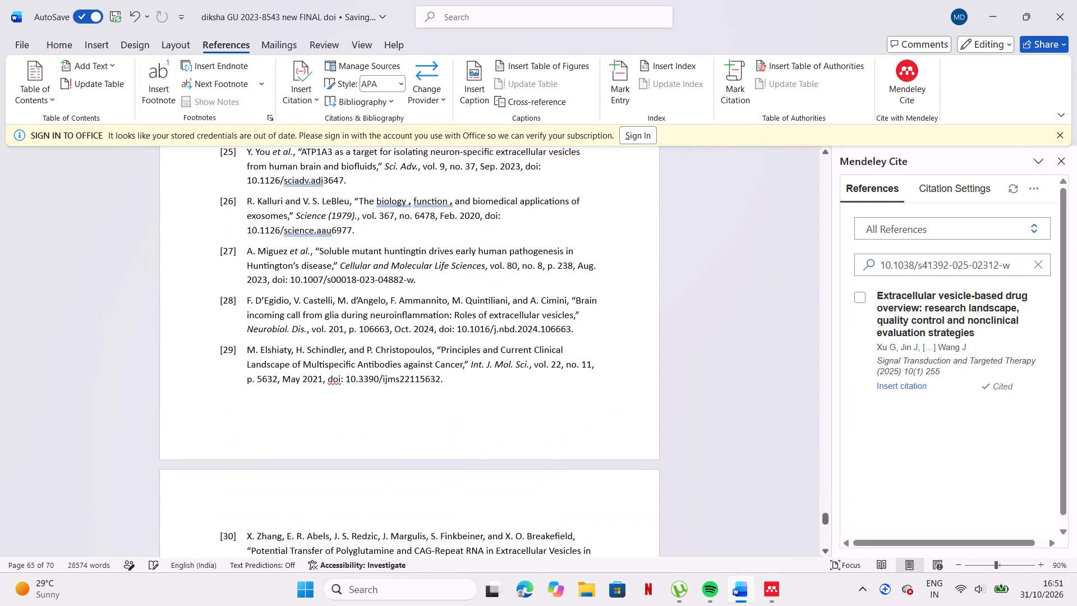
scroll(656, 286, "down", 1)
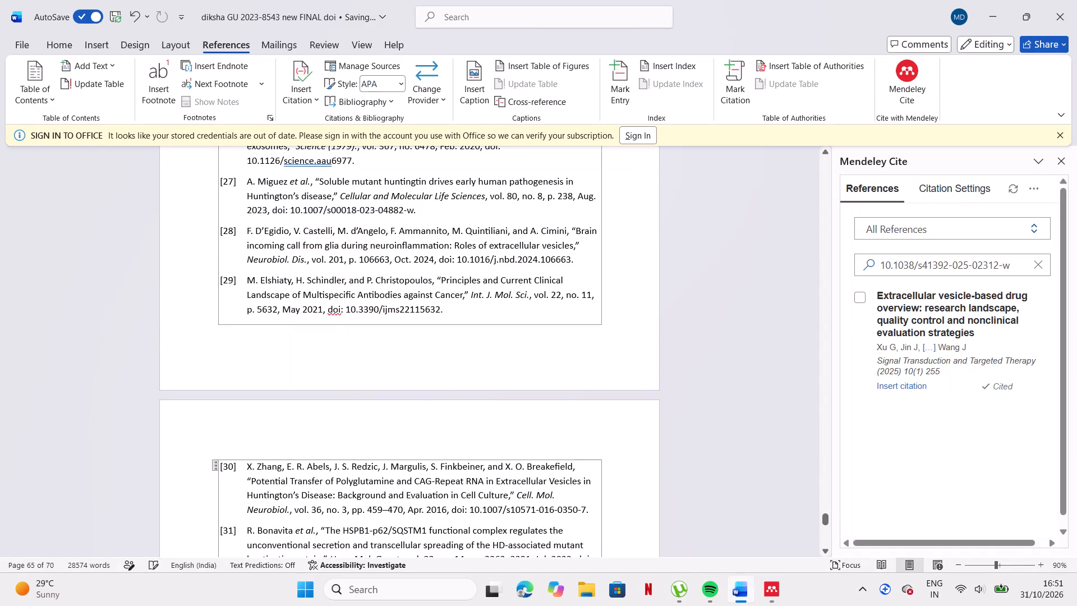
scroll(623, 320, "down", 7)
Cut the entire Mendeley bibliography block, the second numbered list that follows entry [49] of the first list.
scroll(623, 320, "up", 11)
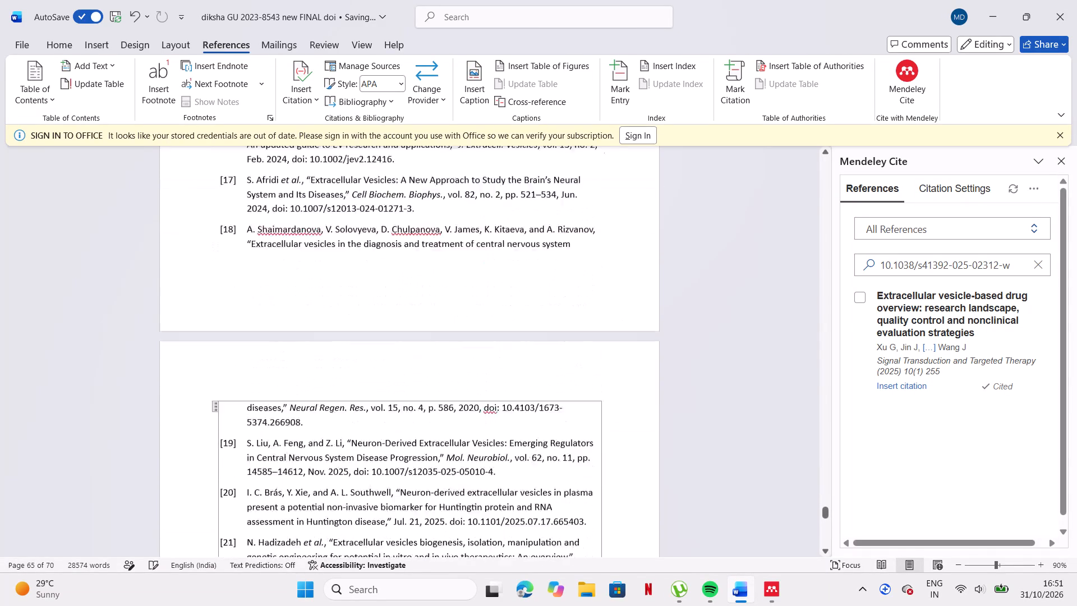
scroll(623, 320, "up", 2)
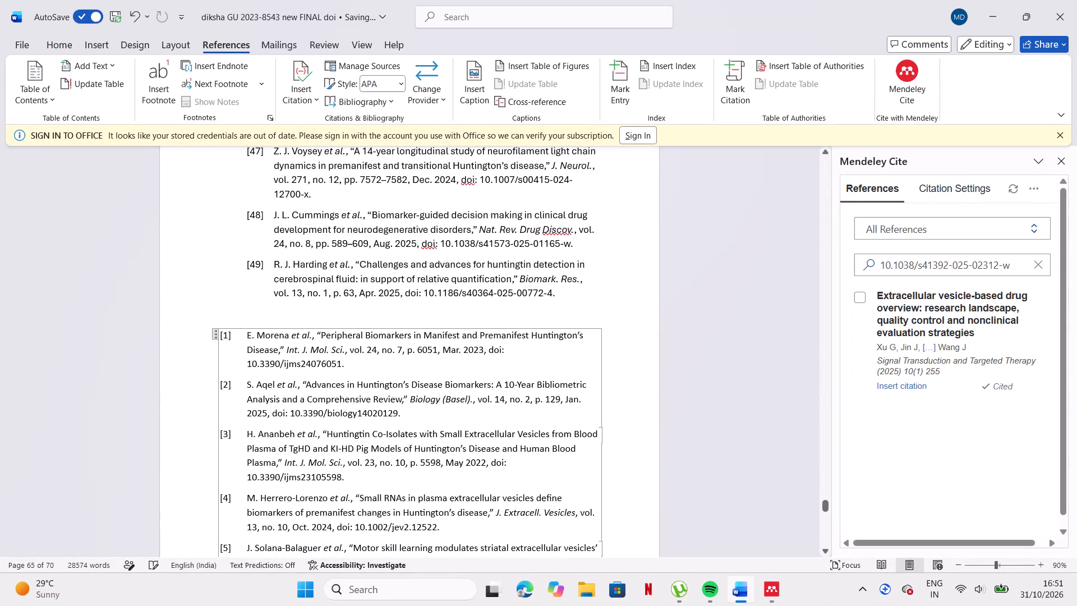
left_click(215, 336)
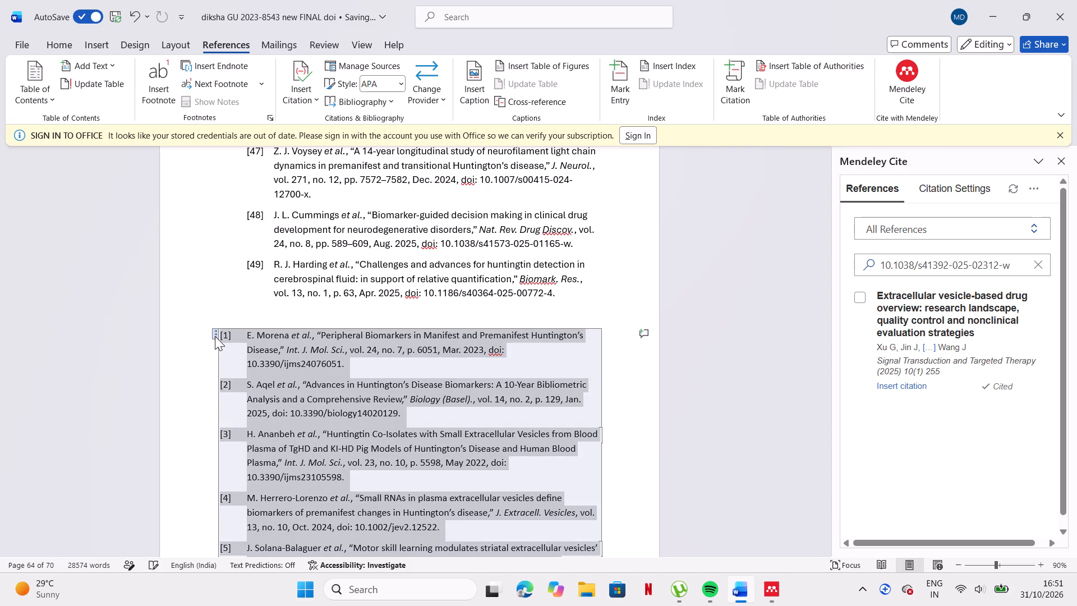
left_click(215, 336)
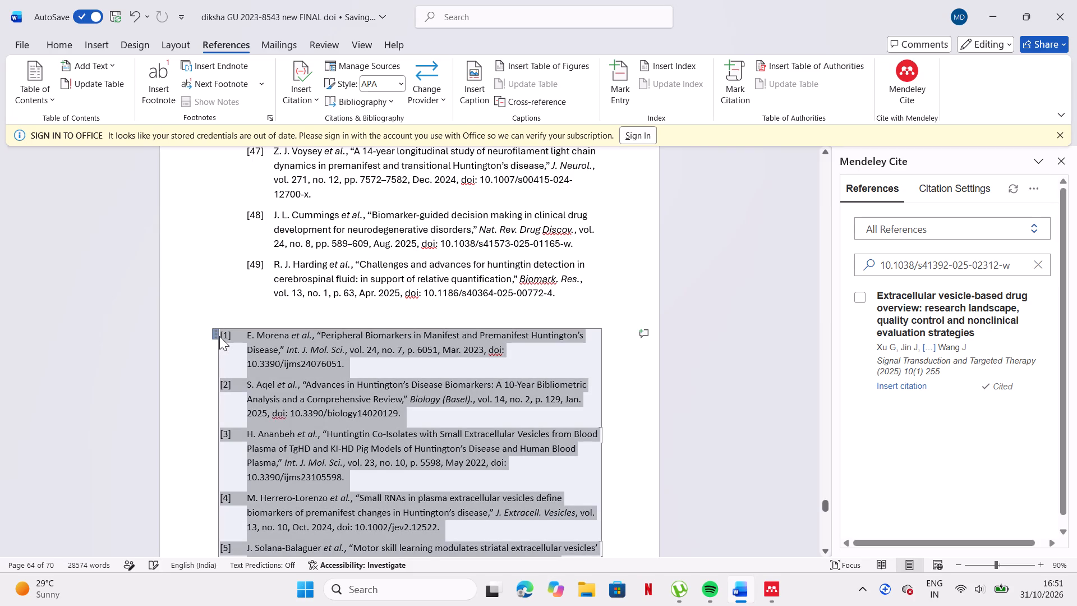
right_click(219, 336)
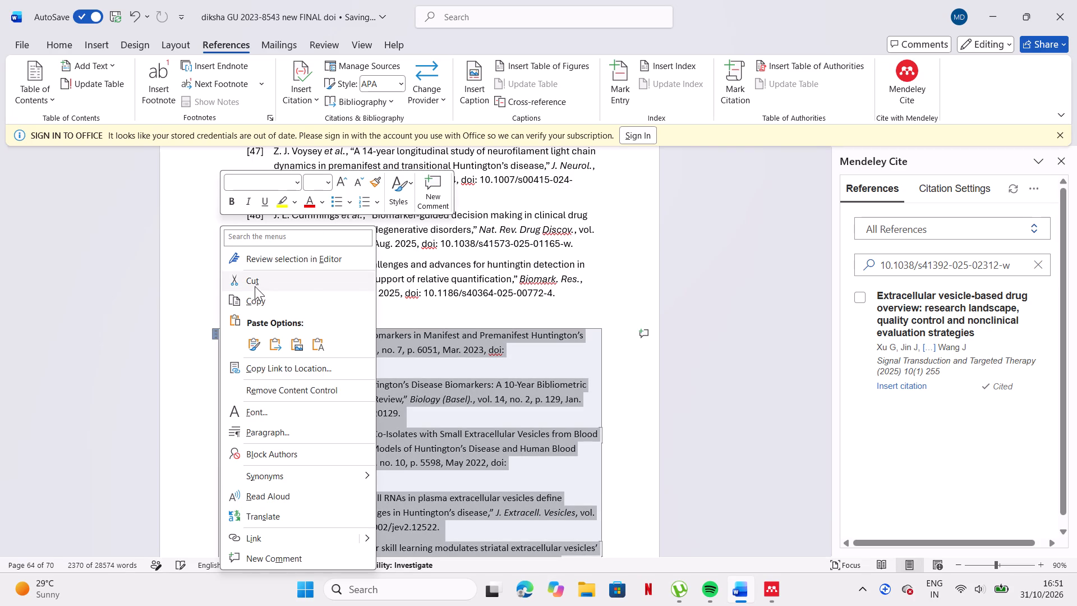
left_click(255, 286)
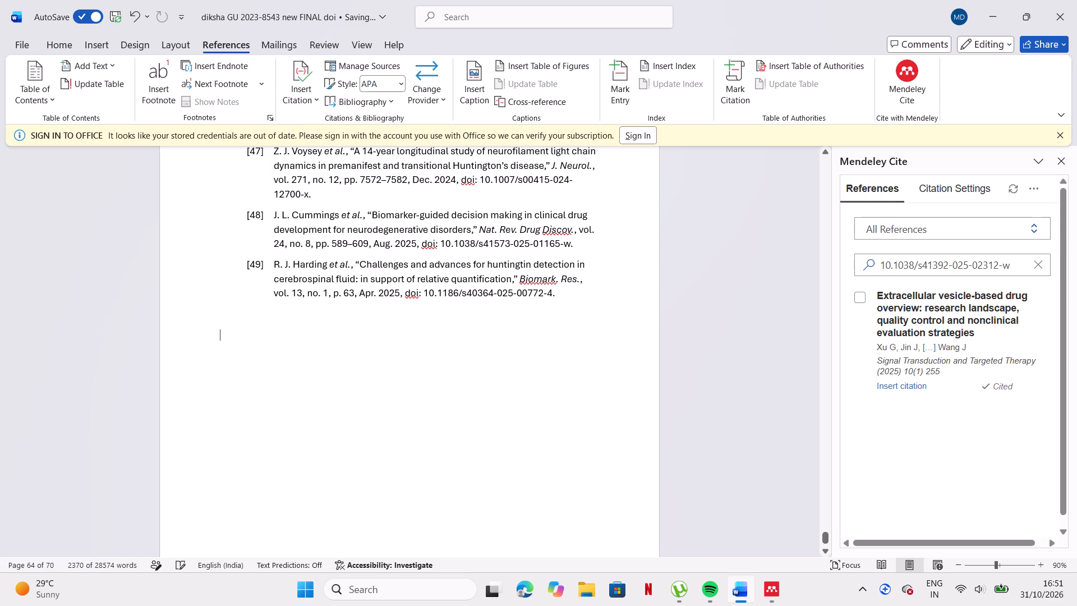
Insert a fresh Mendeley bibliography below entry [49] of the first list, keeping live updates.
scroll(279, 382, "down", 5)
scroll(279, 382, "up", 2)
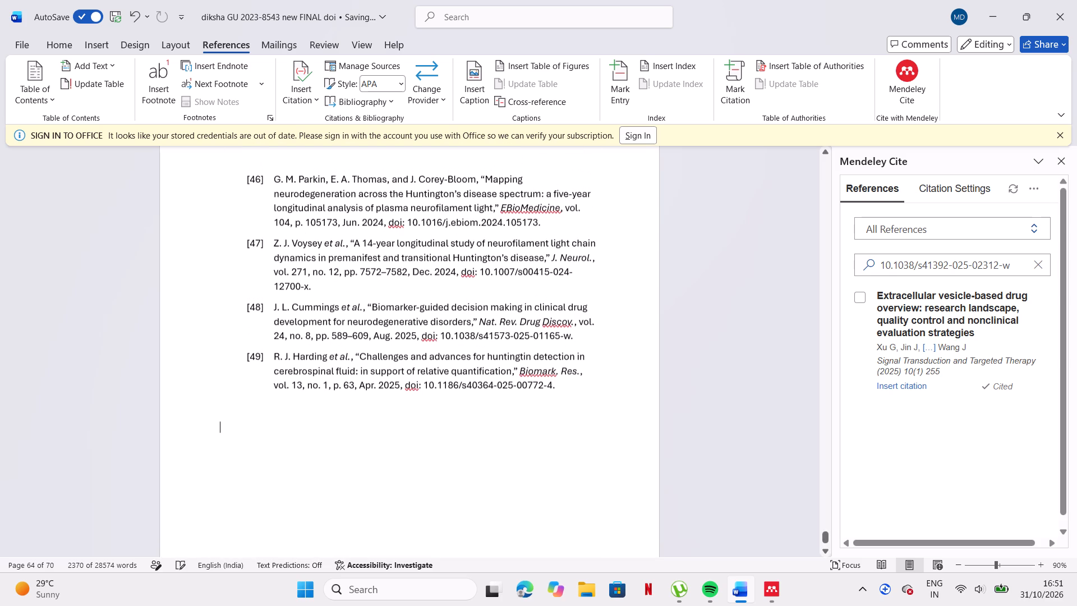
left_click(1033, 190)
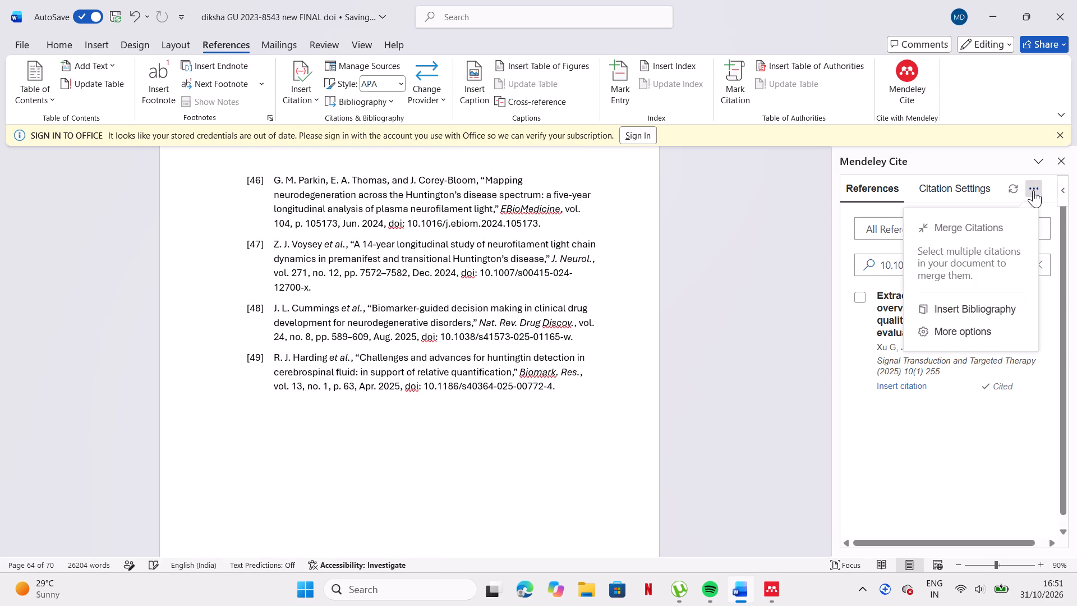
left_click(975, 307)
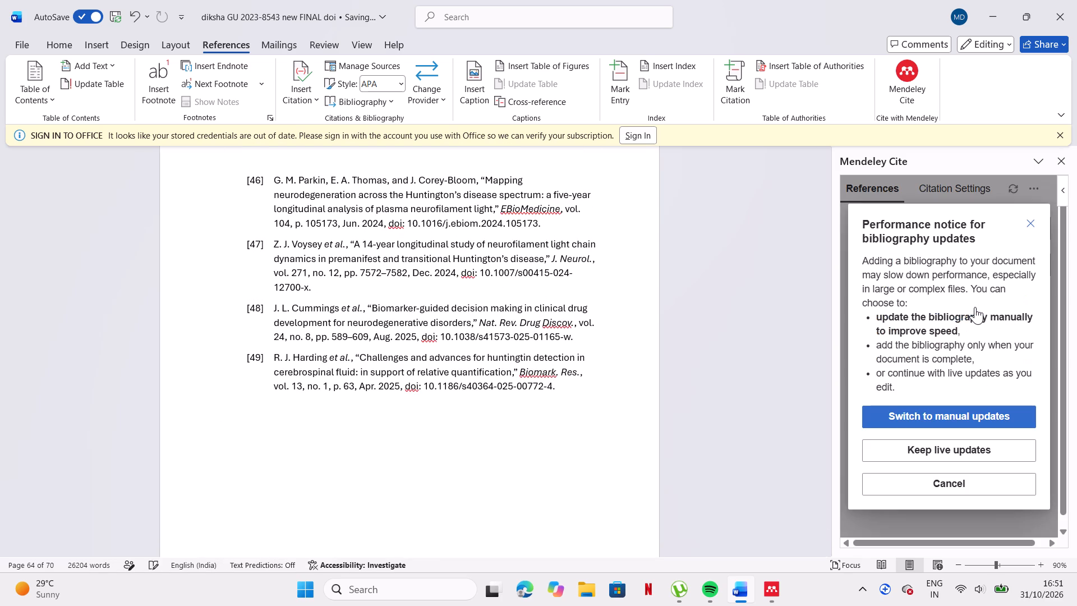
left_click(975, 450)
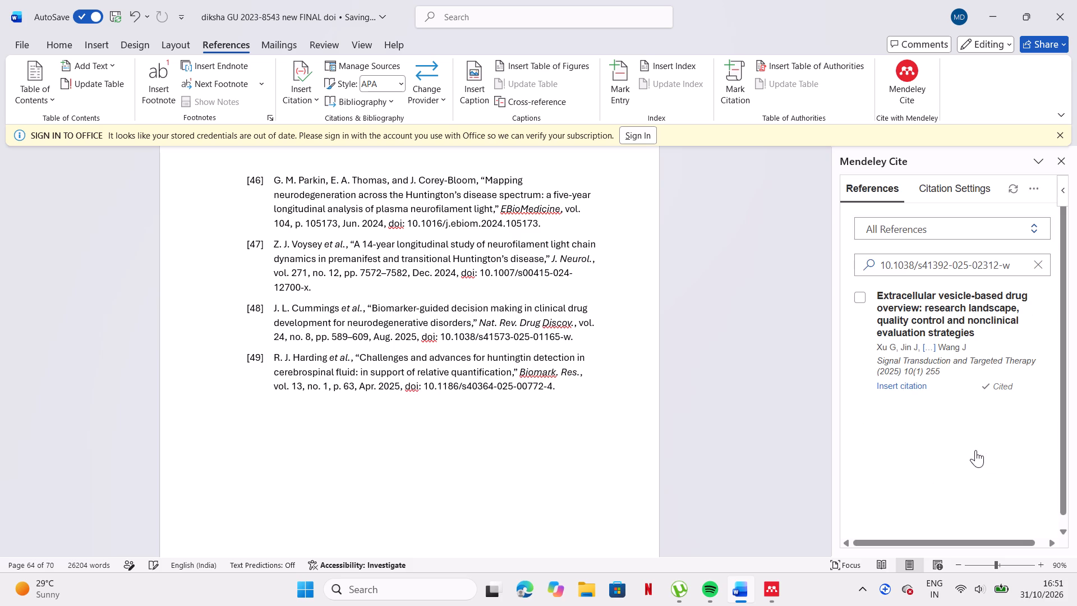
left_click(930, 412)
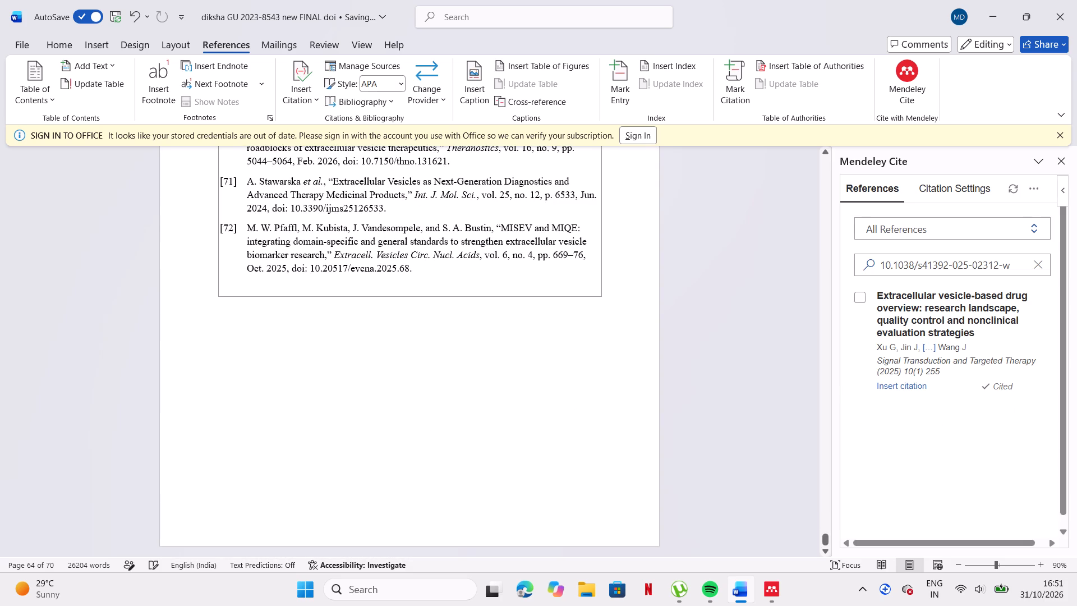
Review the newly inserted bibliography from its last entry back to entry [1] and its boundary with the first list.
scroll(703, 314, "up", 2)
scroll(703, 314, "down", 1, "ctrl")
scroll(703, 314, "up", 1, "ctrl")
scroll(703, 314, "down", 1, "ctrl")
scroll(703, 314, "up", 1, "ctrl")
scroll(703, 314, "down", 1, "ctrl")
scroll(703, 314, "up", 1, "ctrl")
scroll(703, 314, "up", 2)
scroll(703, 314, "down", 1, "ctrl")
scroll(703, 314, "up", 1, "ctrl")
scroll(703, 314, "down", 1, "ctrl")
scroll(703, 314, "up", 2, "ctrl")
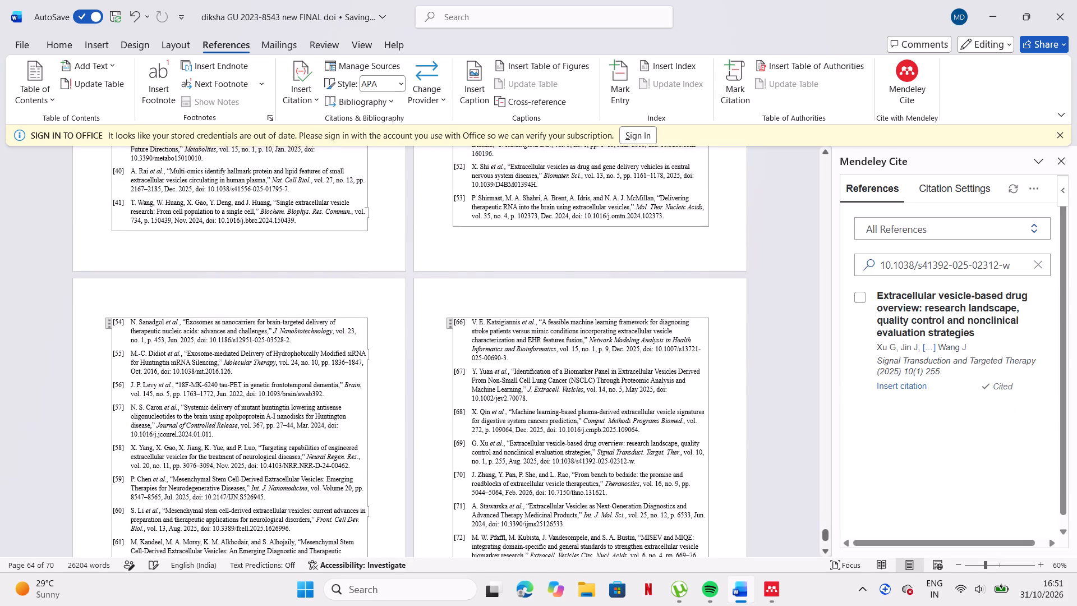
scroll(703, 314, "up", 7)
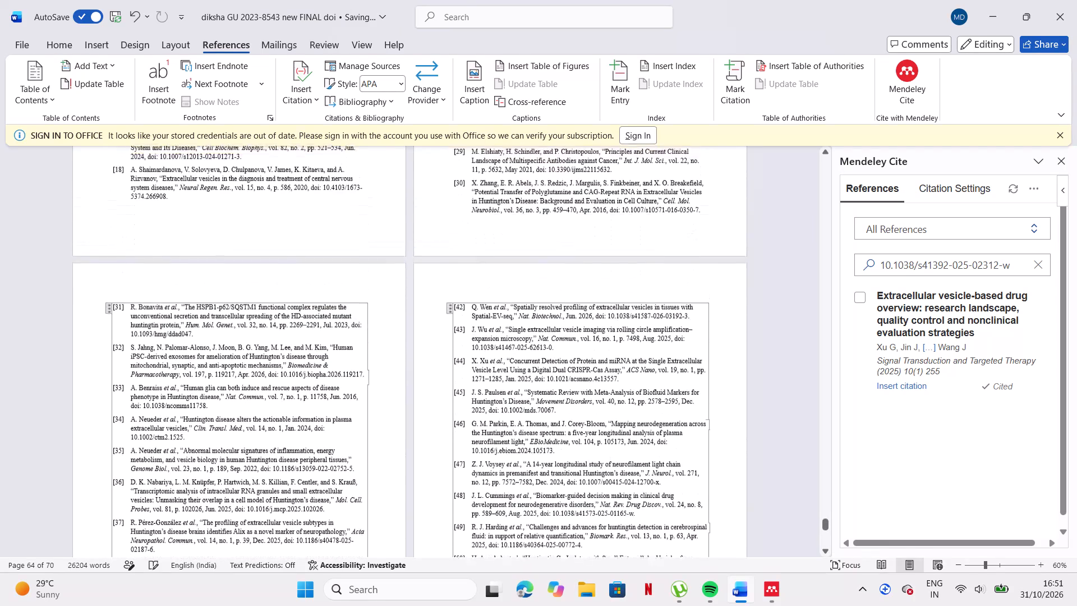
scroll(703, 314, "up", 8)
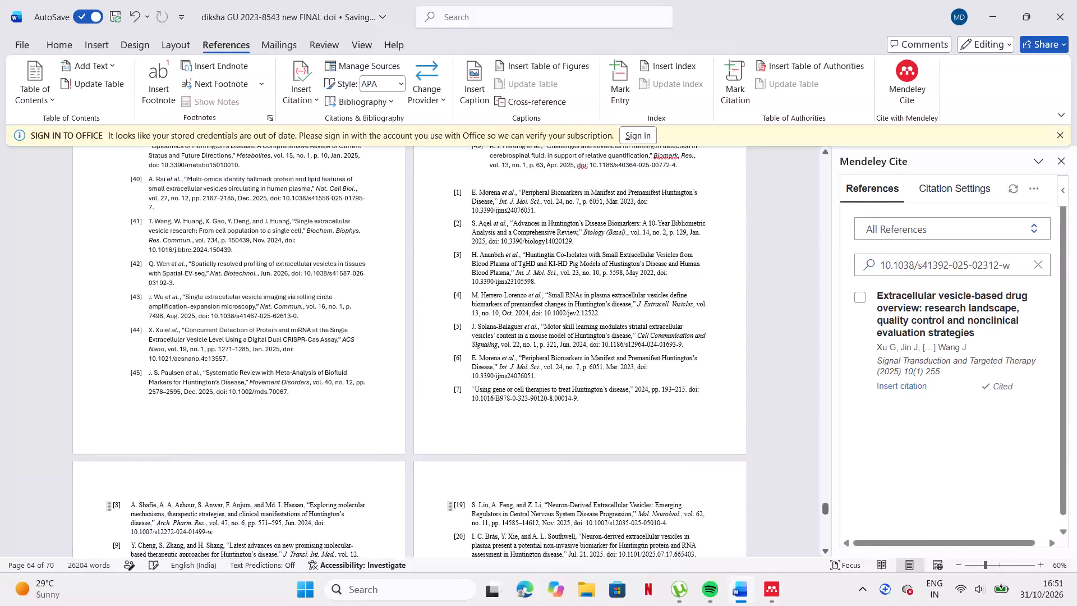
scroll(703, 314, "down", 1)
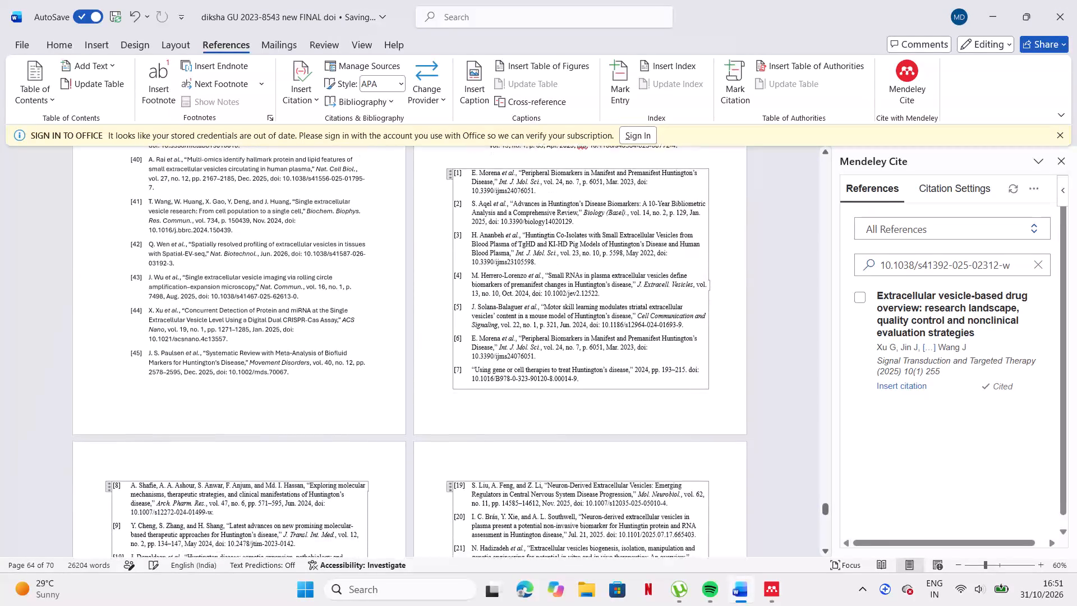
scroll(703, 314, "down", 1)
left_click(703, 314)
left_click(724, 325)
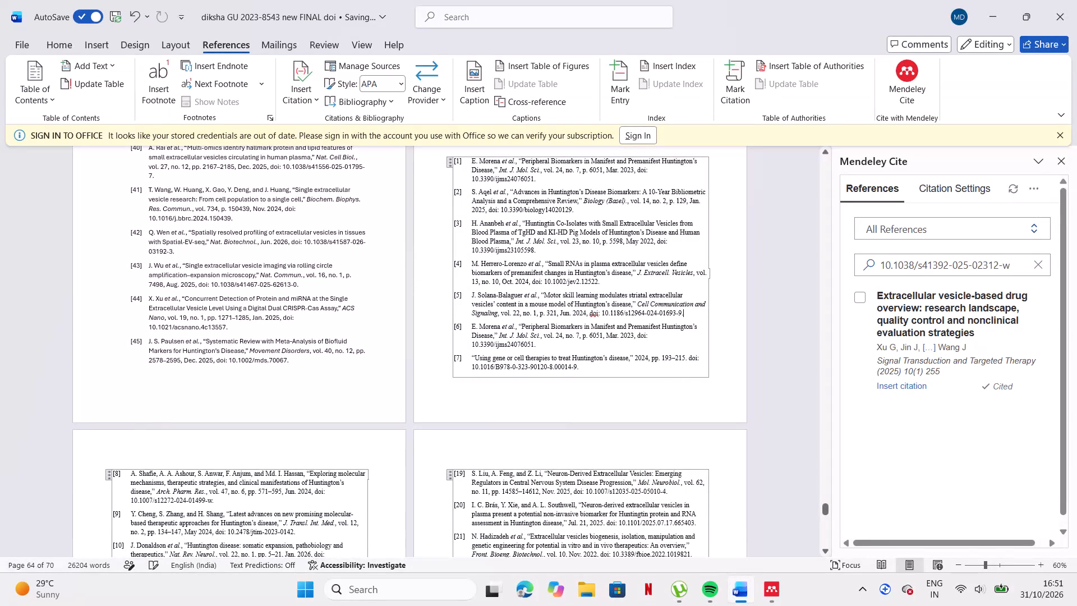
scroll(724, 325, "up", 1)
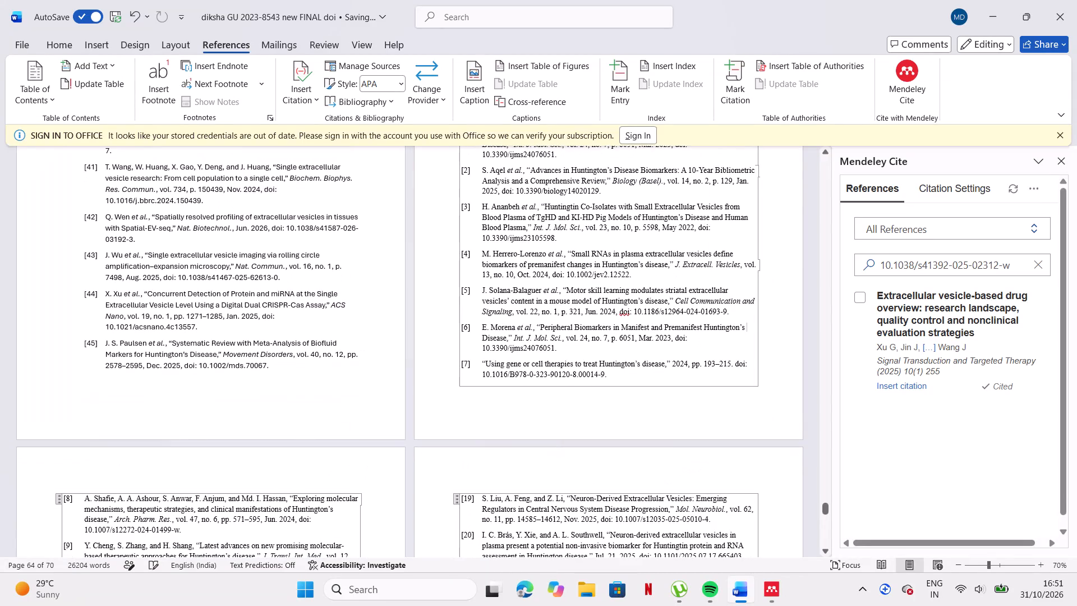
scroll(724, 325, "up", 6, "ctrl")
scroll(724, 325, "down", 1)
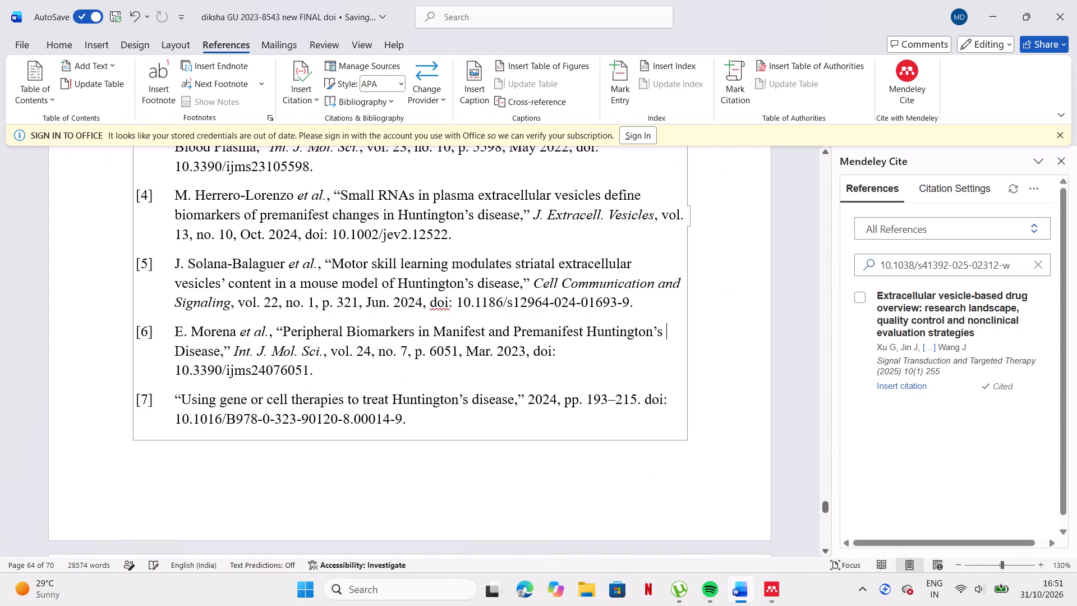
scroll(724, 325, "down", 1)
scroll(724, 325, "up", 4)
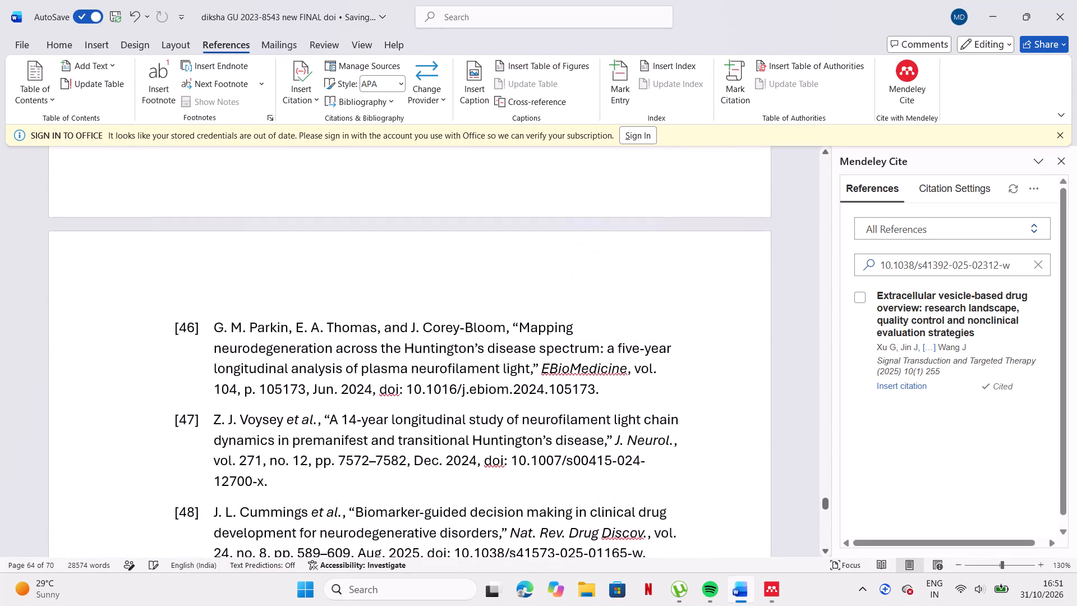
Delete the first numbered reference list, entries [1] to [49] under the "refereces" heading, keeping the freshly inserted Mendeley bibliography below it.
scroll(724, 325, "up", 6)
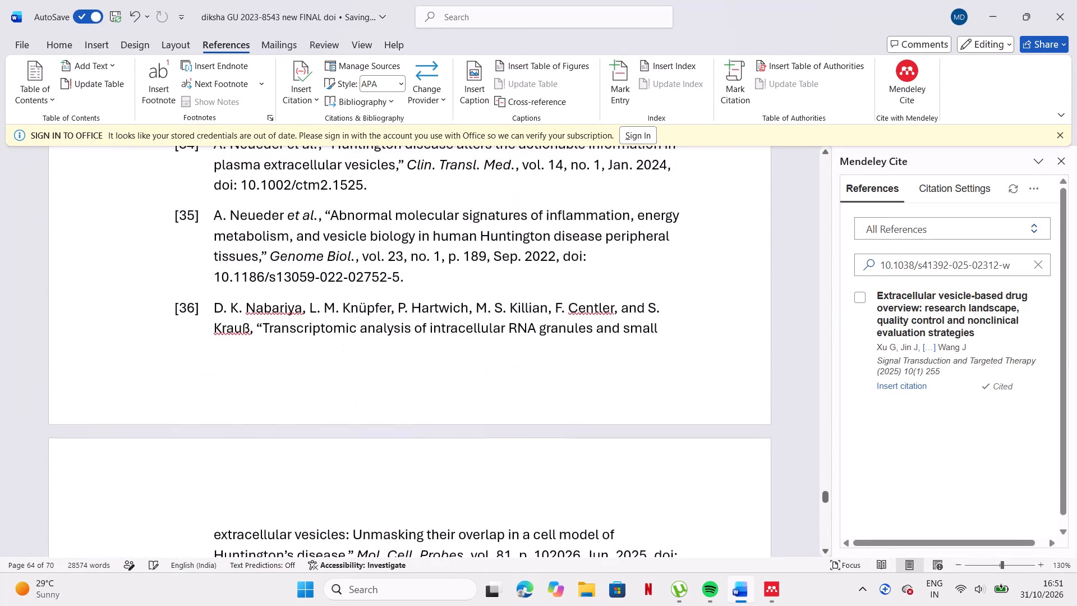
scroll(724, 325, "up", 3)
scroll(724, 325, "down", 2)
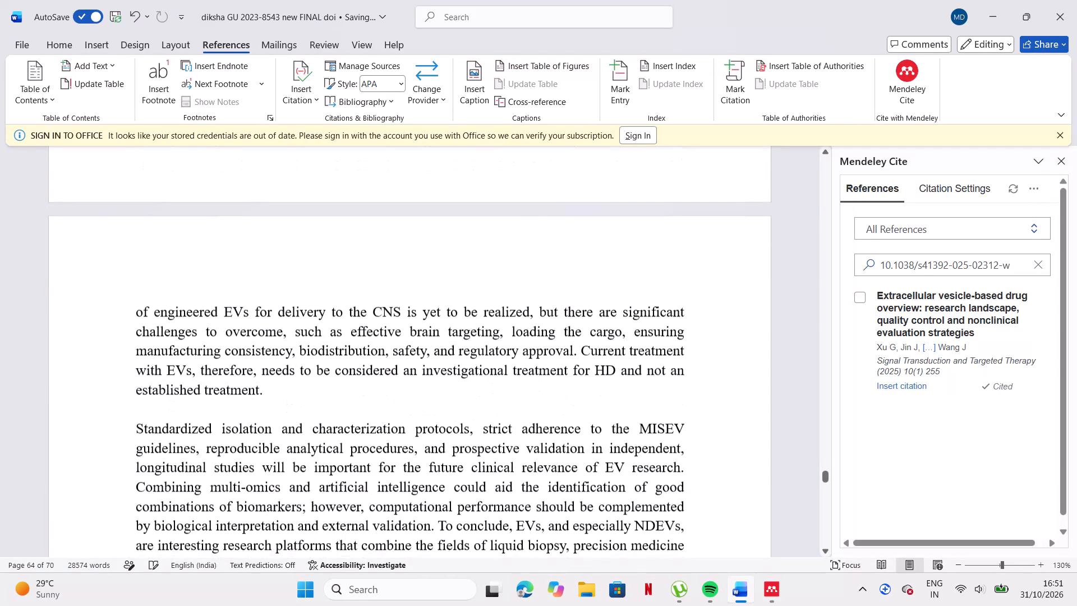
scroll(724, 325, "down", 1)
scroll(569, 318, "up", 1)
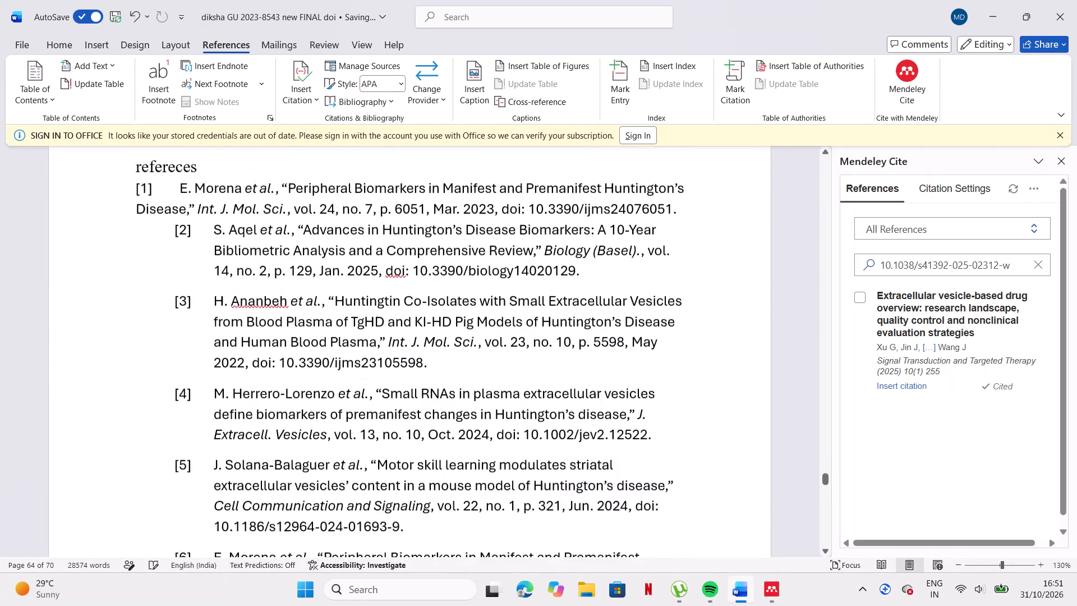
scroll(569, 318, "up", 1)
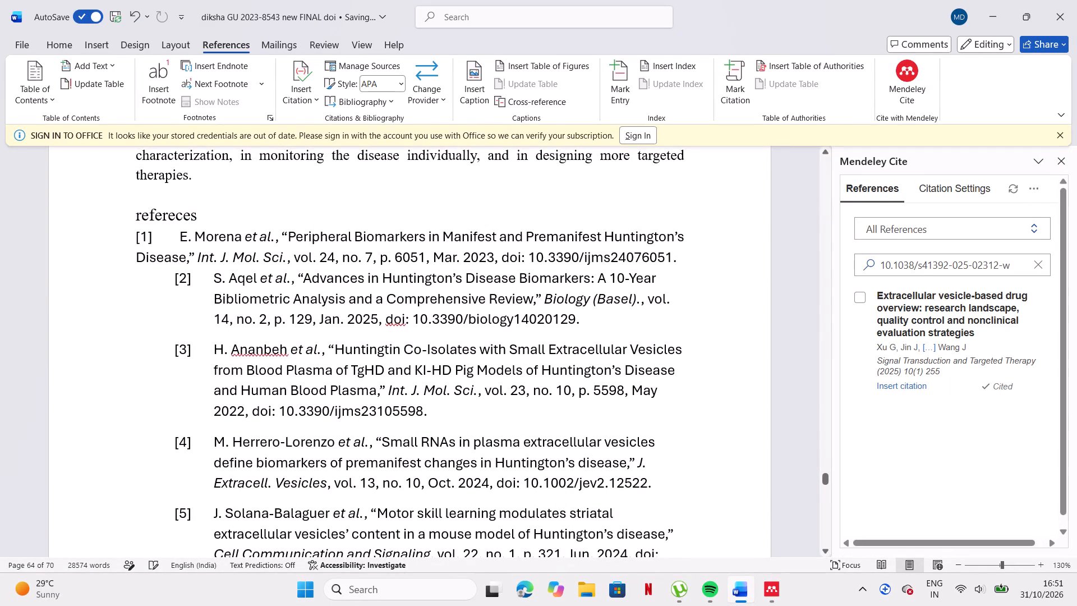
left_click_drag(140, 234, 255, 400)
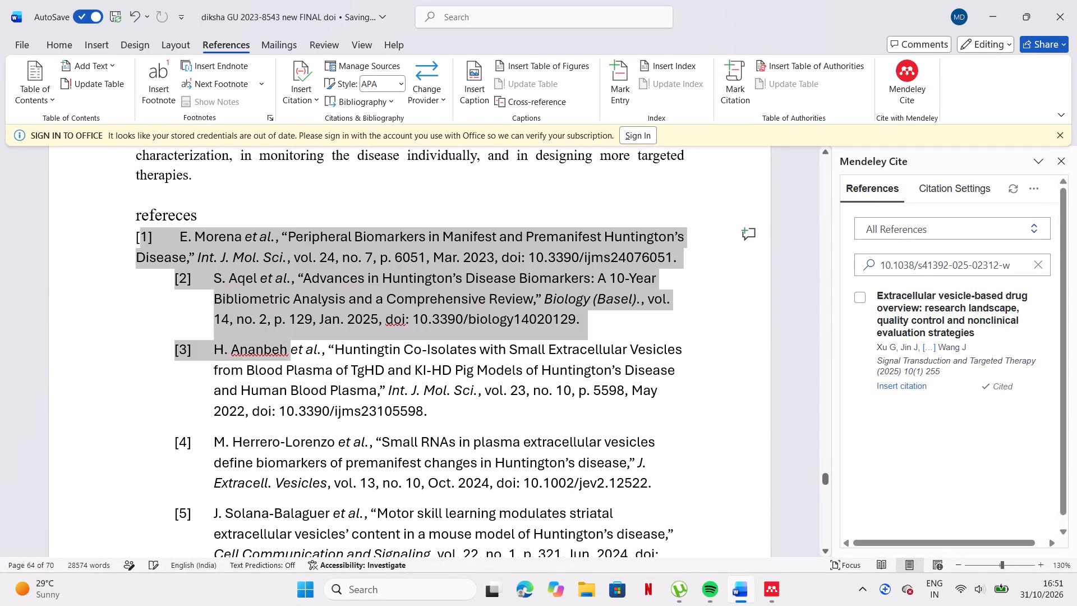
left_click_drag(255, 400, 261, 489)
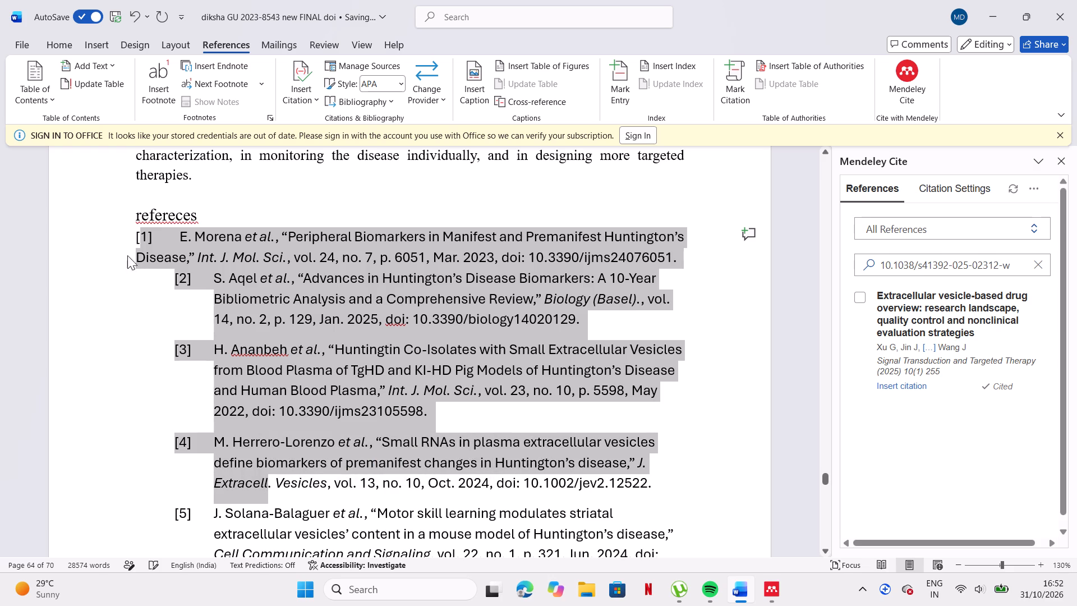
left_click_drag(134, 233, 139, 220)
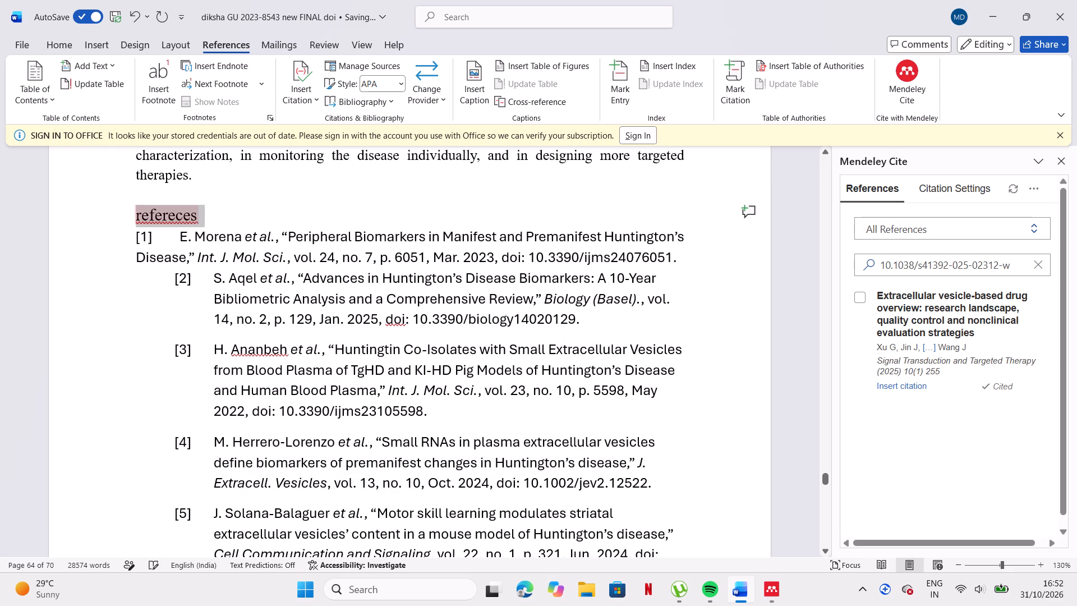
left_click_drag(139, 220, 140, 217)
left_click(128, 212)
left_click_drag(128, 212, 298, 382)
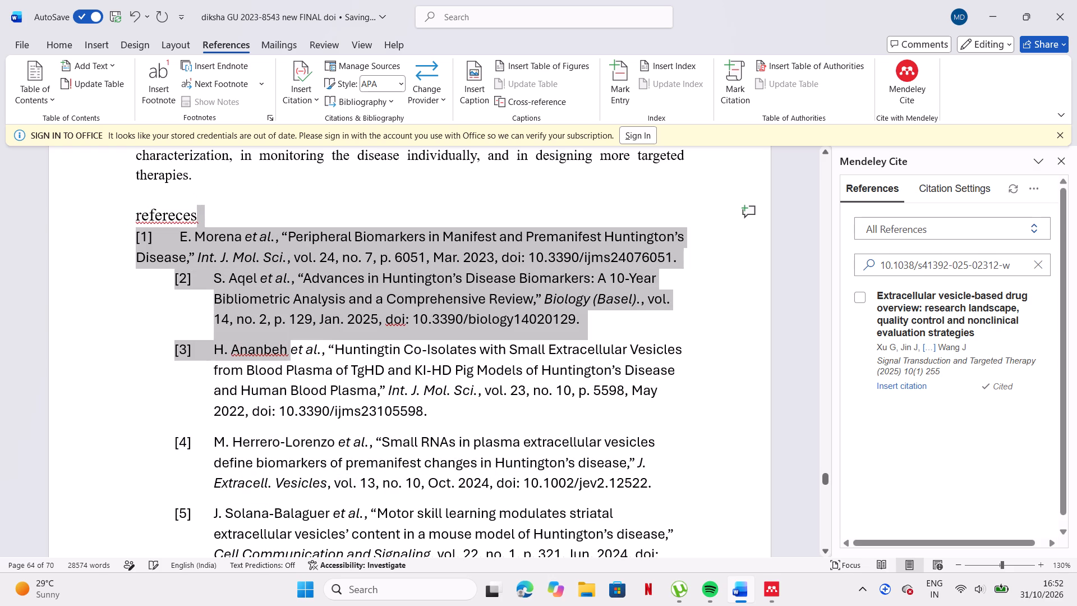
left_click_drag(298, 382, 305, 398)
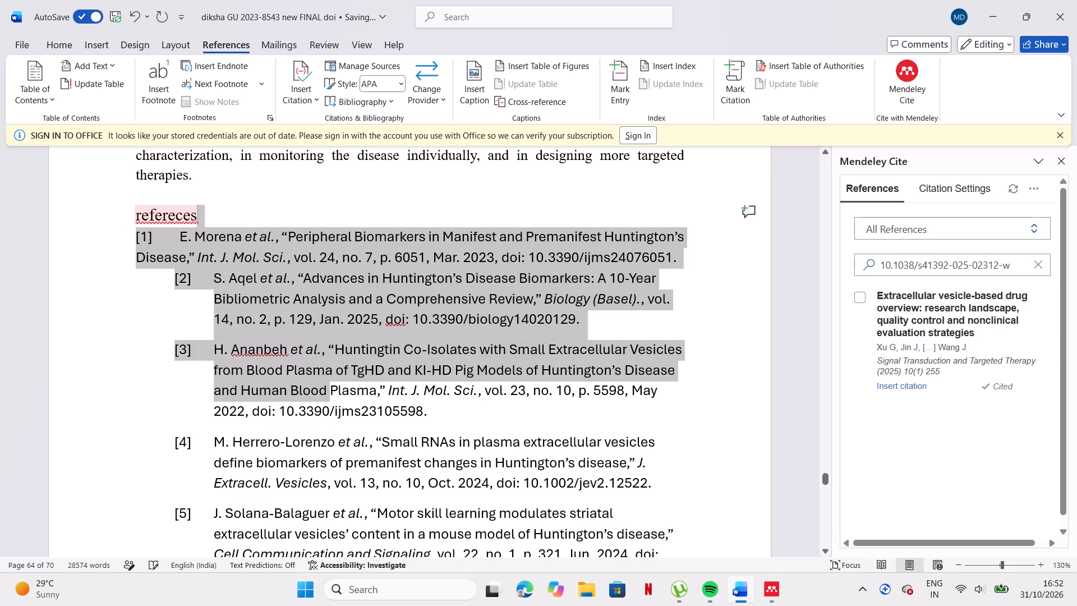
double_click(131, 237)
left_click(131, 237)
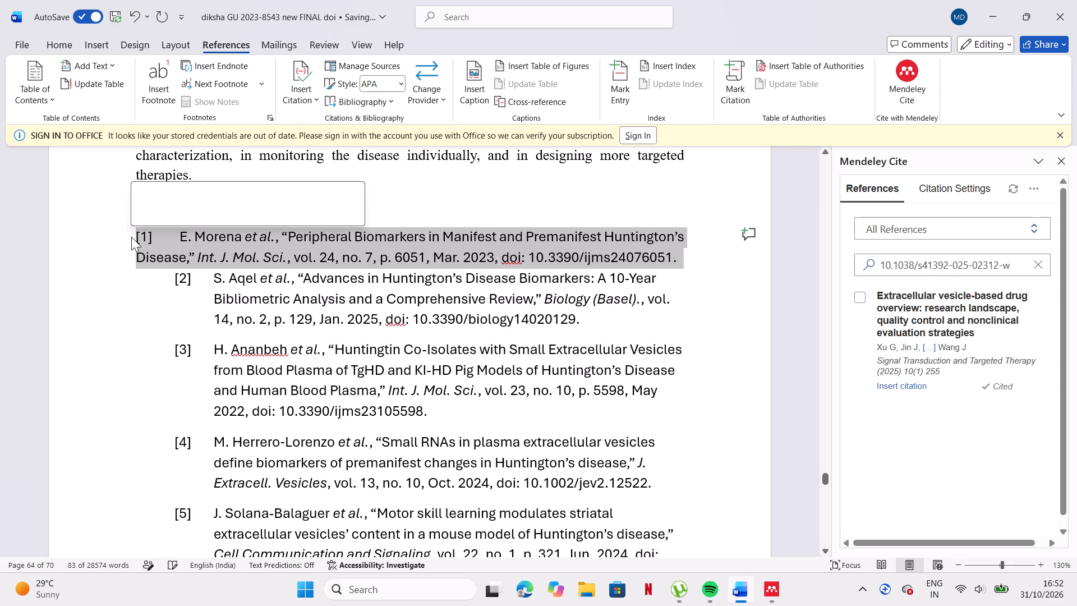
left_click(131, 237)
left_click_drag(131, 237, 224, 481)
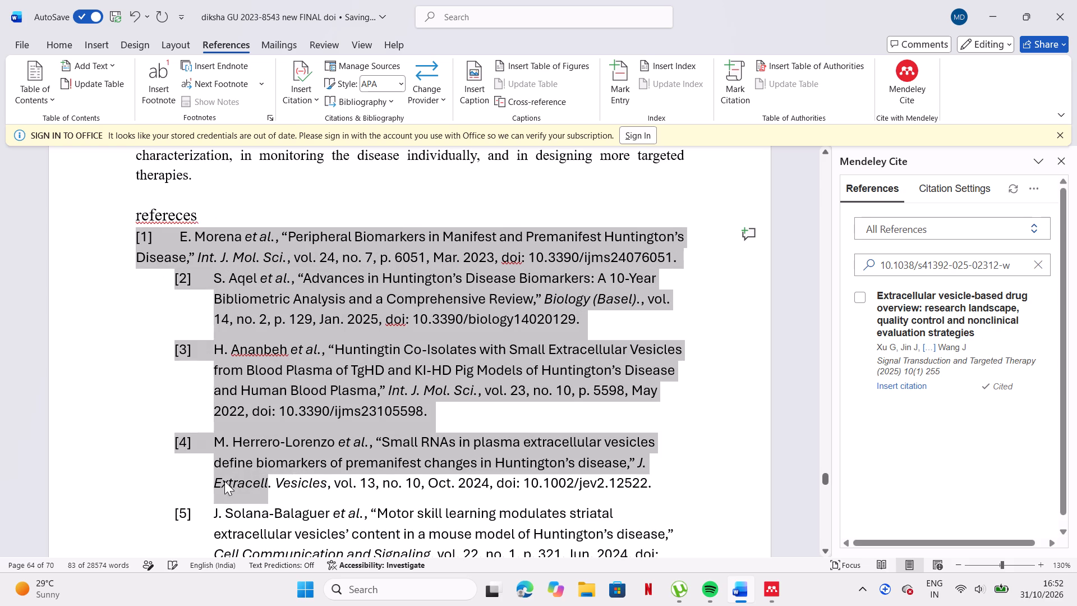
left_click_drag(224, 481, 225, 605)
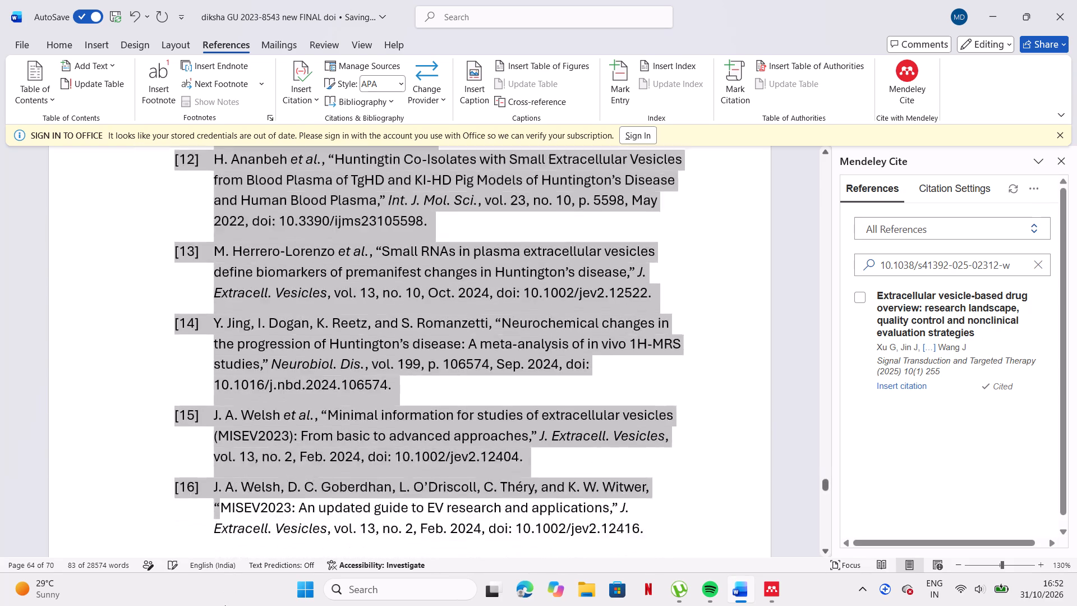
left_click_drag(225, 605, 236, 605)
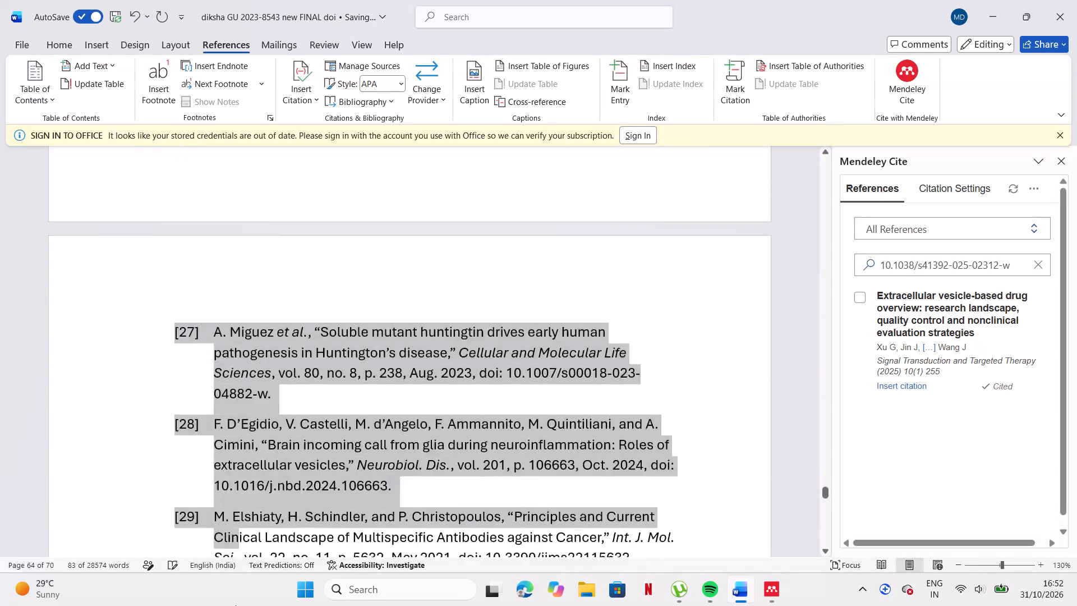
left_click_drag(236, 605, 235, 555)
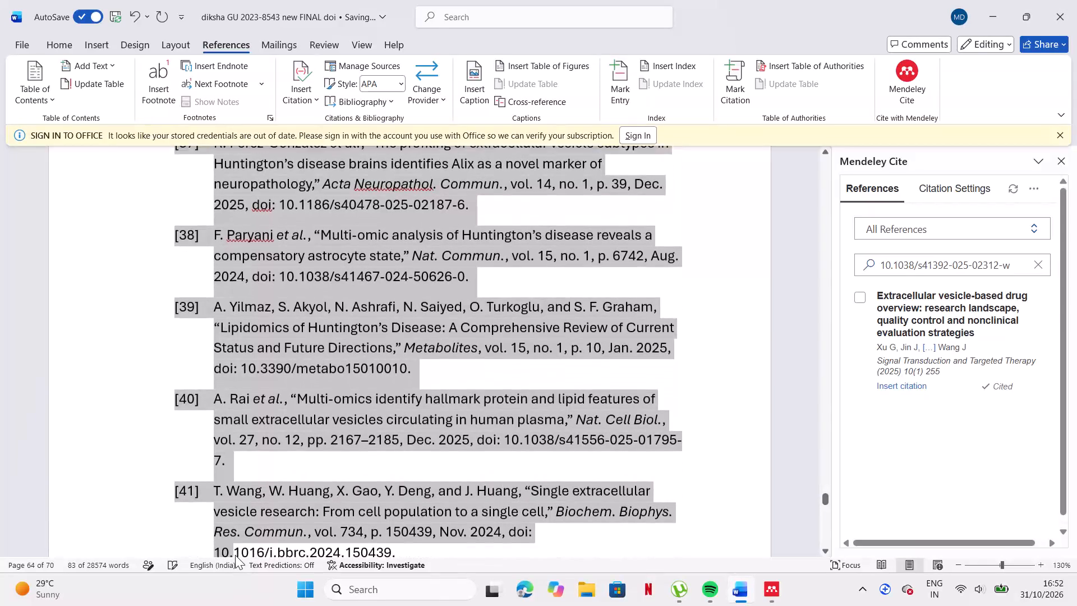
left_click_drag(235, 555, 243, 585)
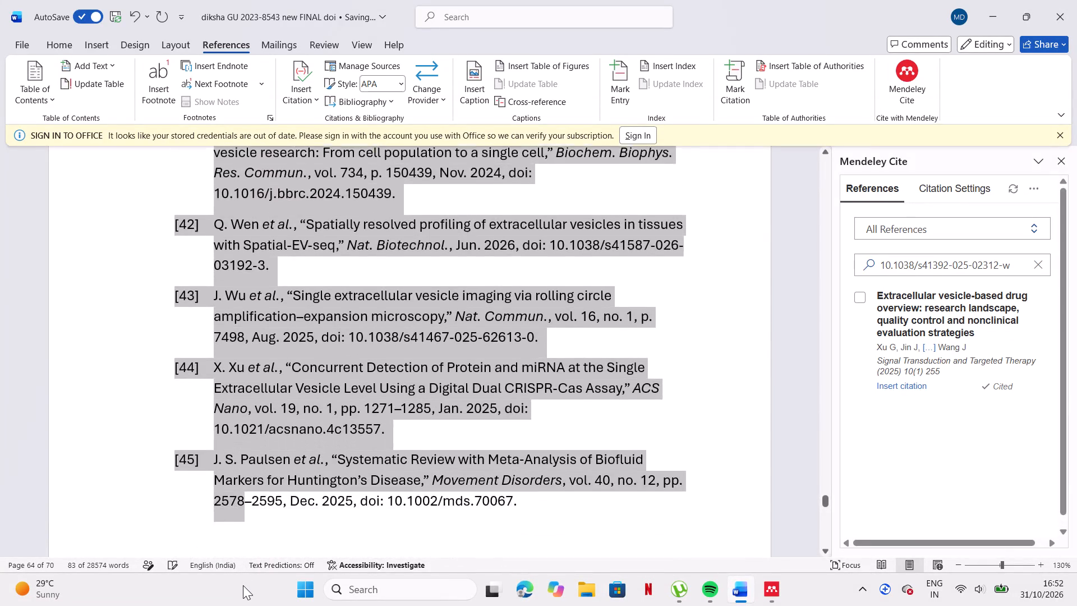
left_click_drag(243, 585, 208, 296)
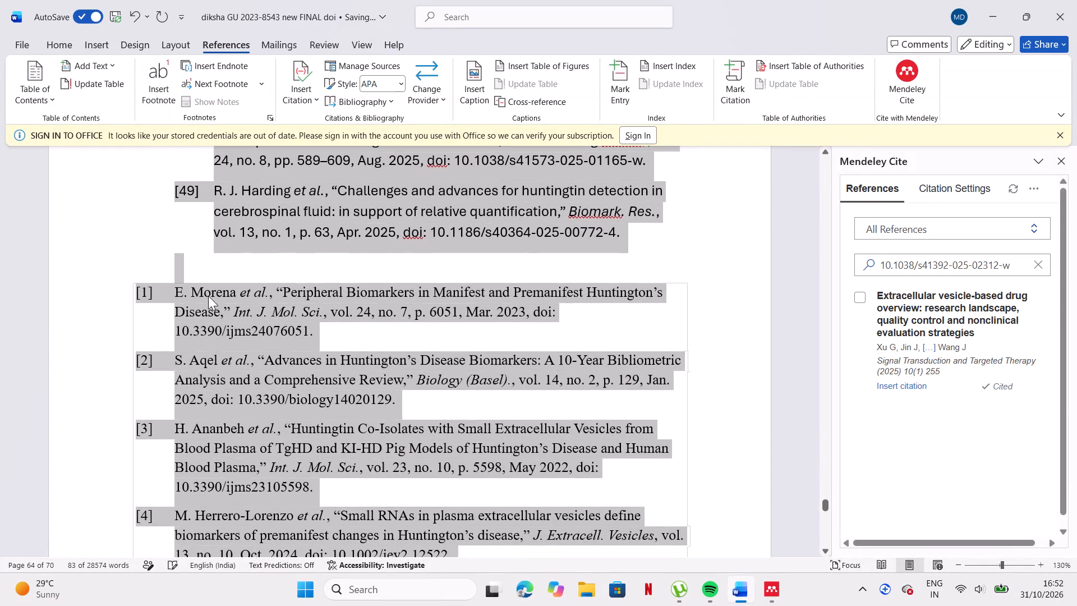
left_click_drag(208, 296, 526, 270)
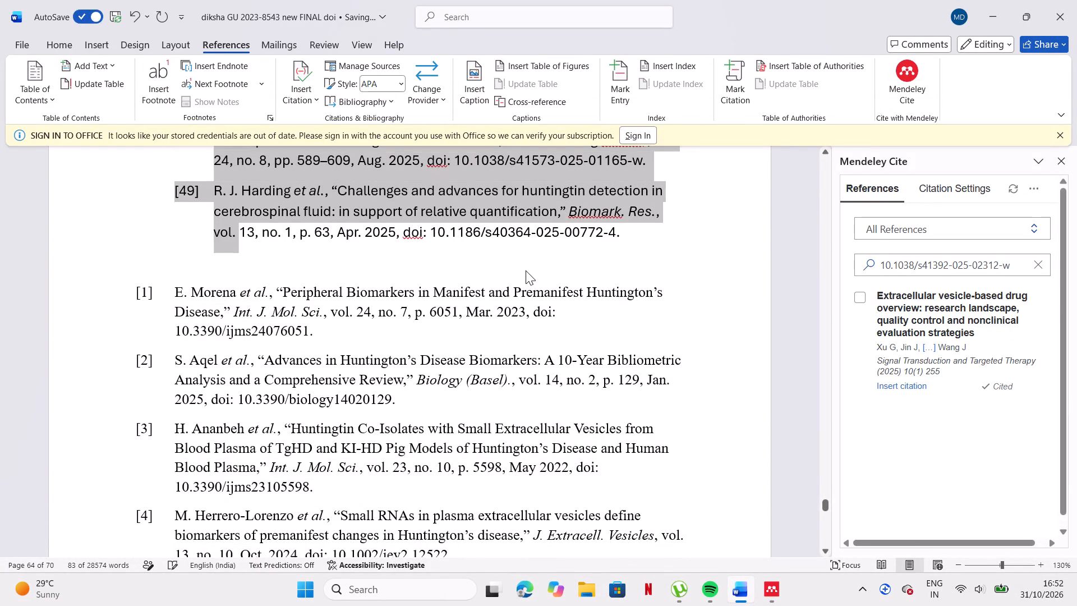
left_click_drag(526, 270, 636, 270)
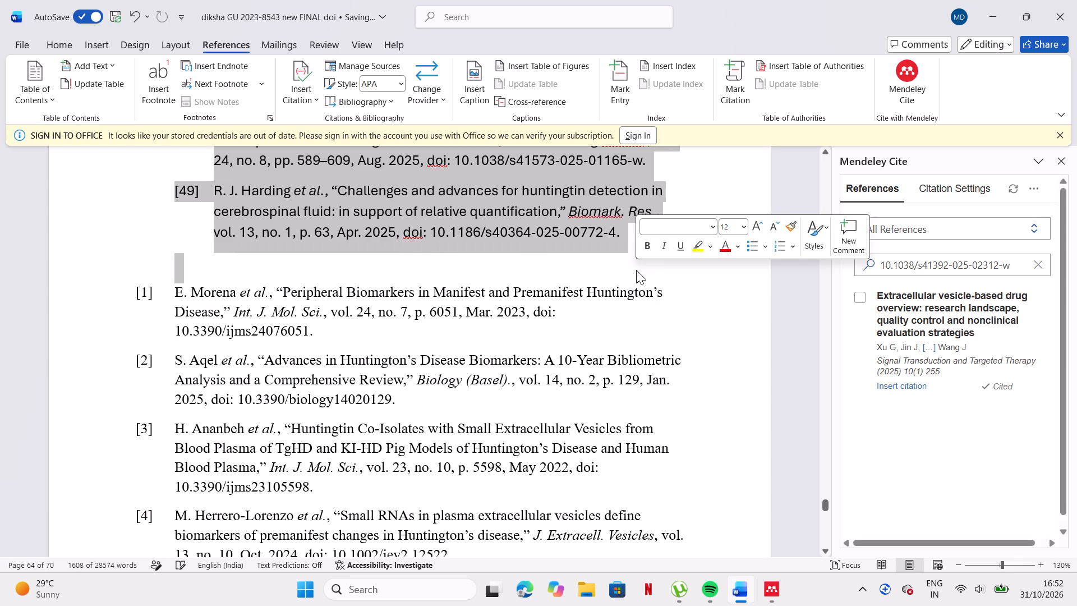
key("BackSpace")
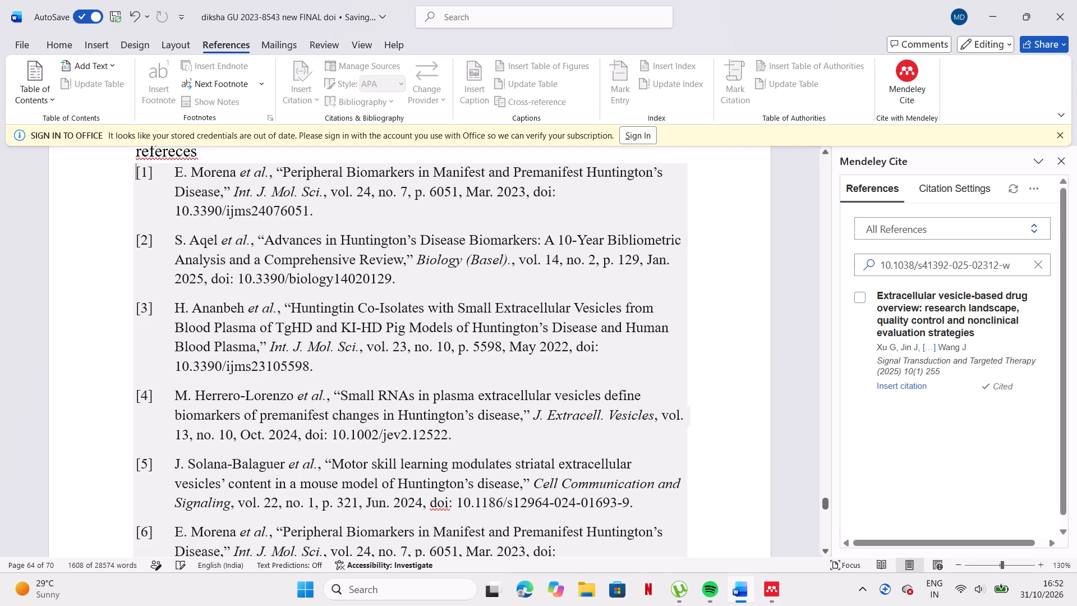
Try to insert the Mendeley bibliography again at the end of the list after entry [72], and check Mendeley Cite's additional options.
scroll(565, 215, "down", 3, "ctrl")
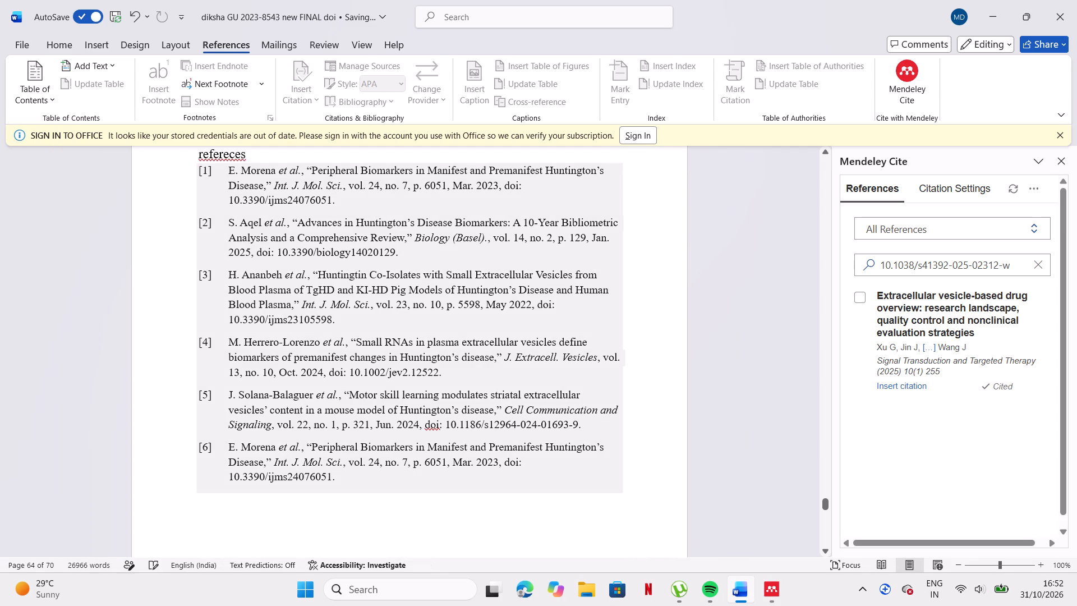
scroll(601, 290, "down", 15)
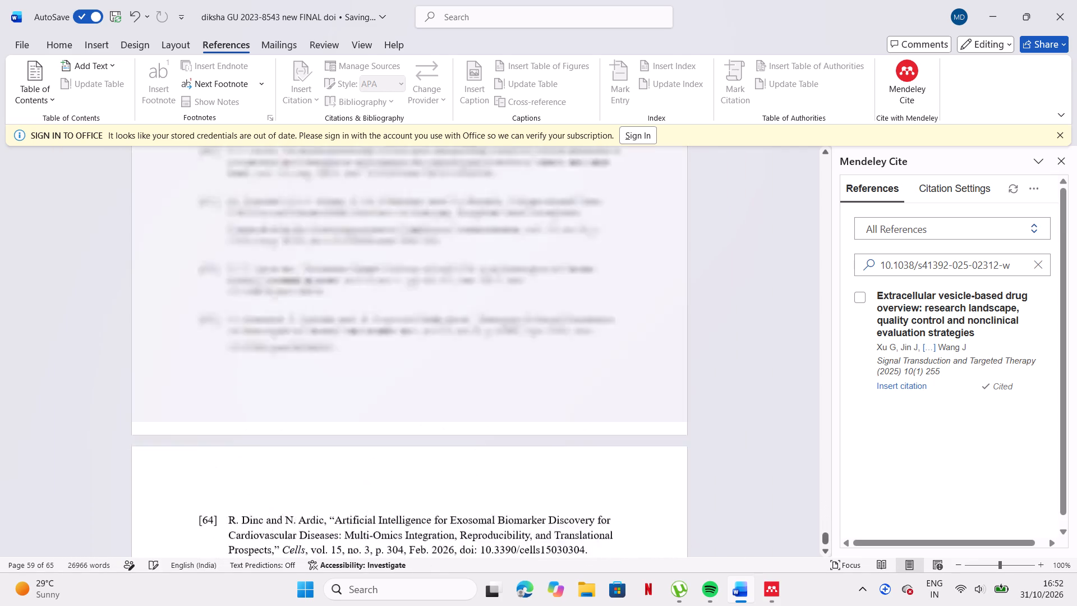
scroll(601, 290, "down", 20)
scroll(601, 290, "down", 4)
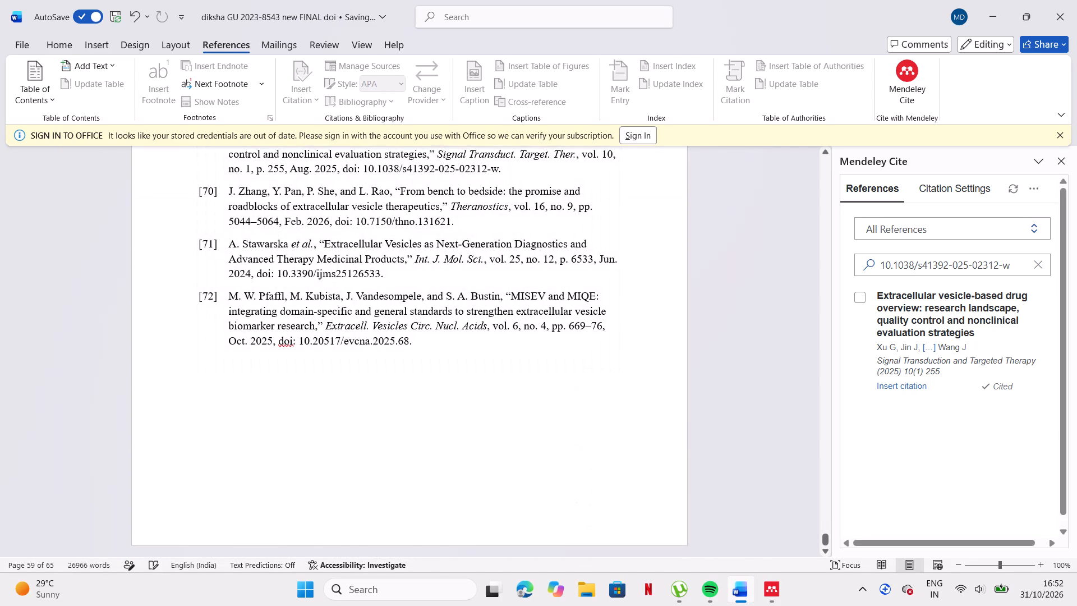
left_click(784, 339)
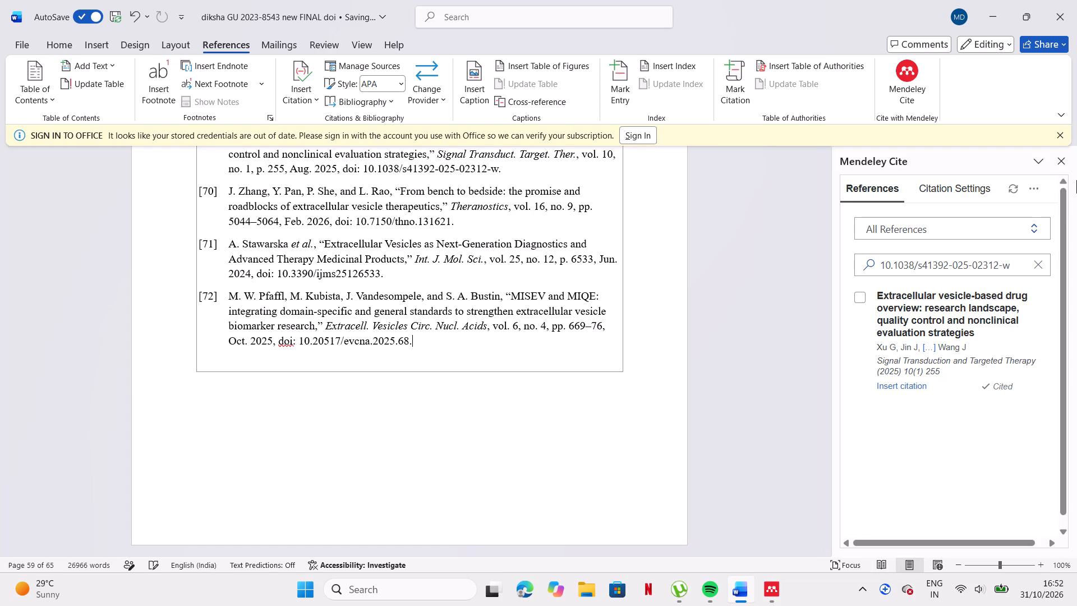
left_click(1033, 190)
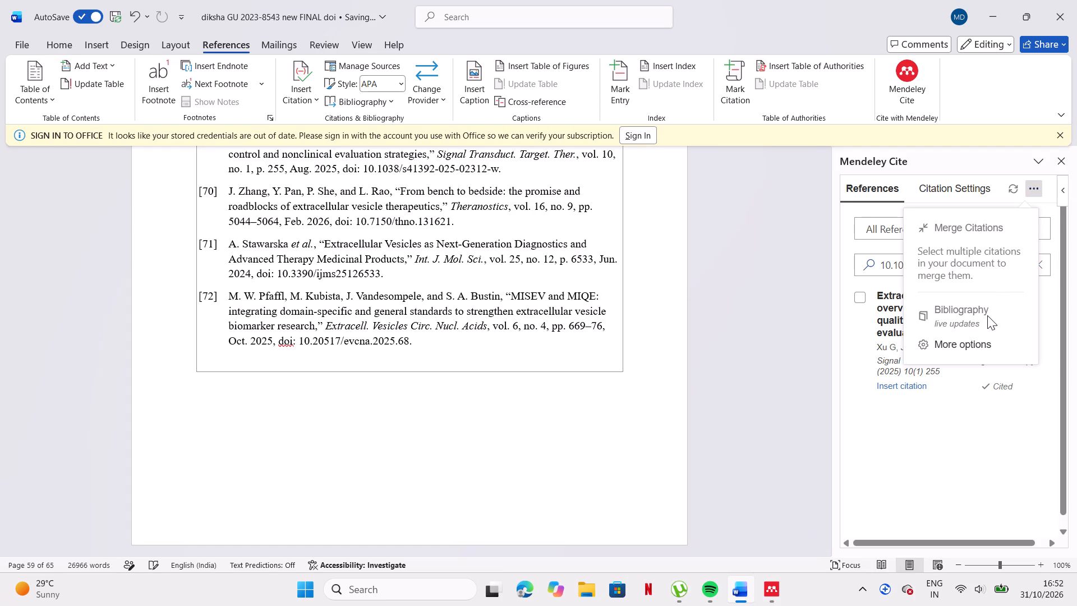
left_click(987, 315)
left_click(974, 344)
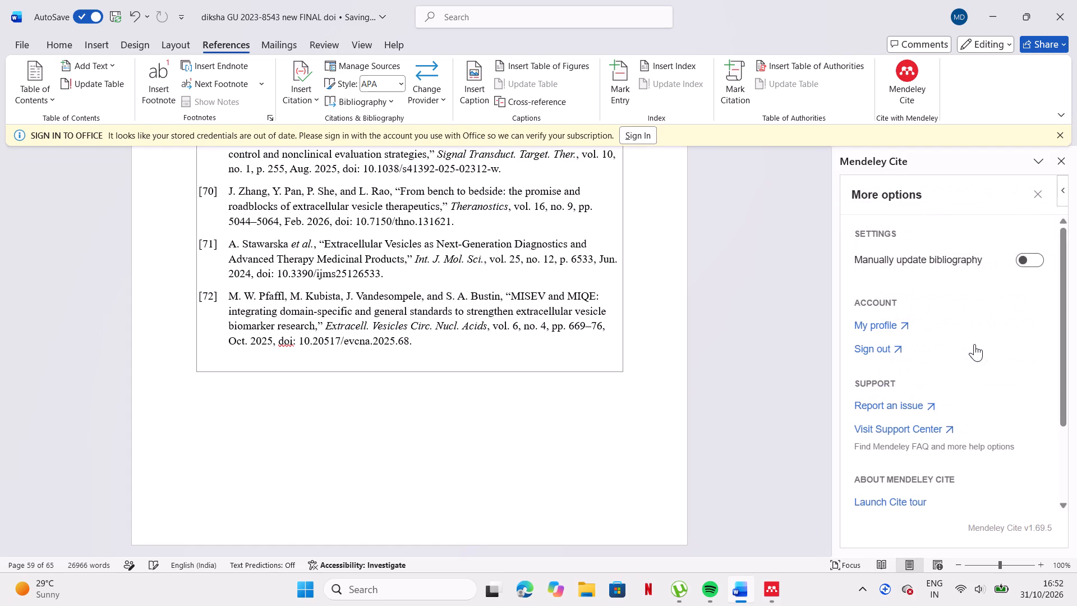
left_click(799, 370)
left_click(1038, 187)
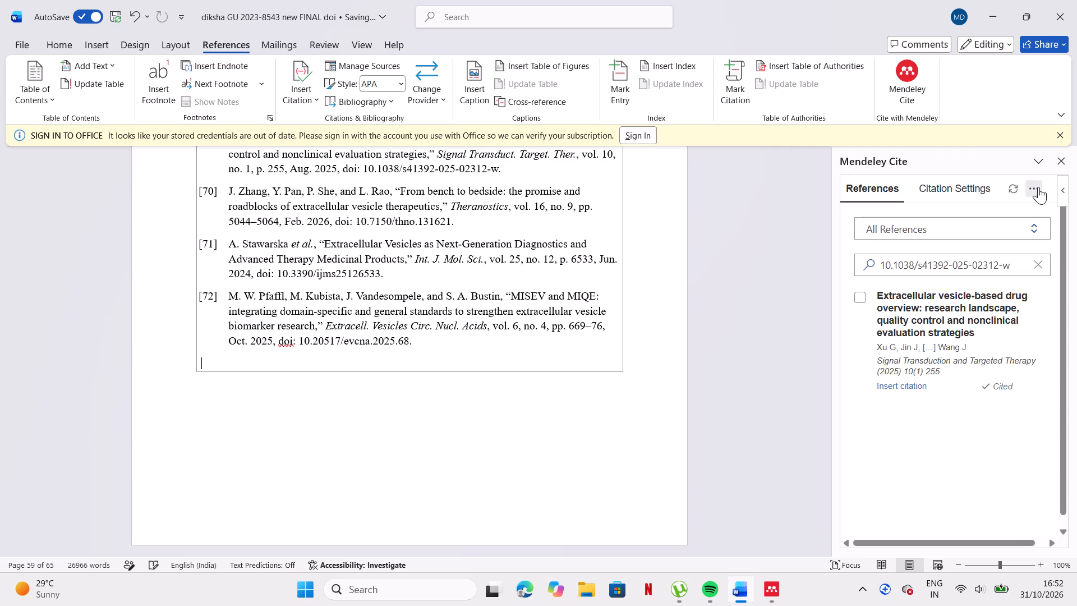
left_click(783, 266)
Review the remaining bibliography from entry [72] back to the "refereces" heading, including the DOI of entry [1].
scroll(783, 266, "up", 7)
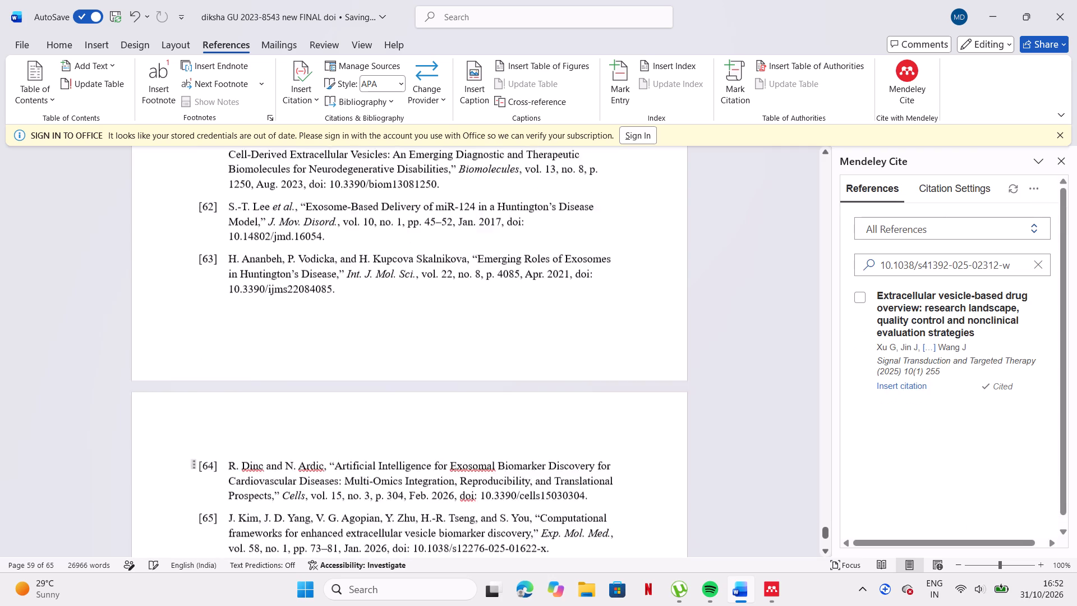
scroll(783, 266, "up", 12)
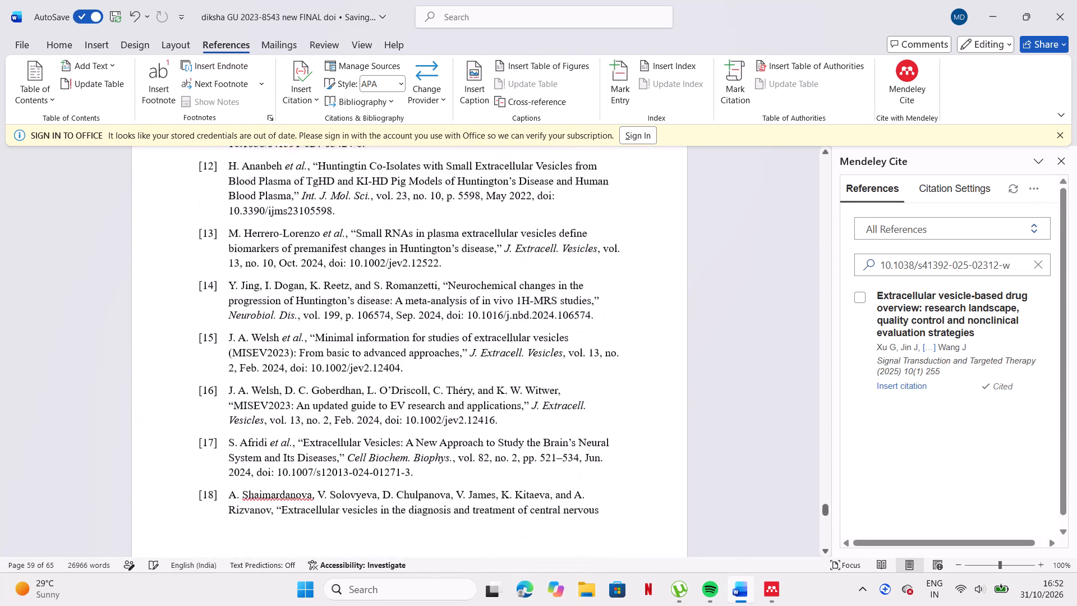
scroll(783, 266, "up", 8)
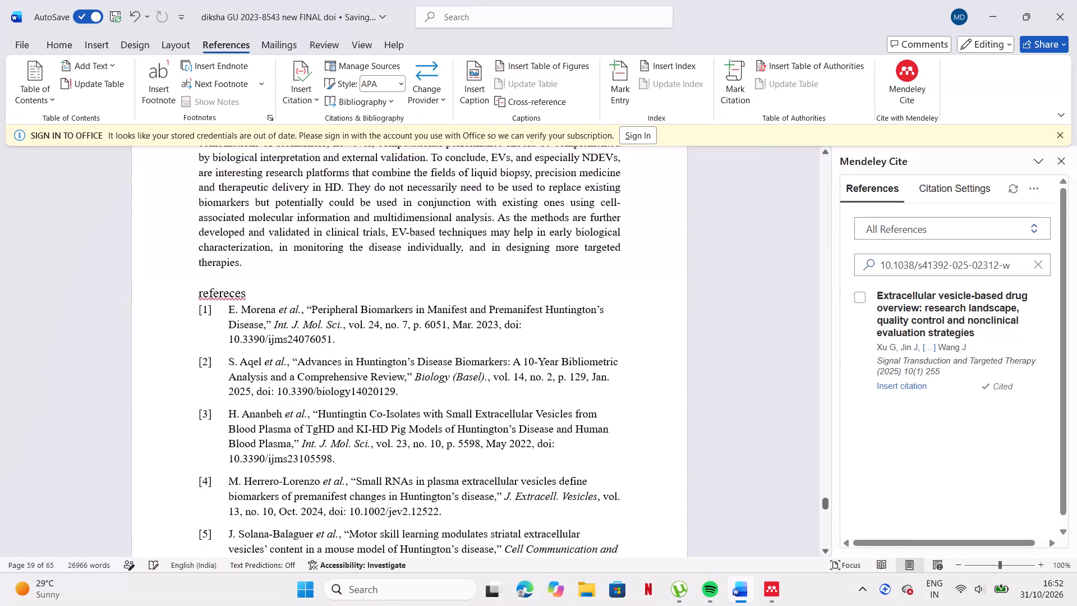
scroll(783, 266, "up", 1)
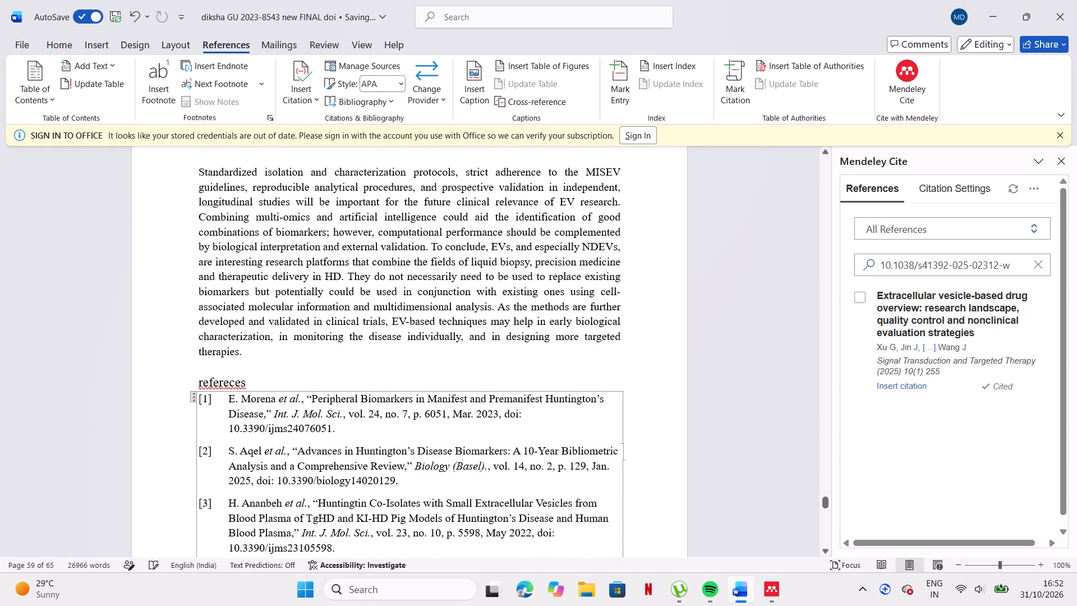
left_click(211, 407)
left_click_drag(229, 428, 319, 430)
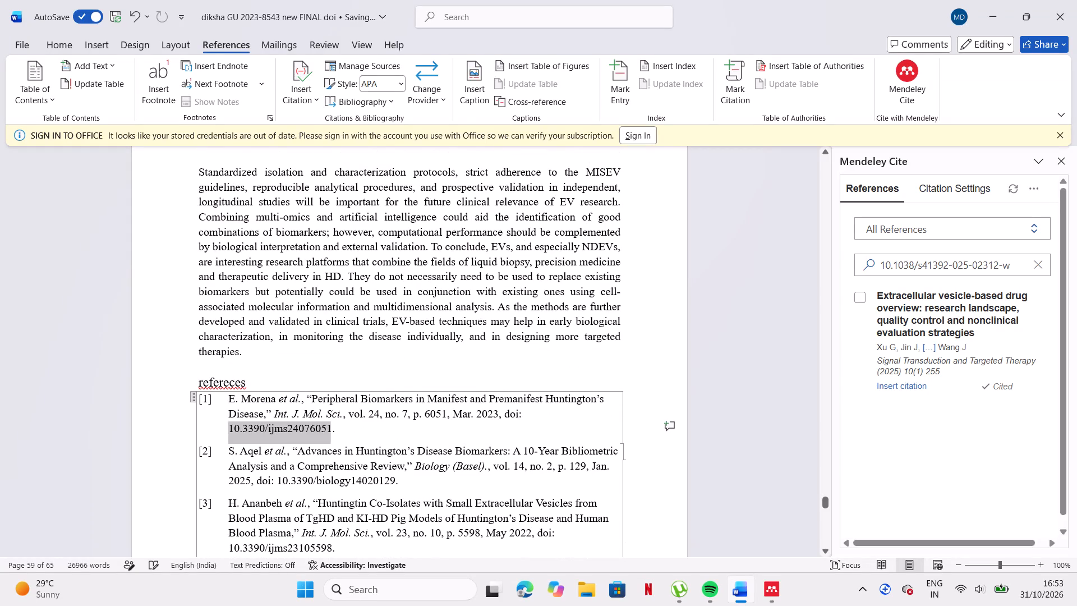
left_click_drag(319, 430, 328, 431)
left_click(365, 431)
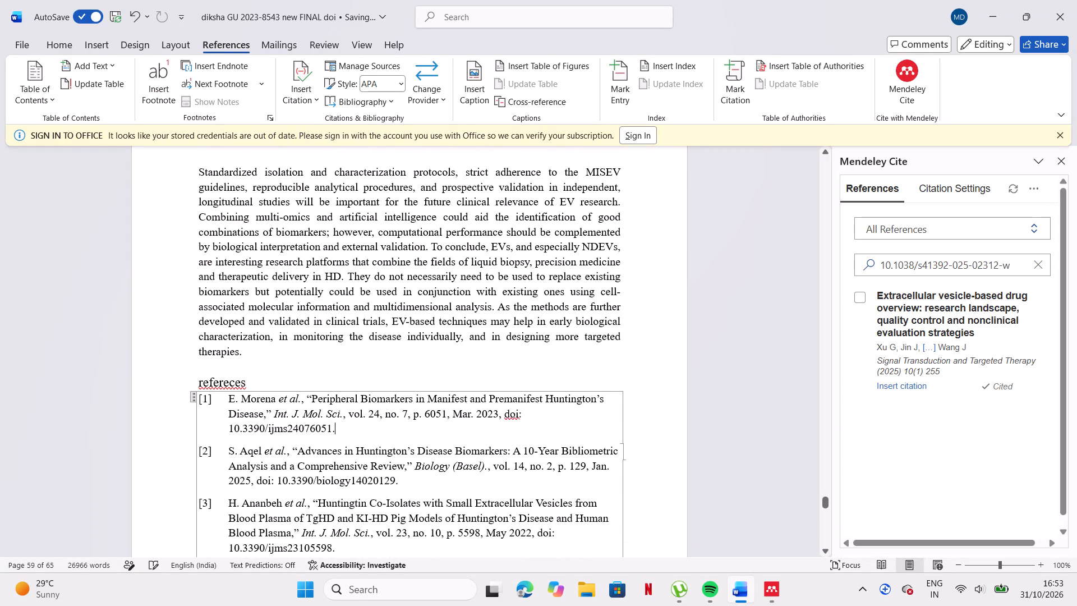
Look through the in-text citations from the AI biomarker section to section 9.3 Reproducibility Issues for DOIs still without a number.
scroll(426, 350, "up", 4)
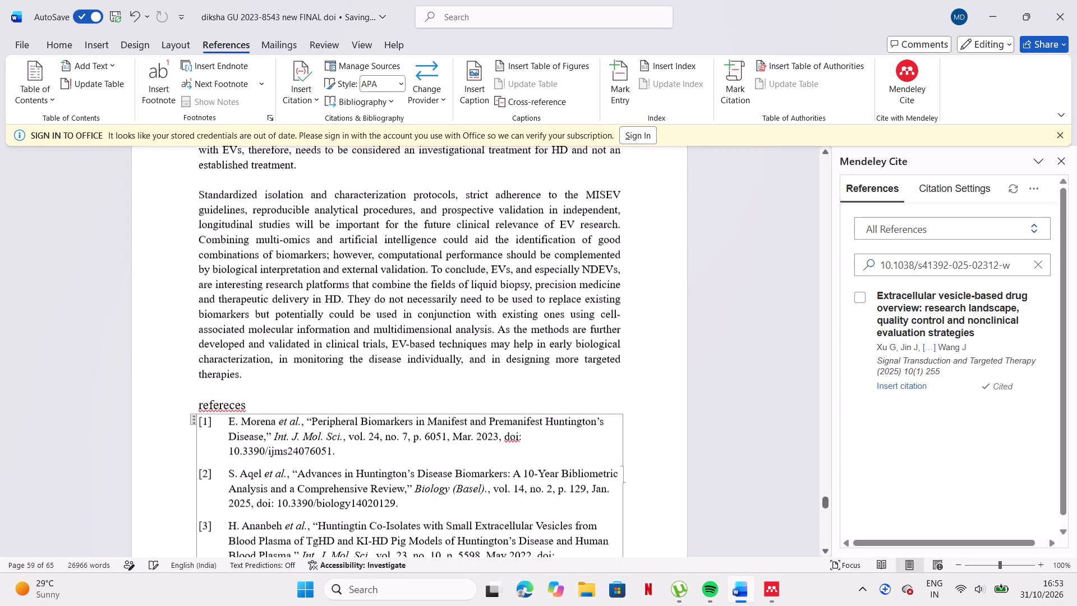
scroll(426, 350, "up", 14)
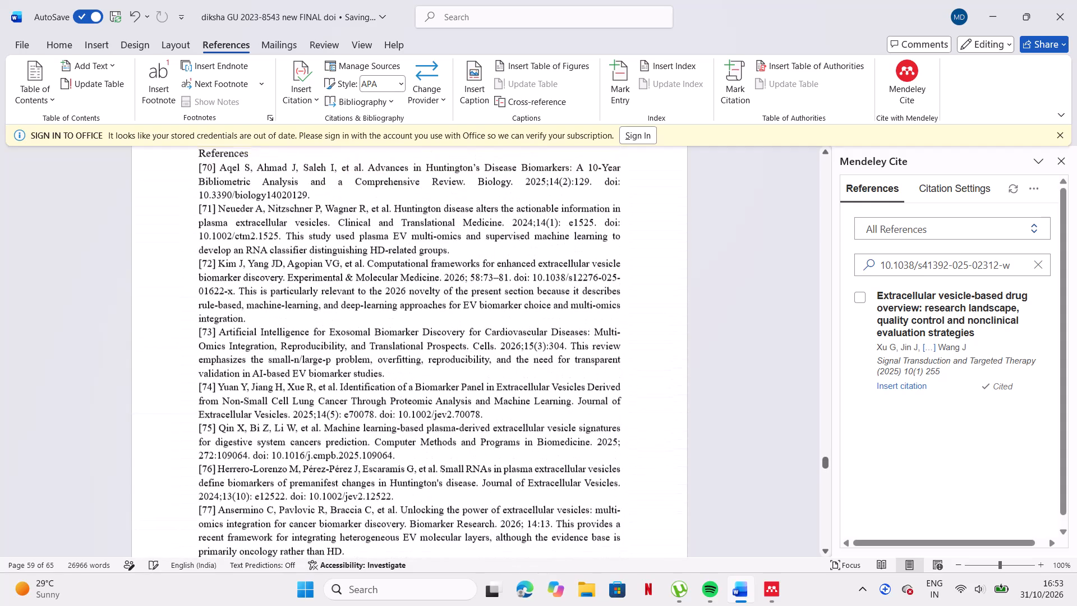
scroll(426, 350, "up", 5)
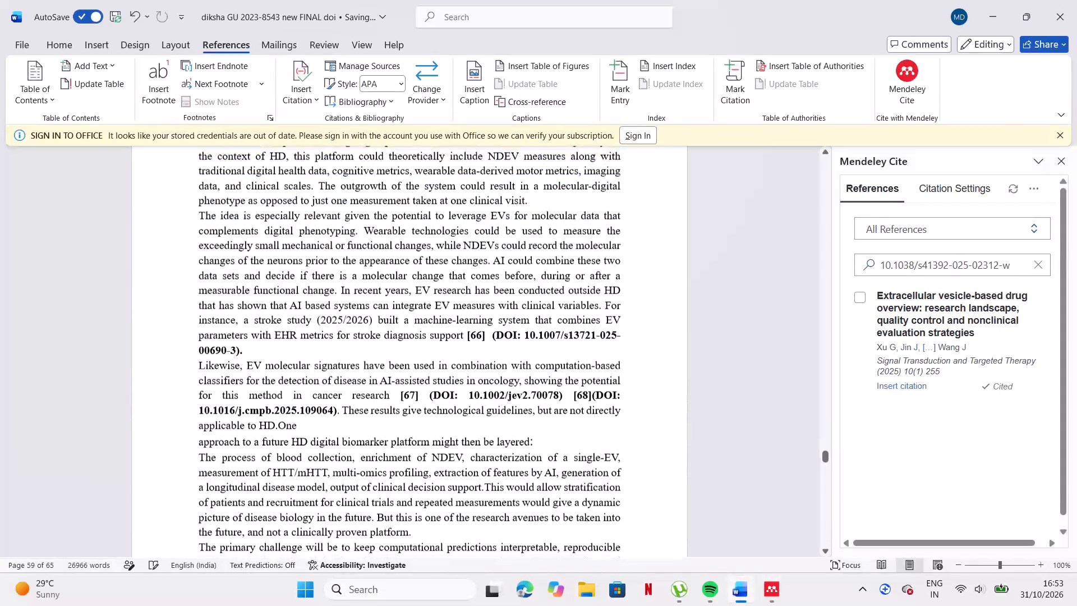
scroll(426, 350, "down", 1)
scroll(535, 380, "down", 1)
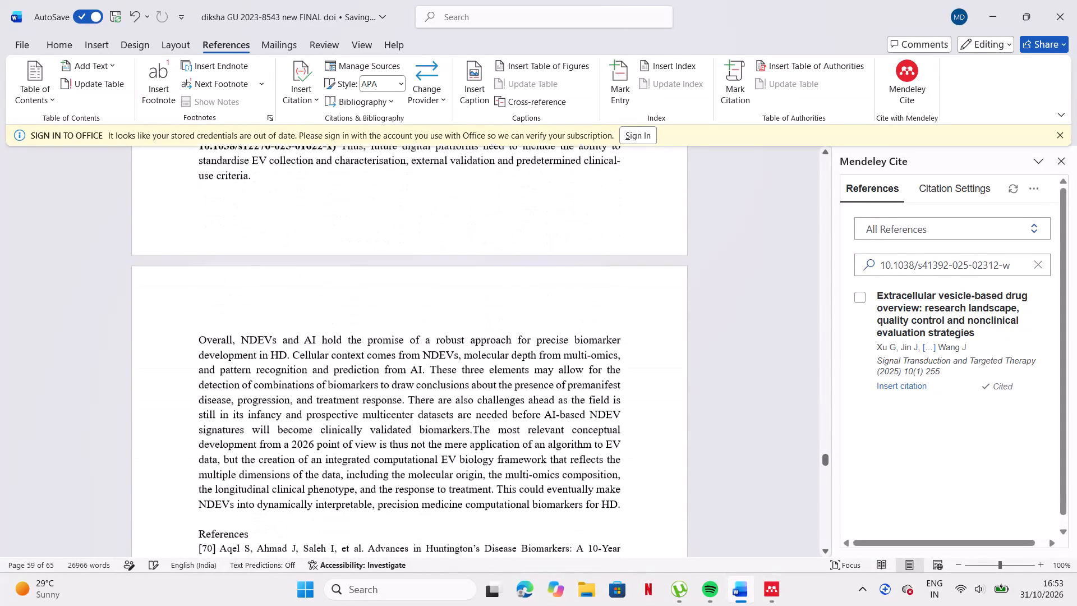
scroll(535, 380, "down", 1)
scroll(535, 380, "up", 1)
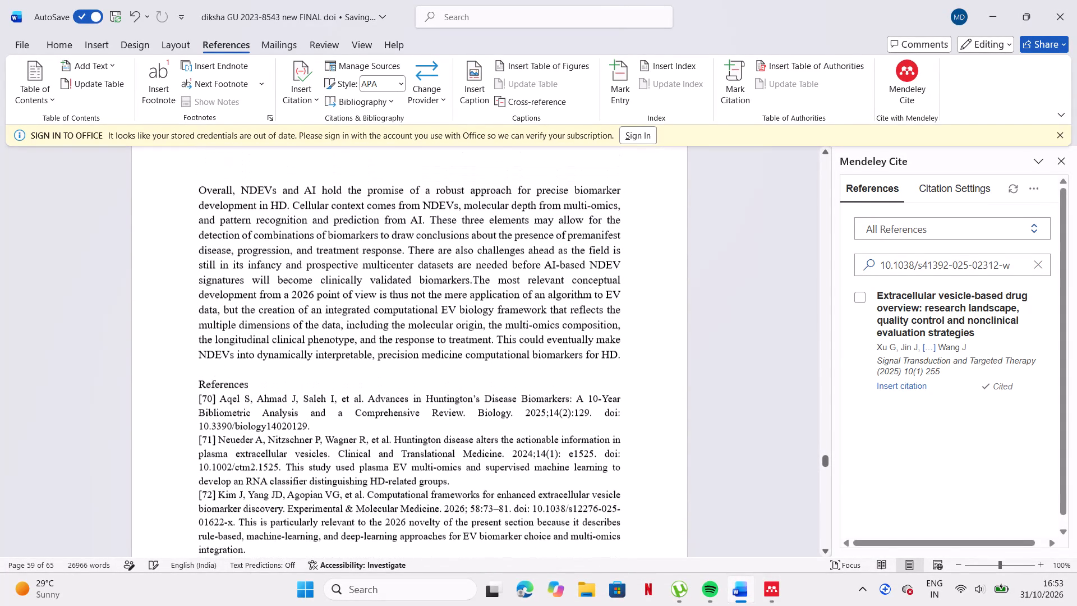
scroll(539, 402, "down", 5)
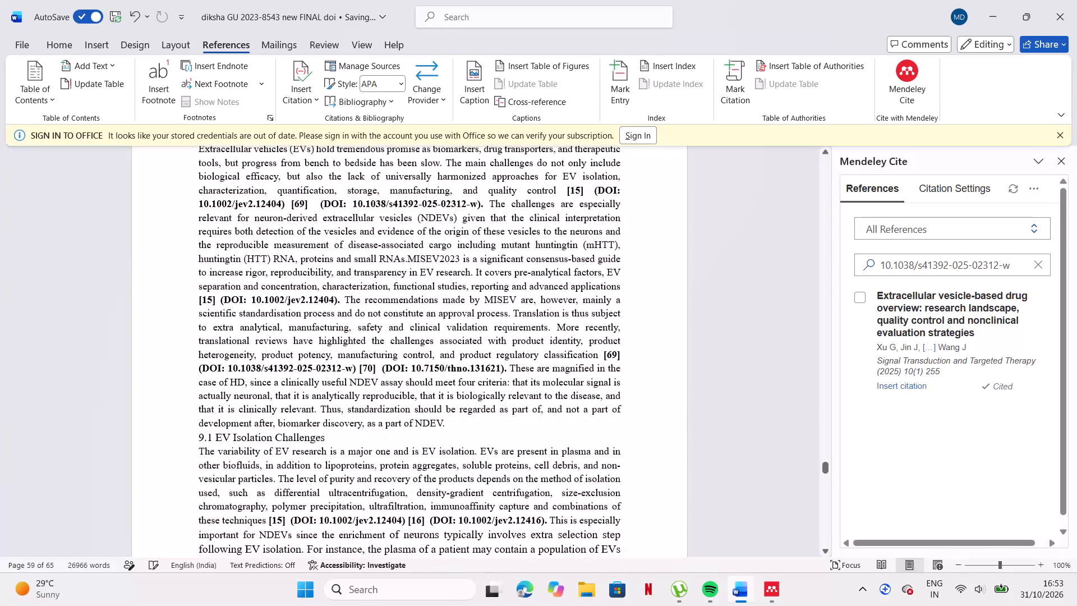
scroll(539, 402, "down", 2)
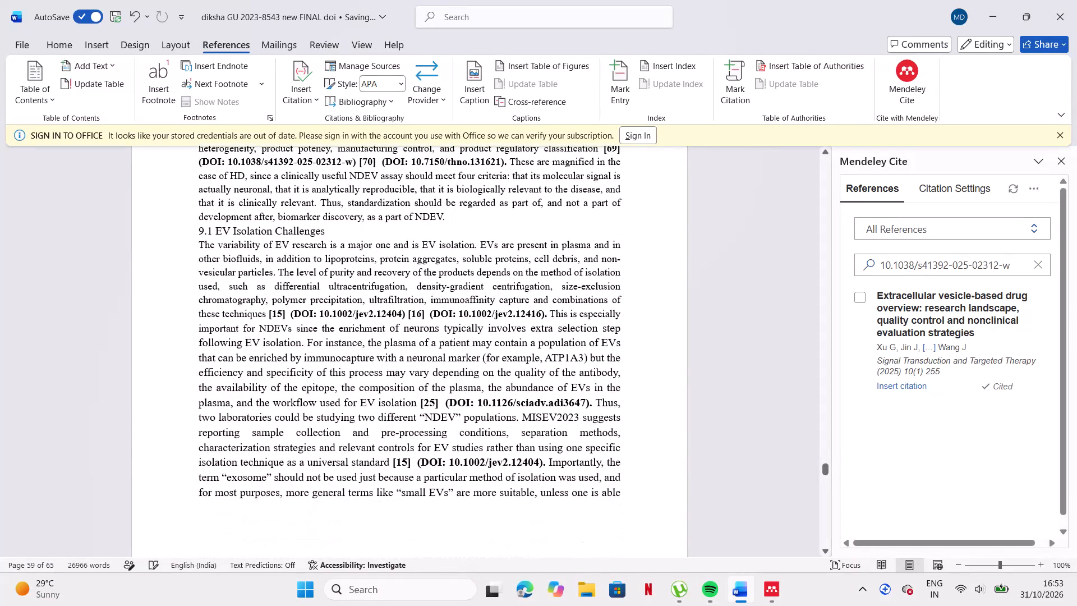
scroll(539, 402, "down", 3)
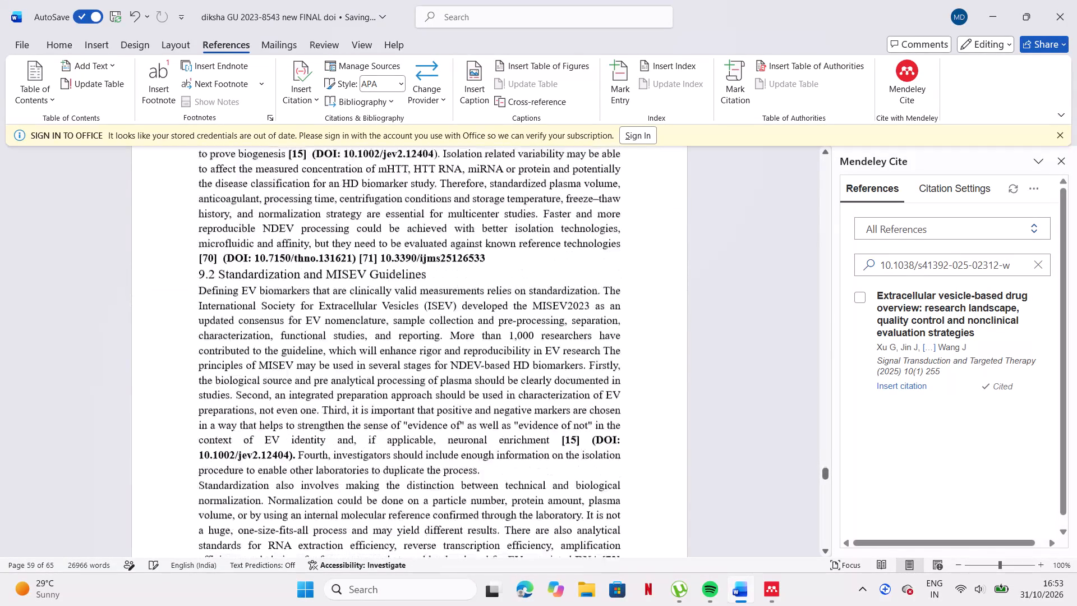
scroll(539, 402, "down", 2)
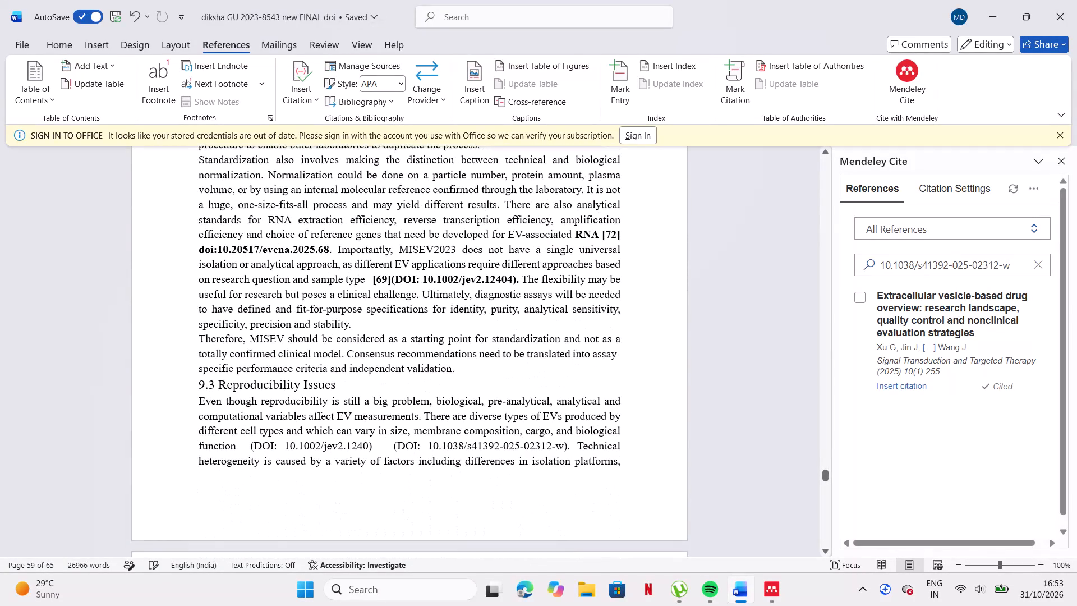
scroll(539, 402, "down", 1)
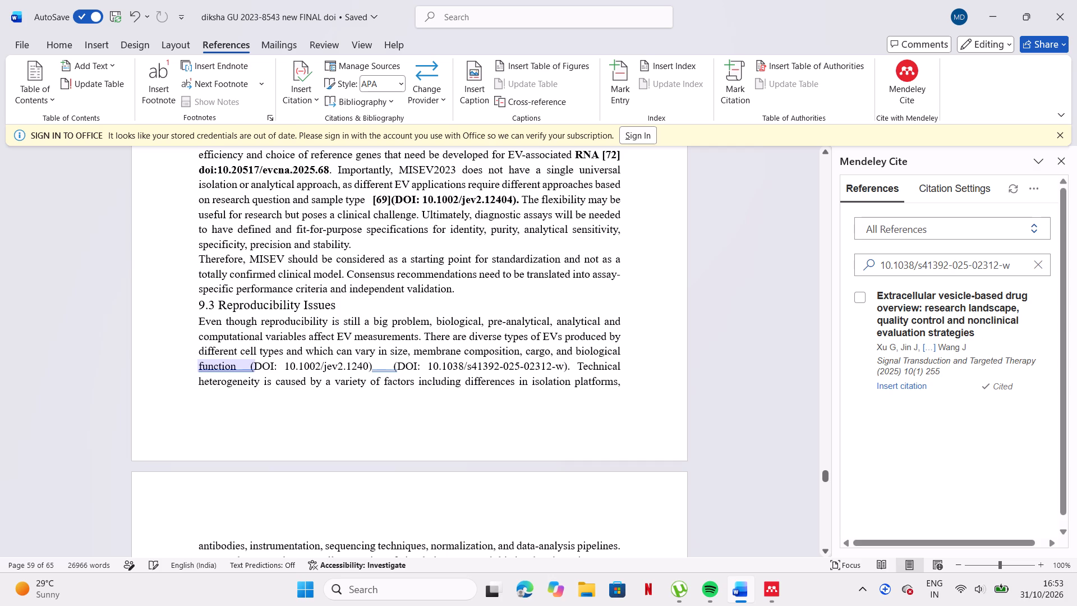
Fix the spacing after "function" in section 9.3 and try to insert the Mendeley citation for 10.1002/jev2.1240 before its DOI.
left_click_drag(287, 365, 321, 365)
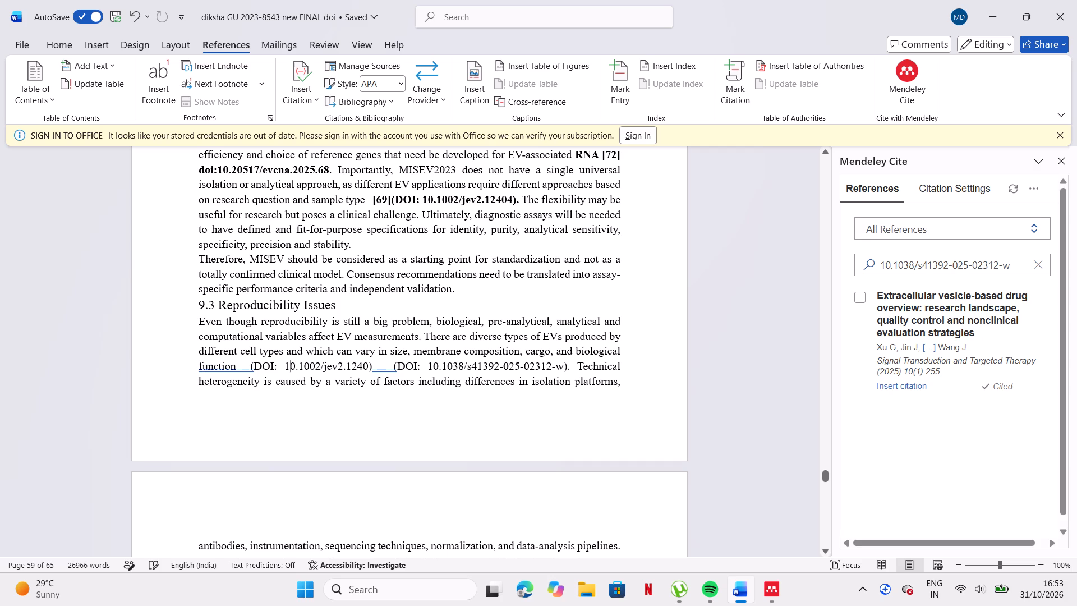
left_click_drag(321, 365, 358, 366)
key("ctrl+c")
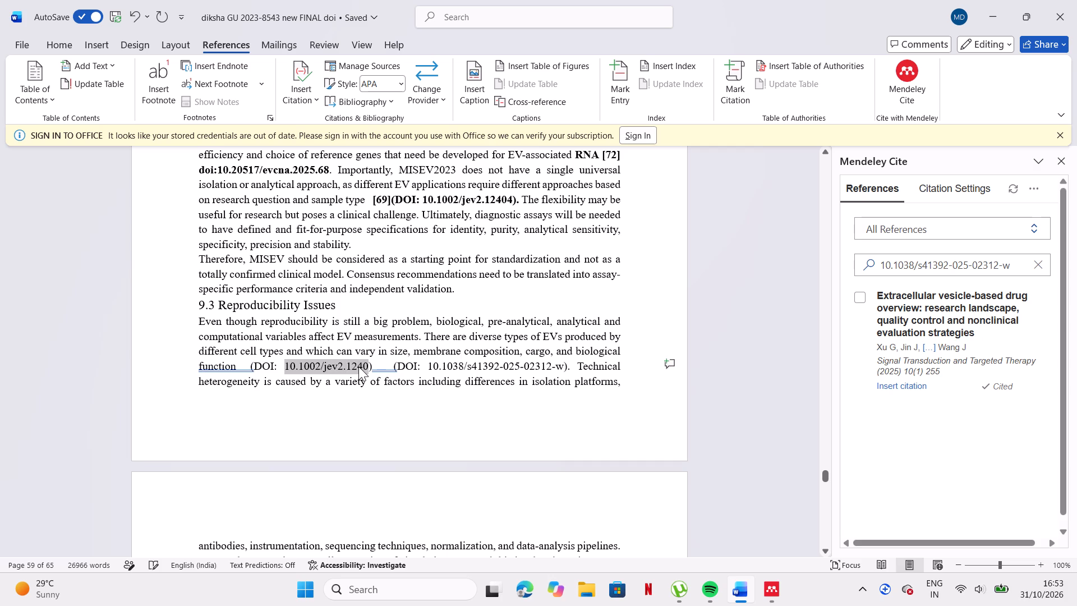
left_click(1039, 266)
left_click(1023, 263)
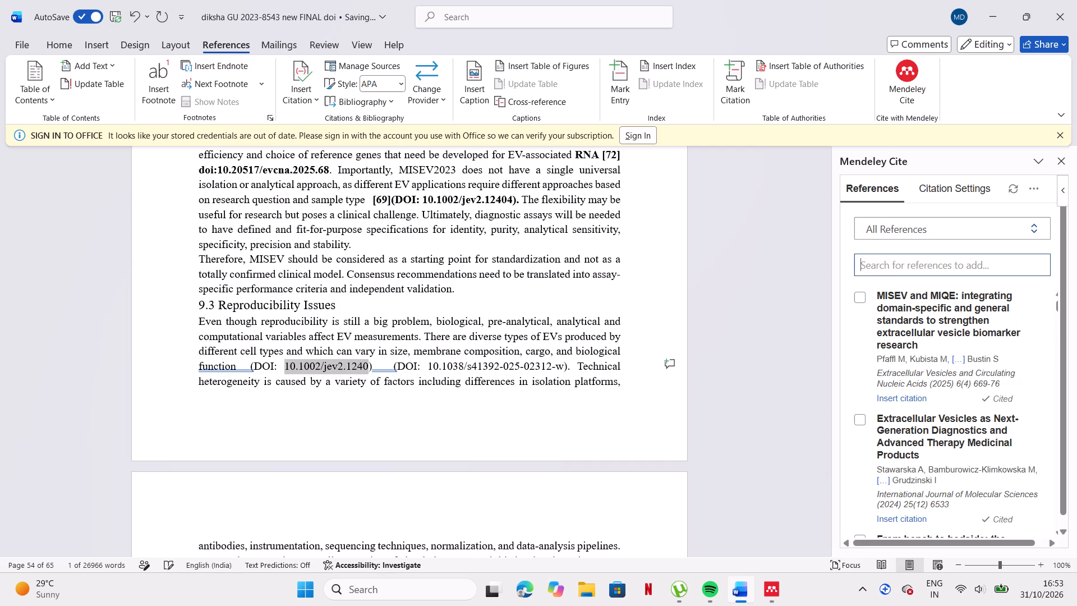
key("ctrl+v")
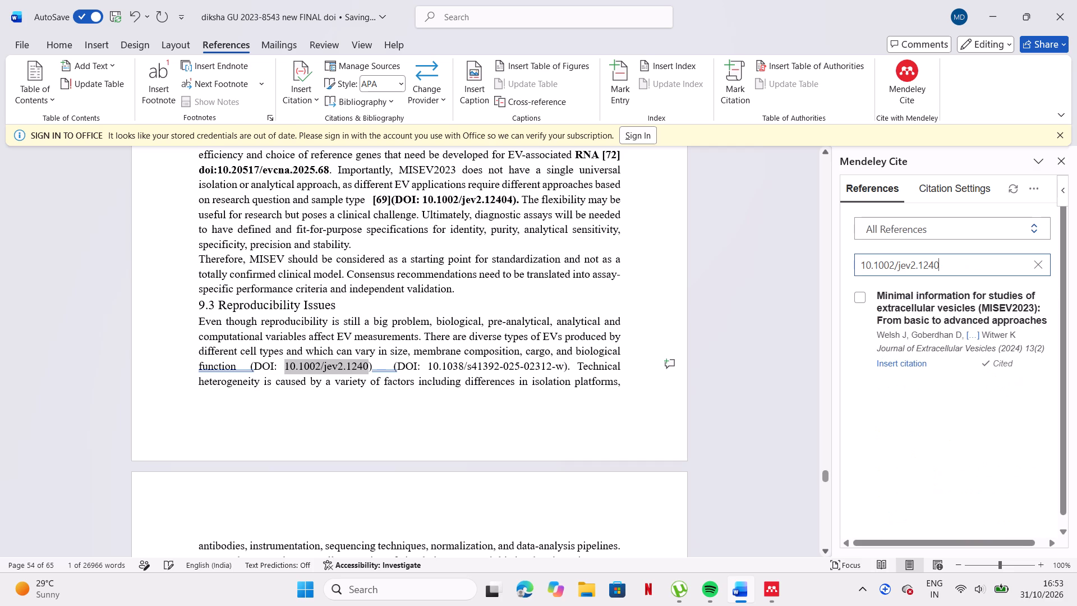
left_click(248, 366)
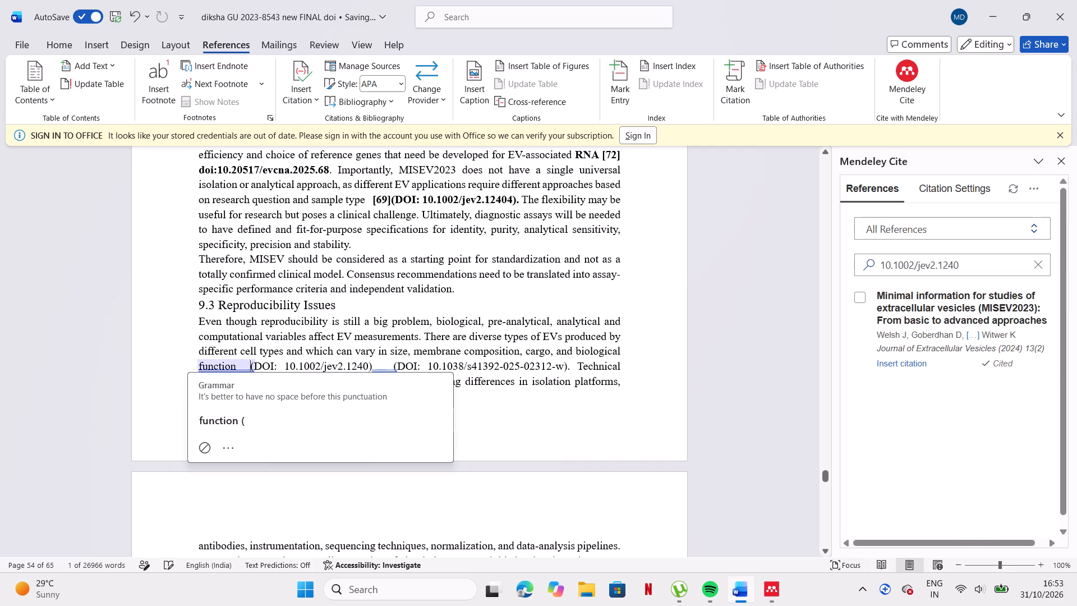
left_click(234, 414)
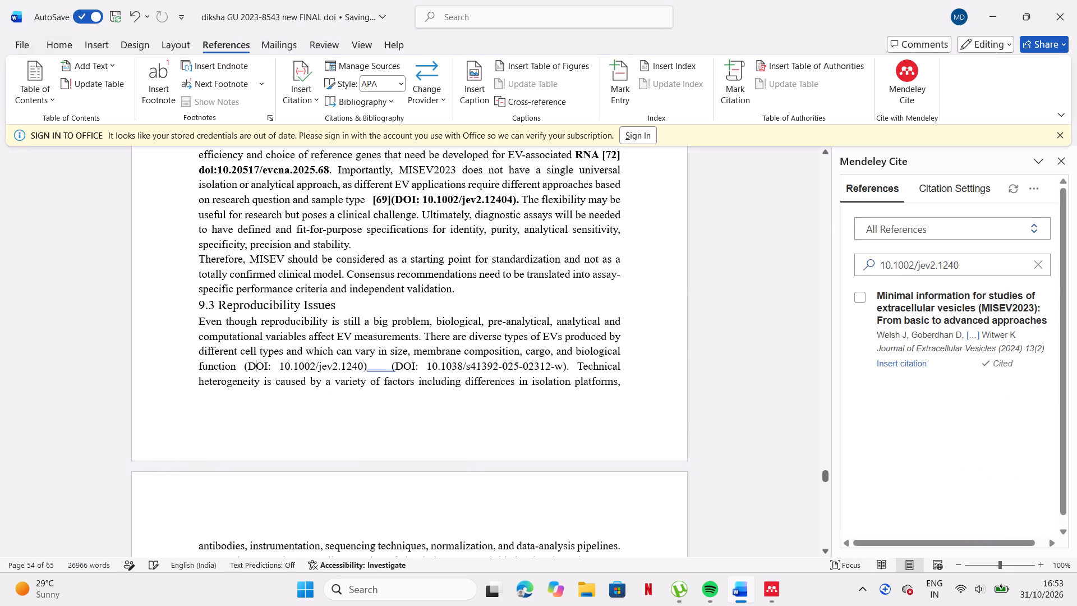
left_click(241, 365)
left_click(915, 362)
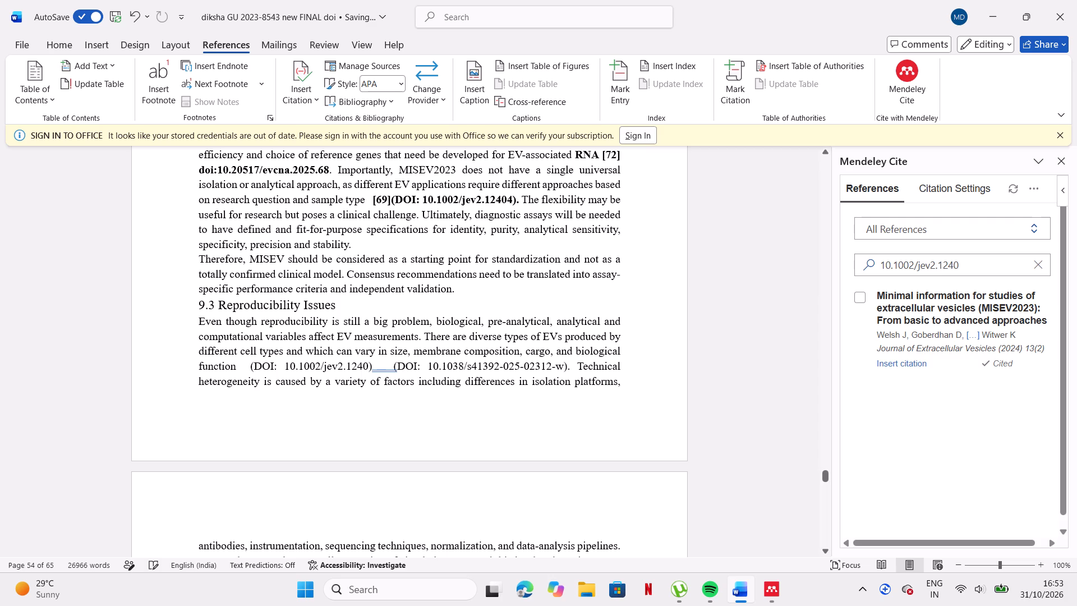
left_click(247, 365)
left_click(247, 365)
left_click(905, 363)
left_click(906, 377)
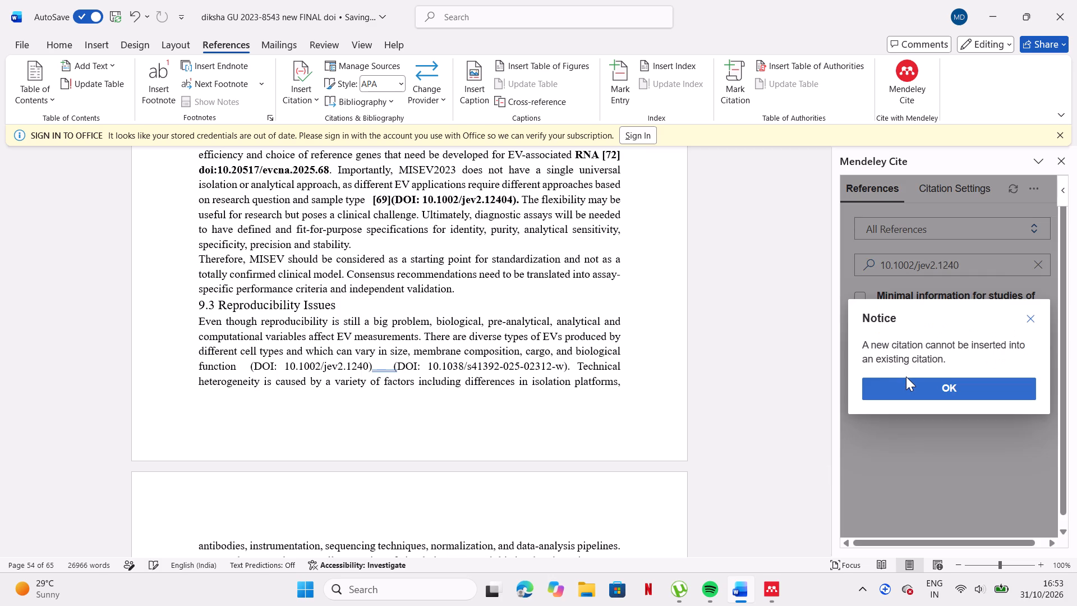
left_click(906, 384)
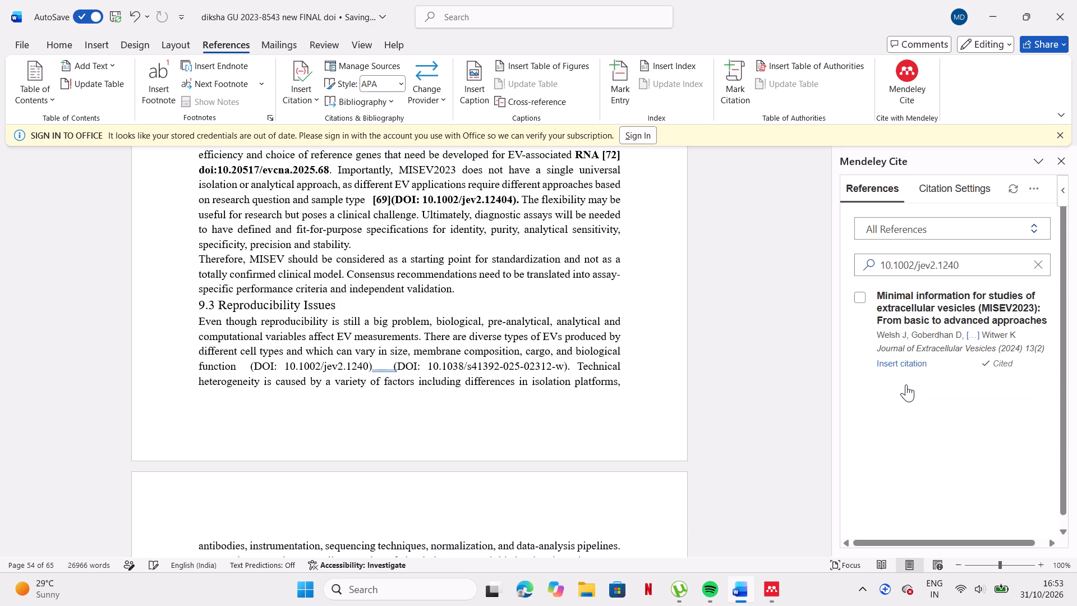
Undo the section 9.3 citation edits and the earlier deletion of the first numbered reference list, continuing despite the undo prompt.
left_click(130, 15)
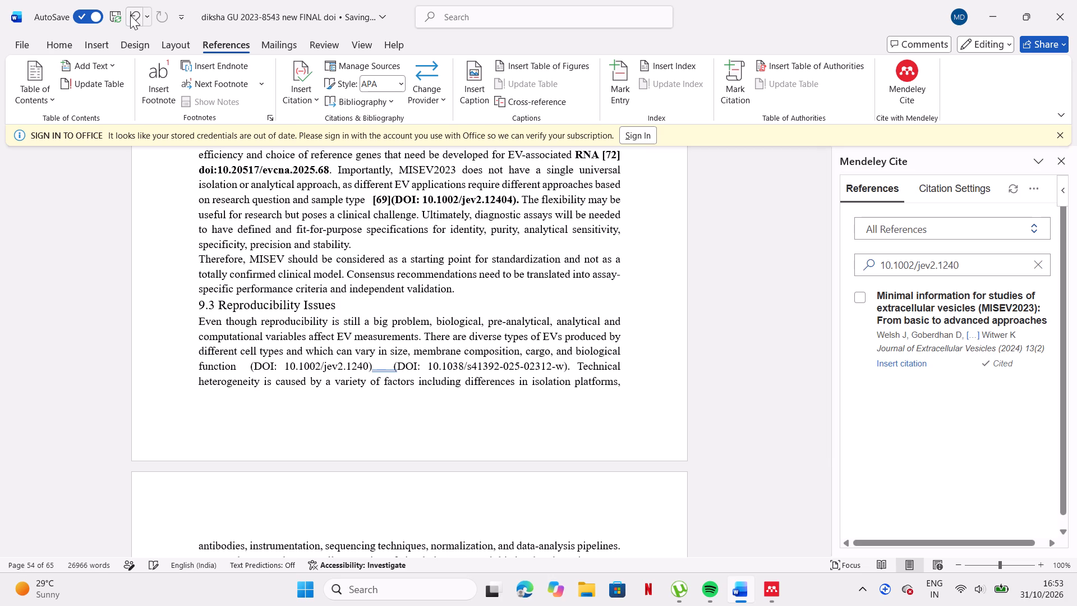
left_click(130, 15)
left_click(130, 15)
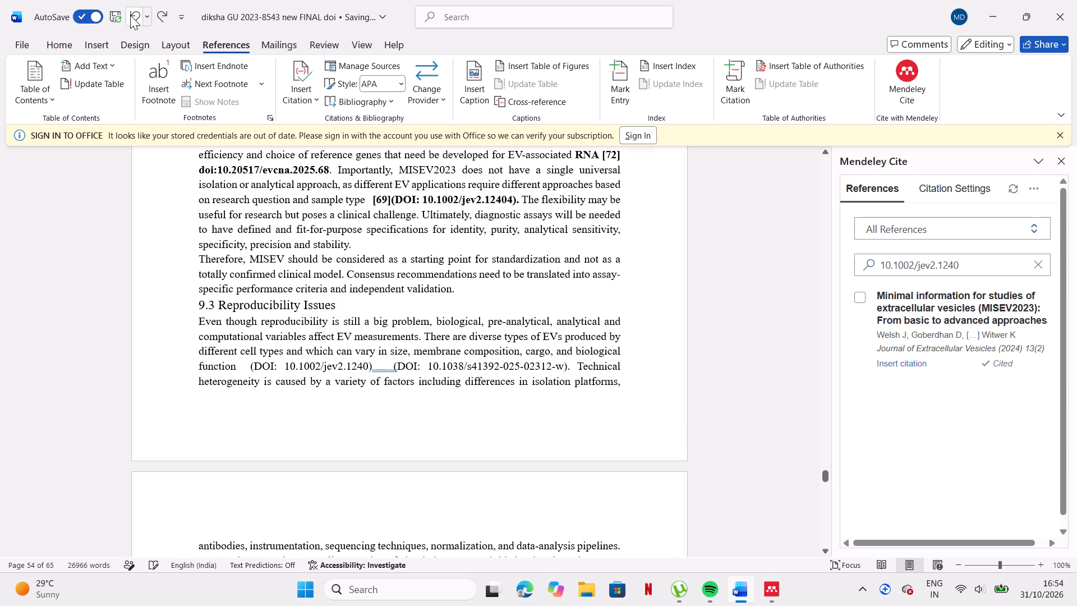
left_click(130, 15)
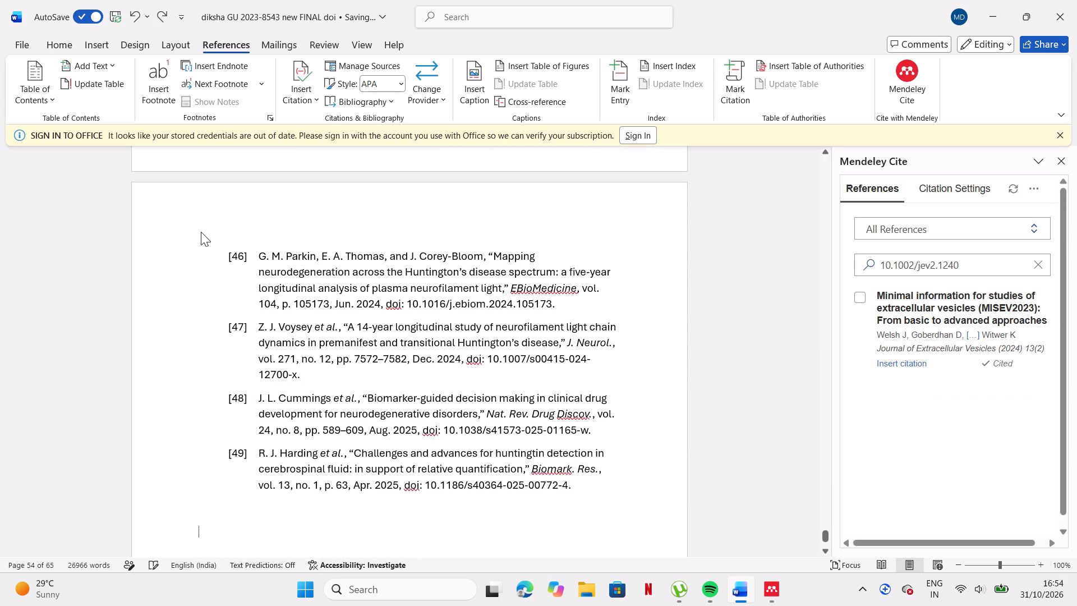
left_click(135, 11)
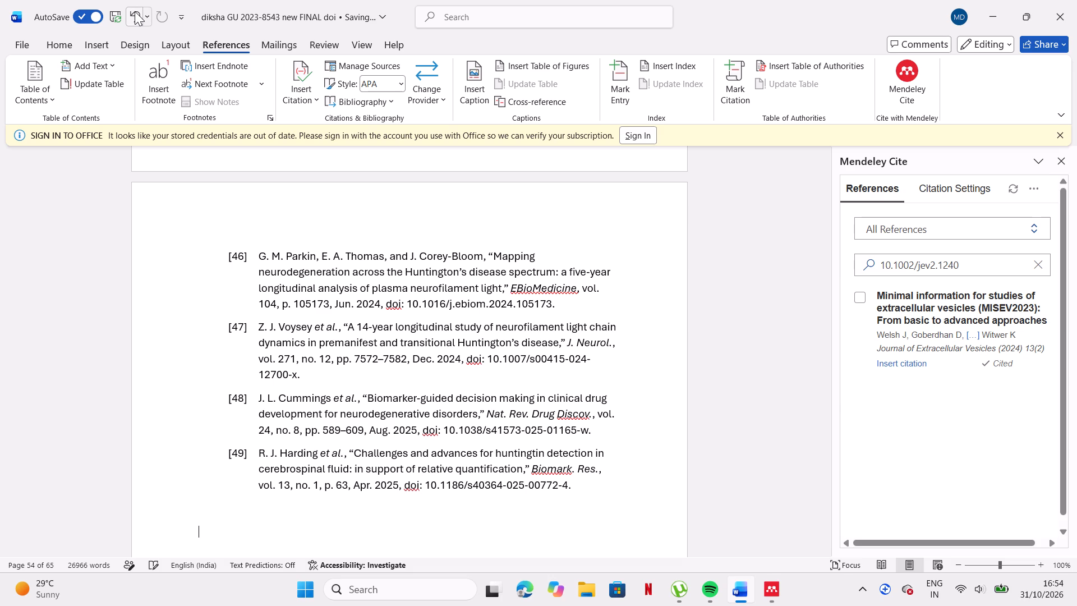
left_click(135, 11)
left_click(135, 11)
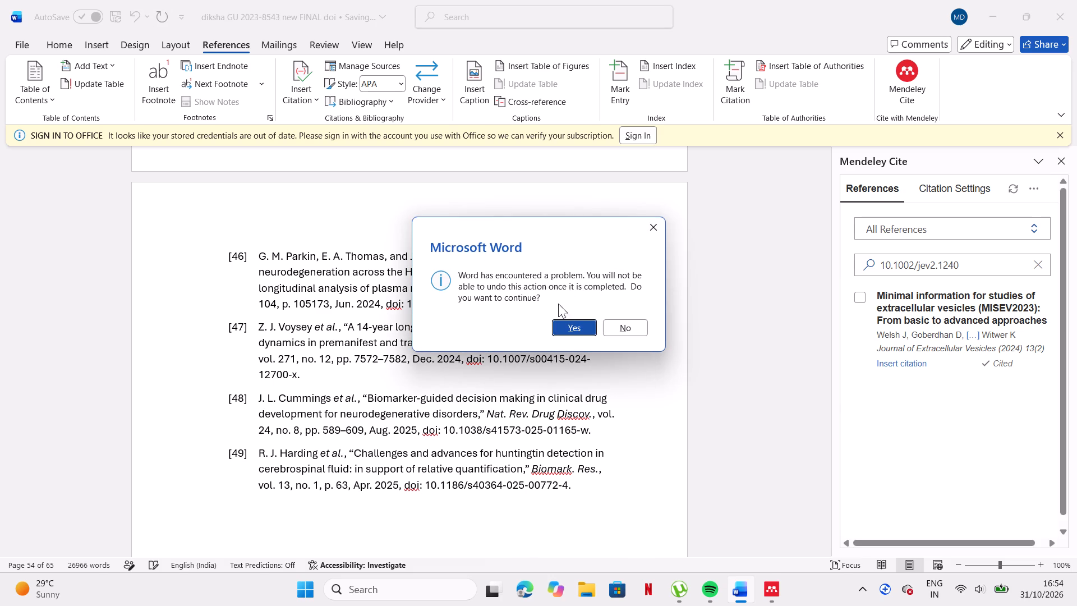
left_click(570, 325)
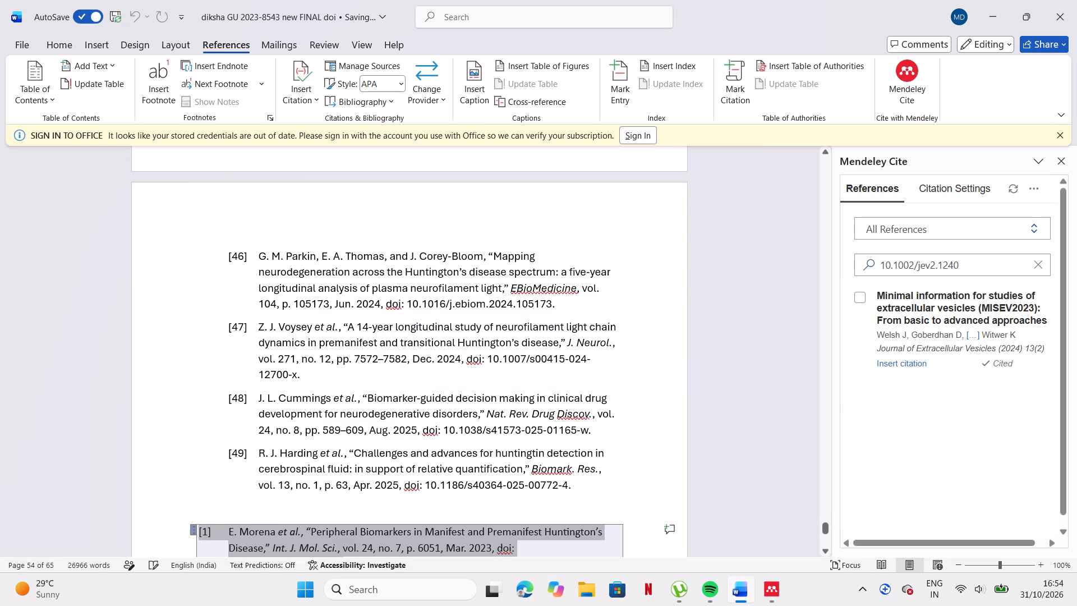
Delete the misspelled "refereces" heading together with the first duplicated reference list, entries [1] to [49], keeping the Mendeley bibliography below it.
left_click(697, 353)
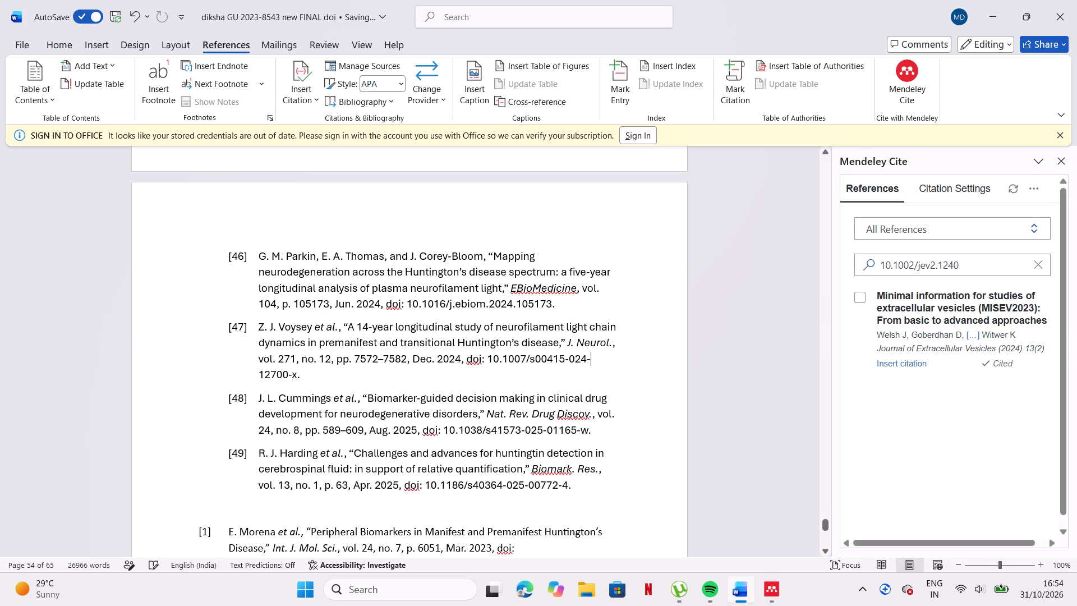
scroll(716, 328, "down", 1, "ctrl")
scroll(716, 328, "up", 11)
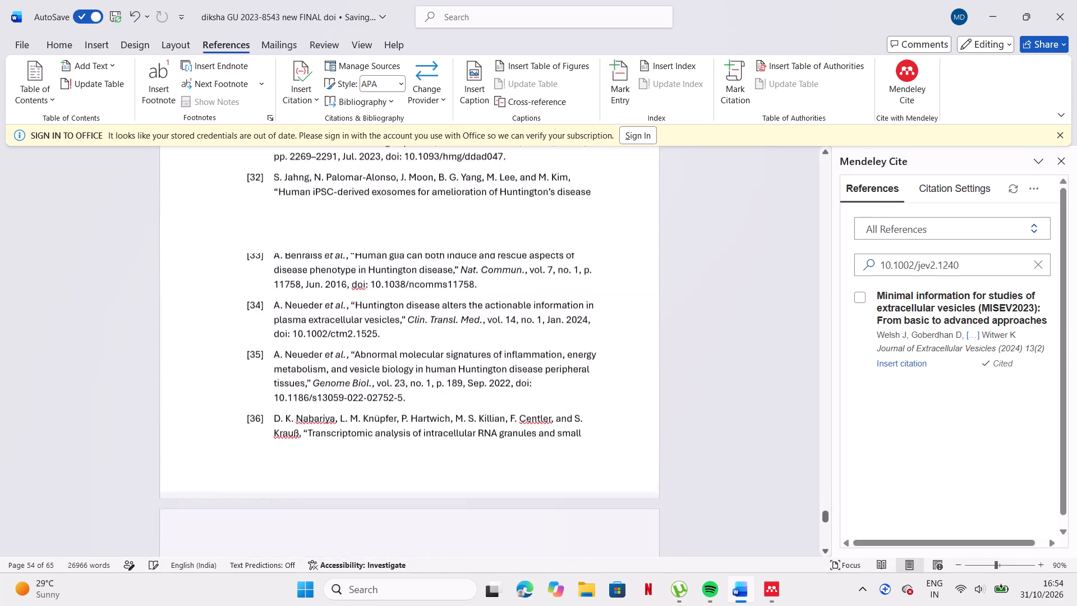
scroll(716, 328, "up", 6)
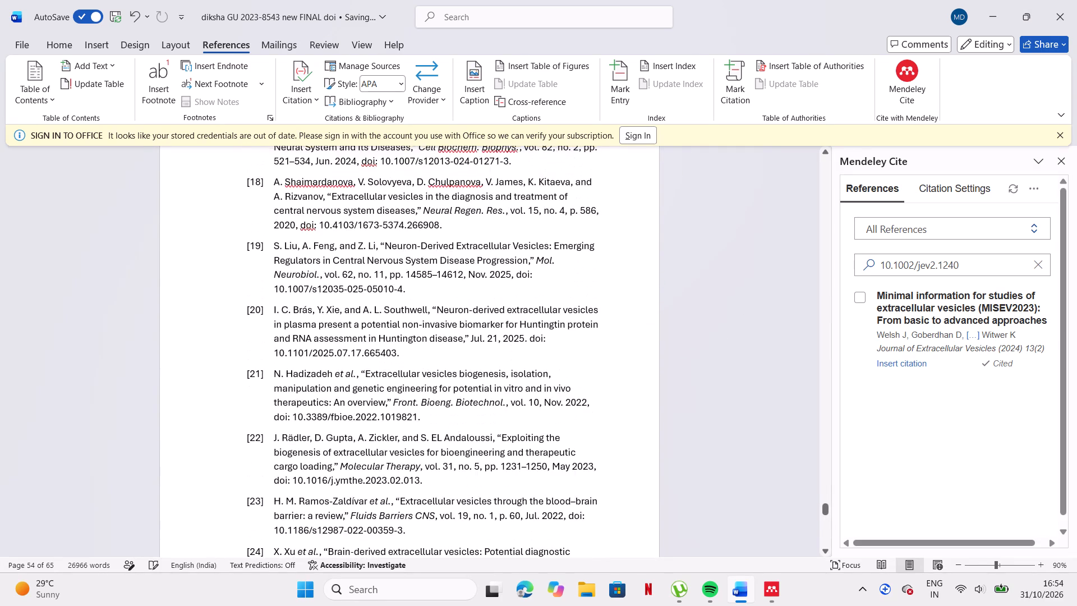
scroll(716, 328, "up", 10)
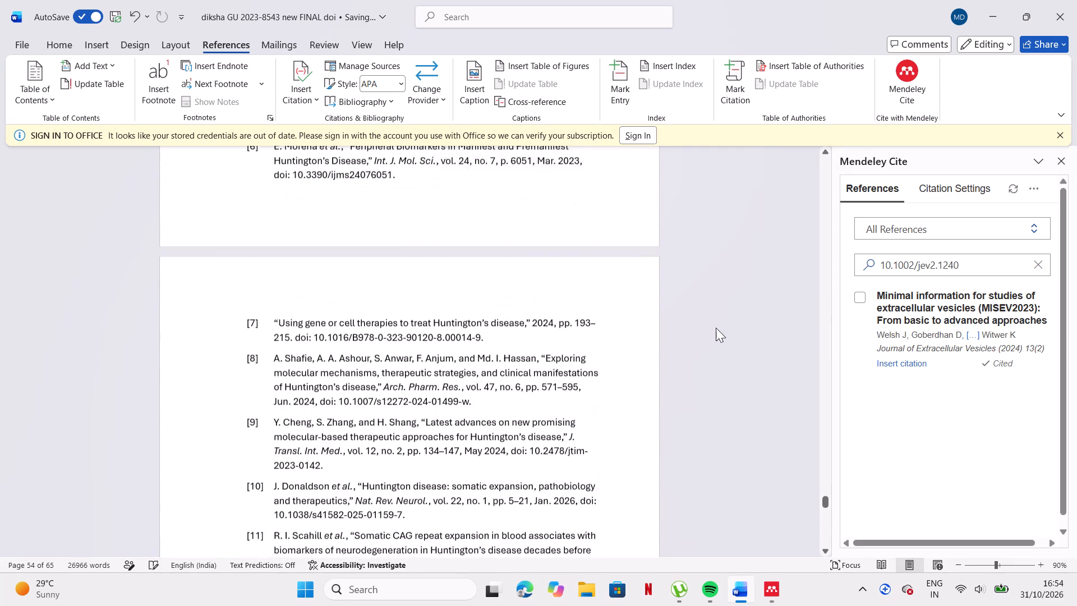
scroll(716, 328, "up", 5)
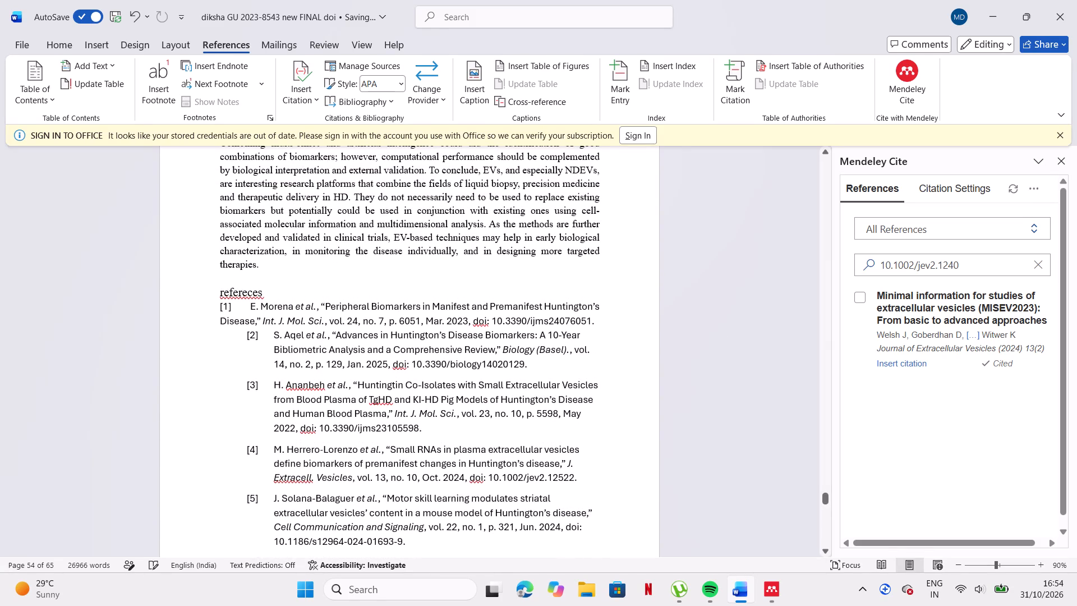
left_click(222, 287)
left_click_drag(222, 287, 413, 593)
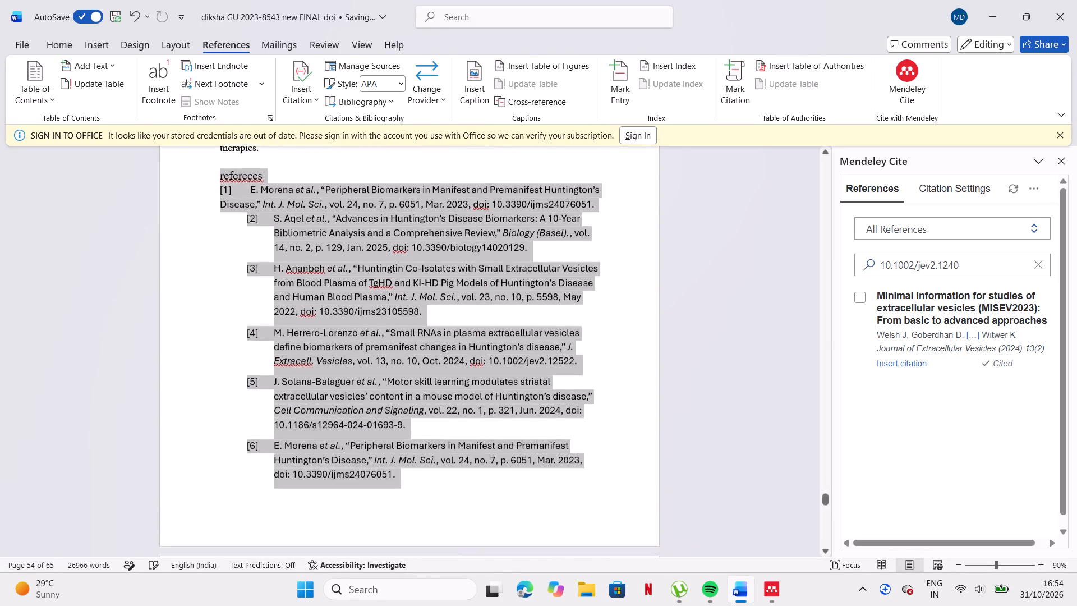
left_click_drag(413, 593, 424, 420)
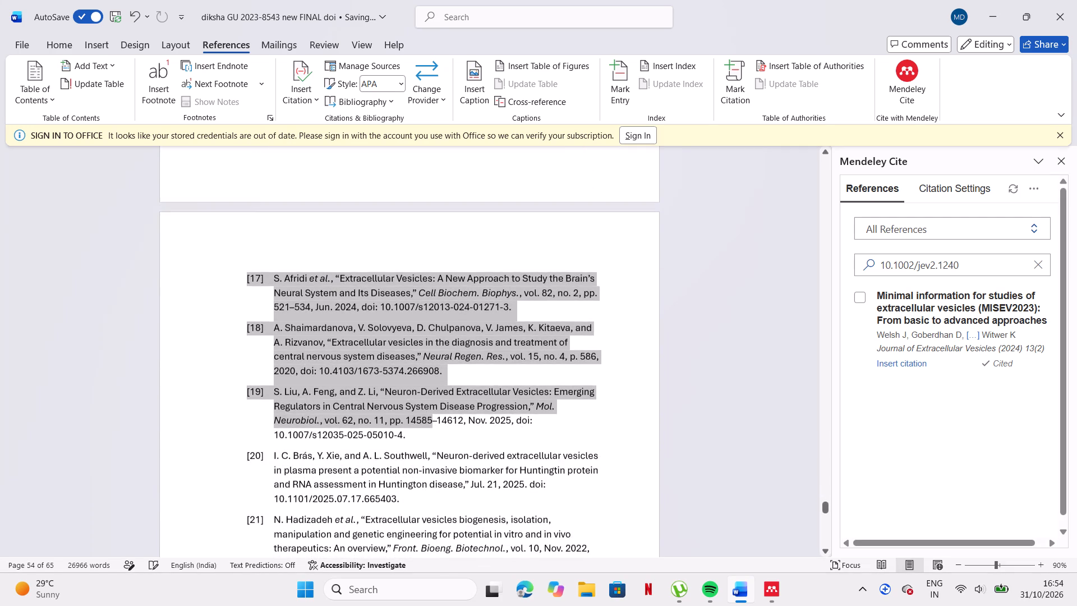
left_click_drag(424, 420, 441, 605)
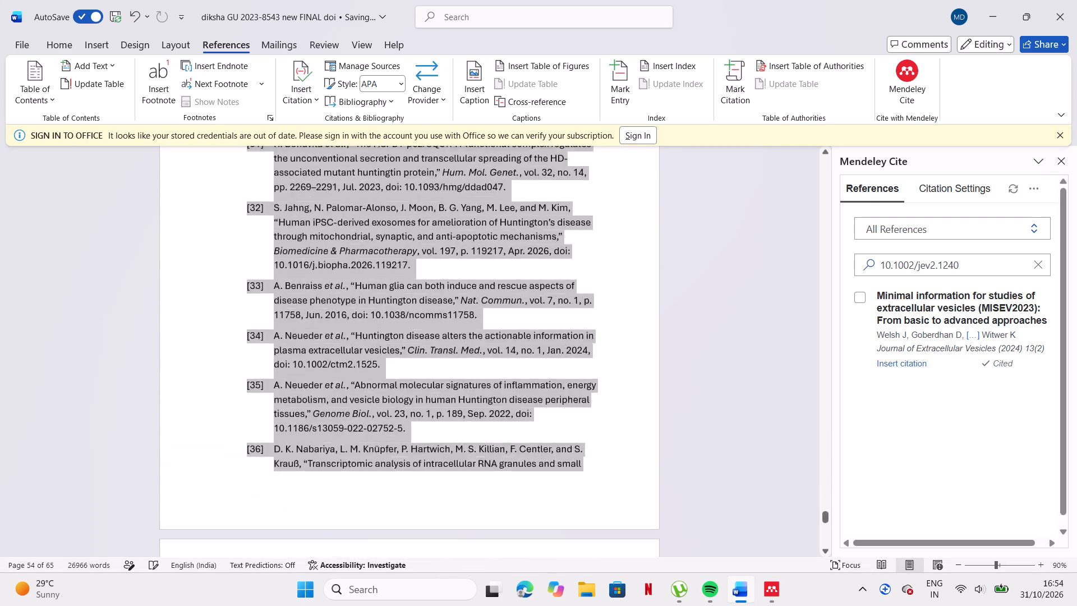
left_click_drag(441, 605, 458, 368)
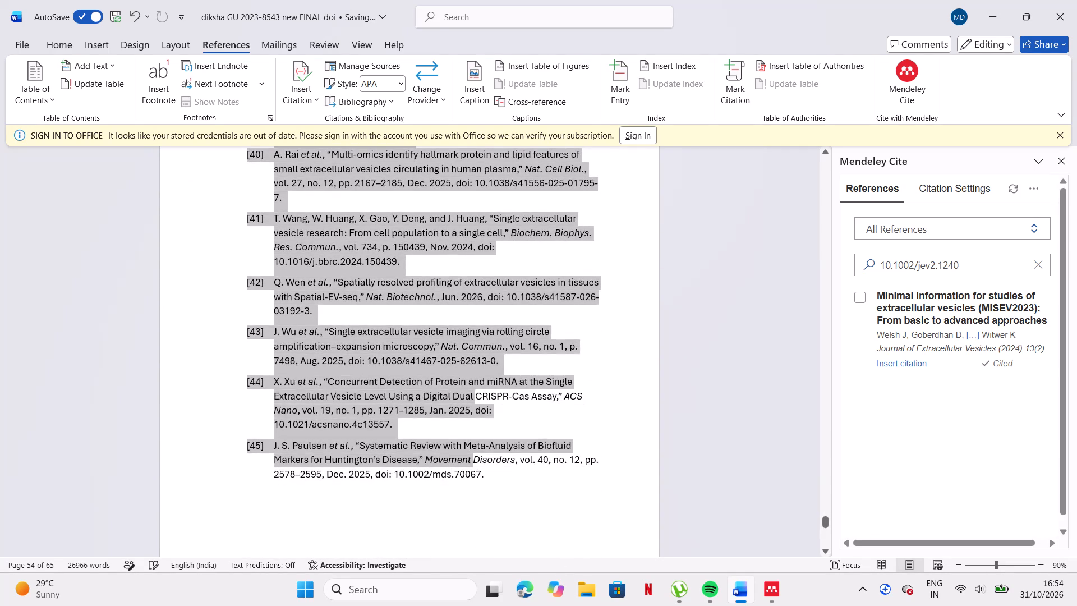
left_click_drag(458, 368, 528, 405)
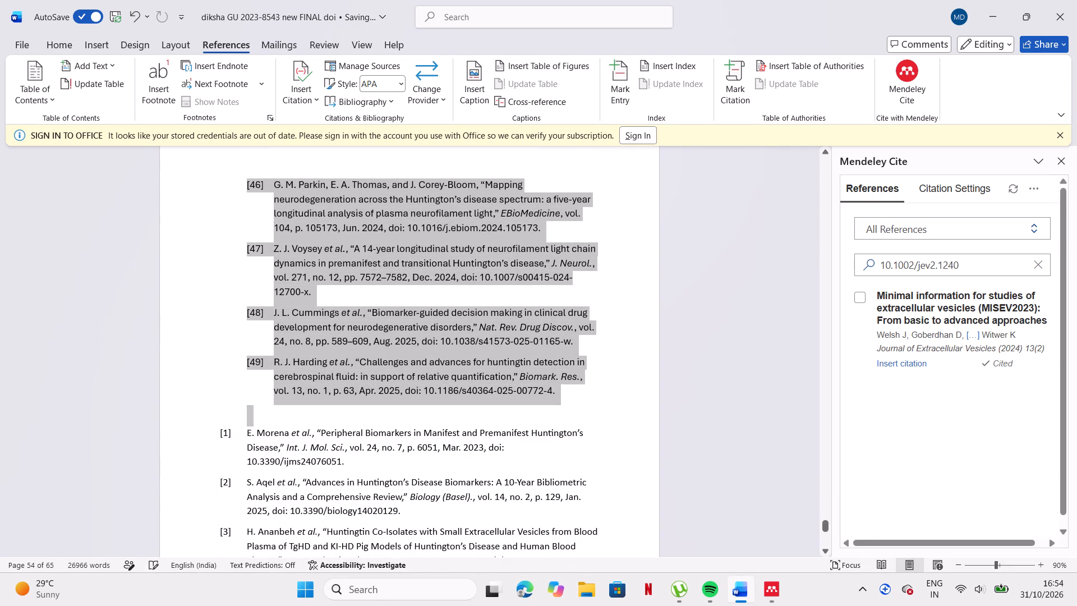
left_click_drag(528, 405, 645, 404)
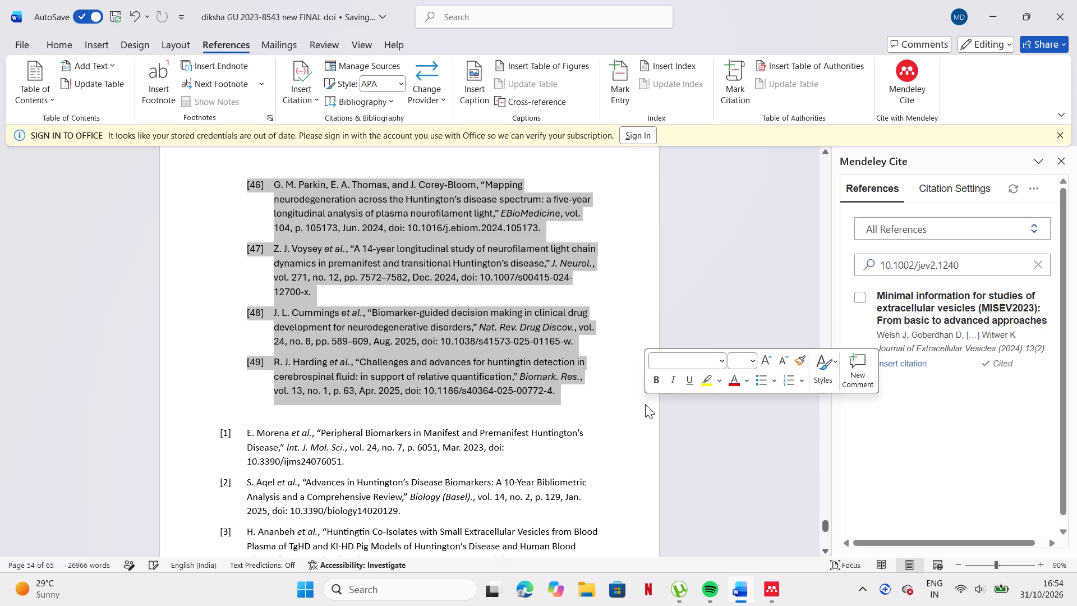
key("BackSpace")
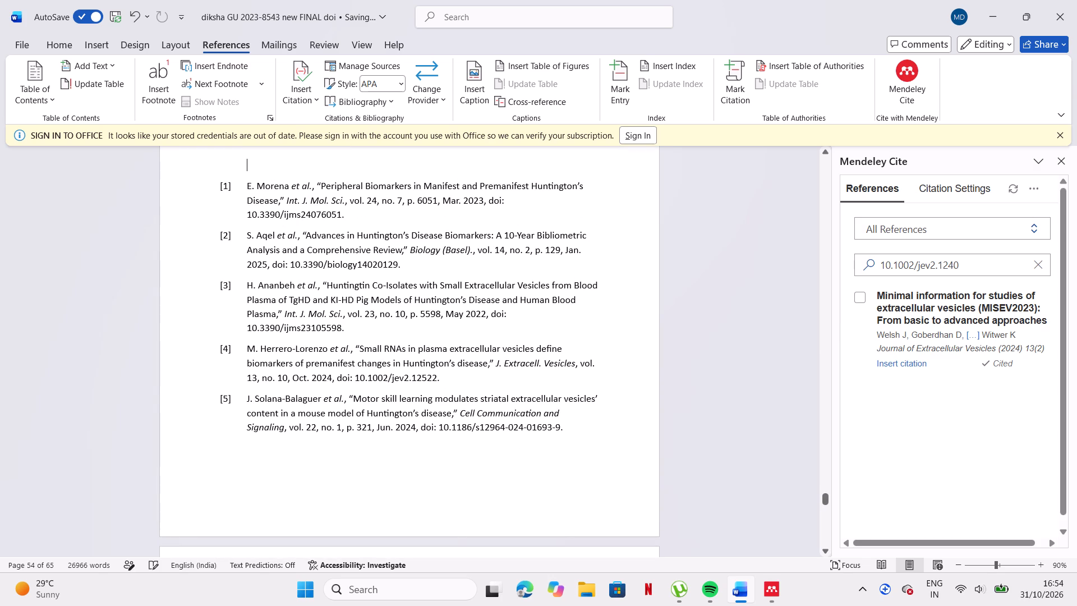
Remove the extra blank line between the concluding paragraph ending in "therapies." and entry [1] of the bibliography.
scroll(375, 300, "up", 3)
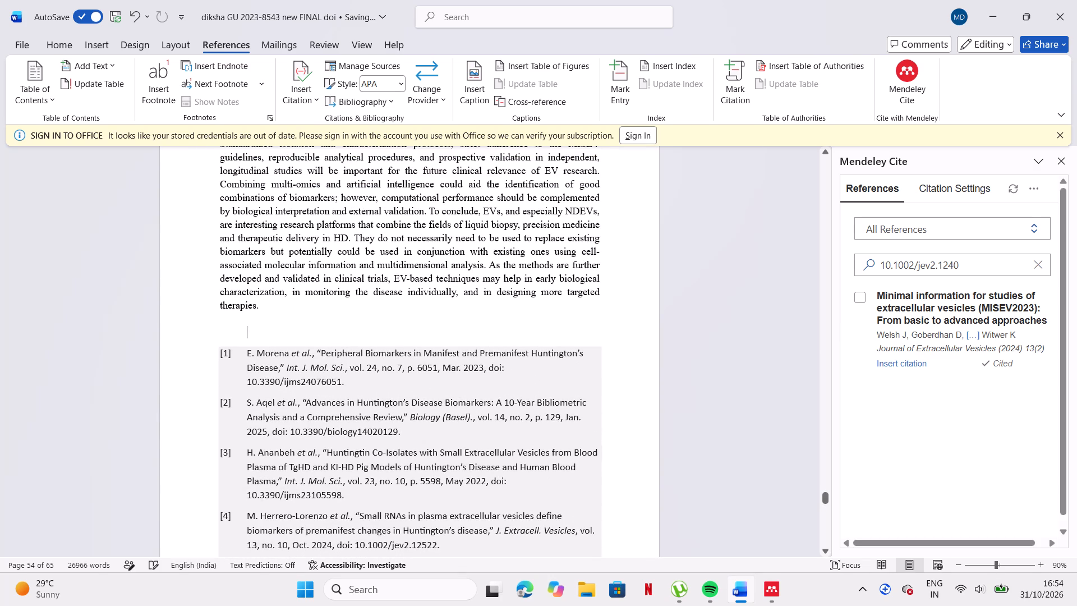
left_click(225, 326)
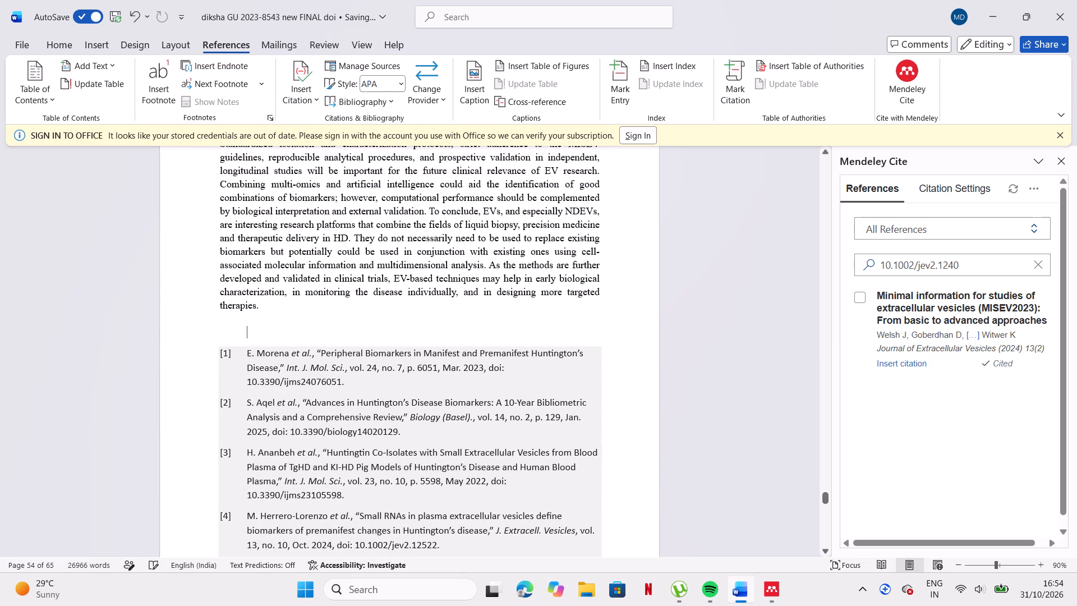
left_click(264, 309)
key("Return")
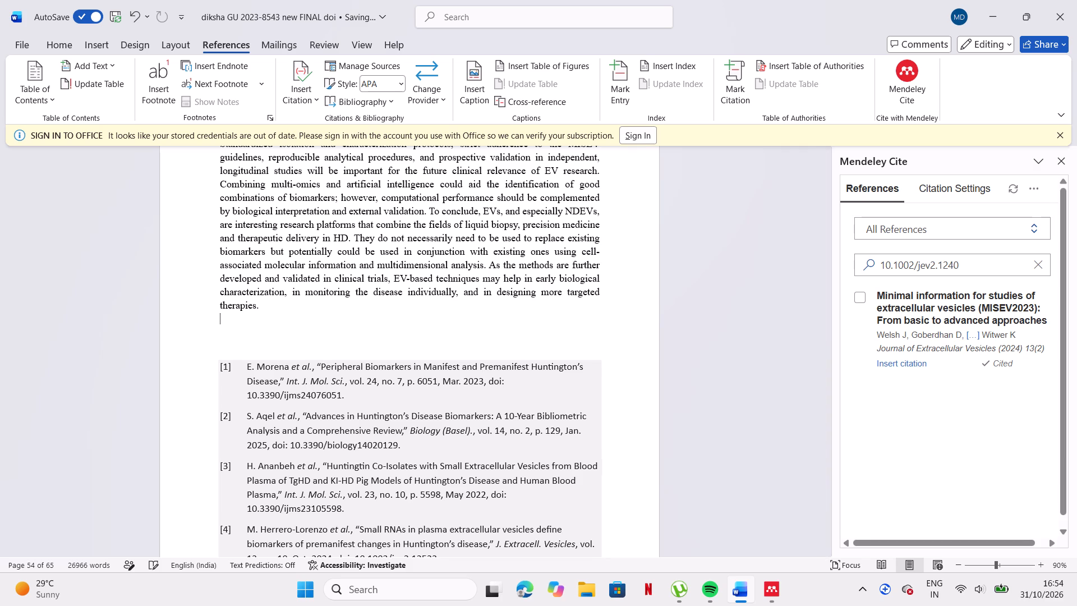
left_click(219, 350)
key("BackSpace")
key("BackSpace")
key("BackSpace")
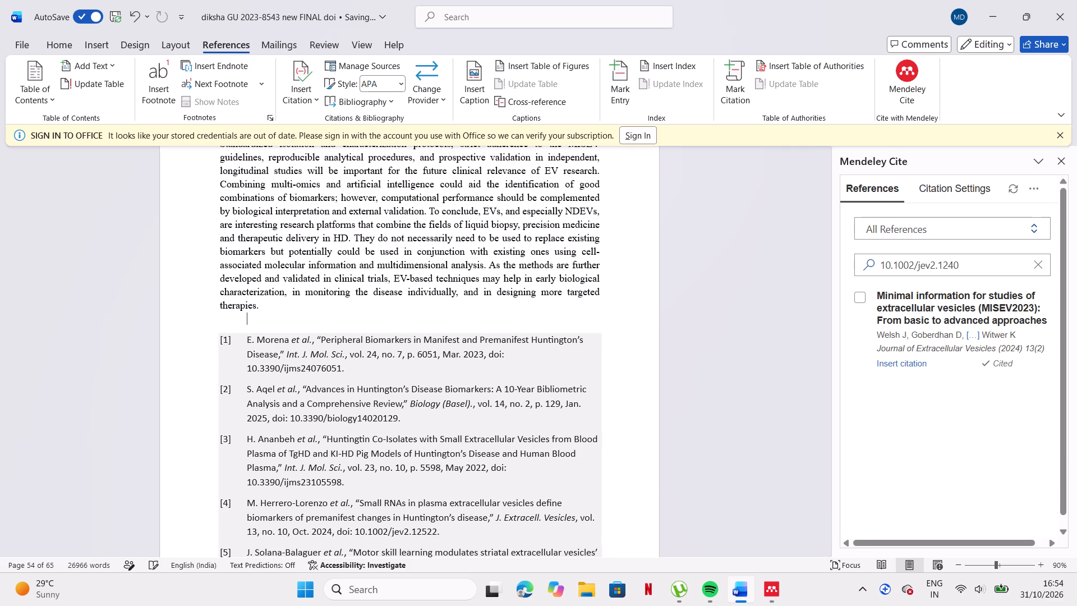
Add the heading "References" on its own line after the concluding paragraph, above the bibliography, and correct its spelling.
left_click(268, 312)
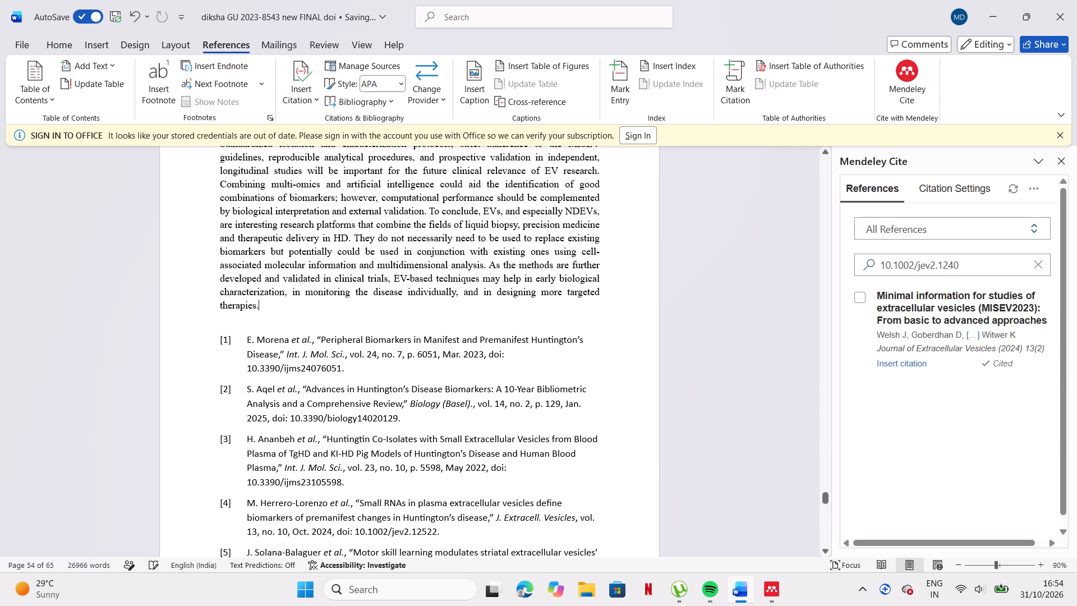
key("Return")
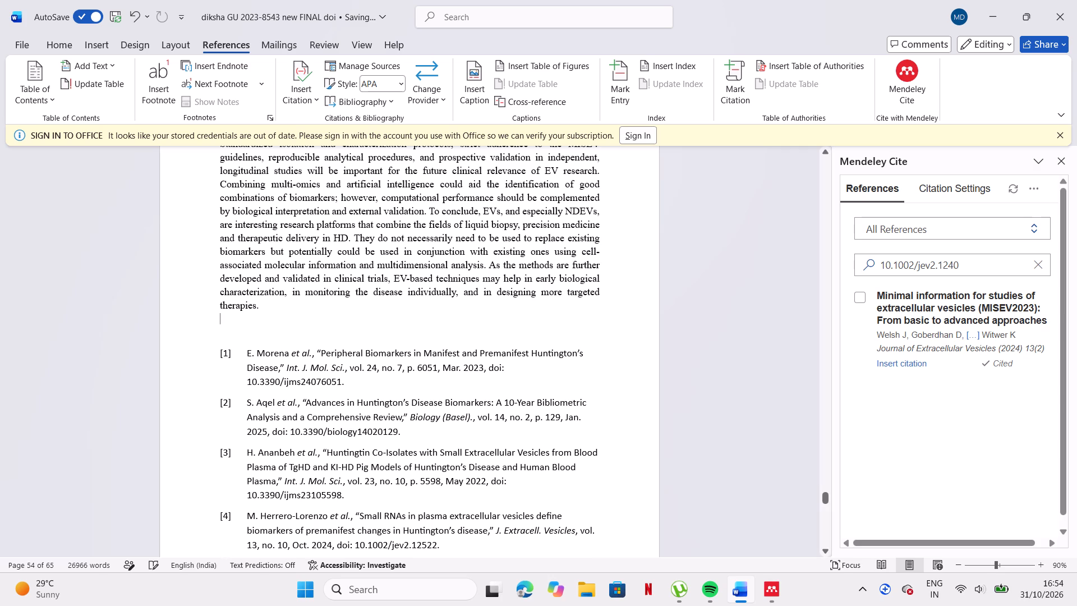
type("REFERE")
key("BackSpace")
key("BackSpace")
key("BackSpace")
key("BackSpace")
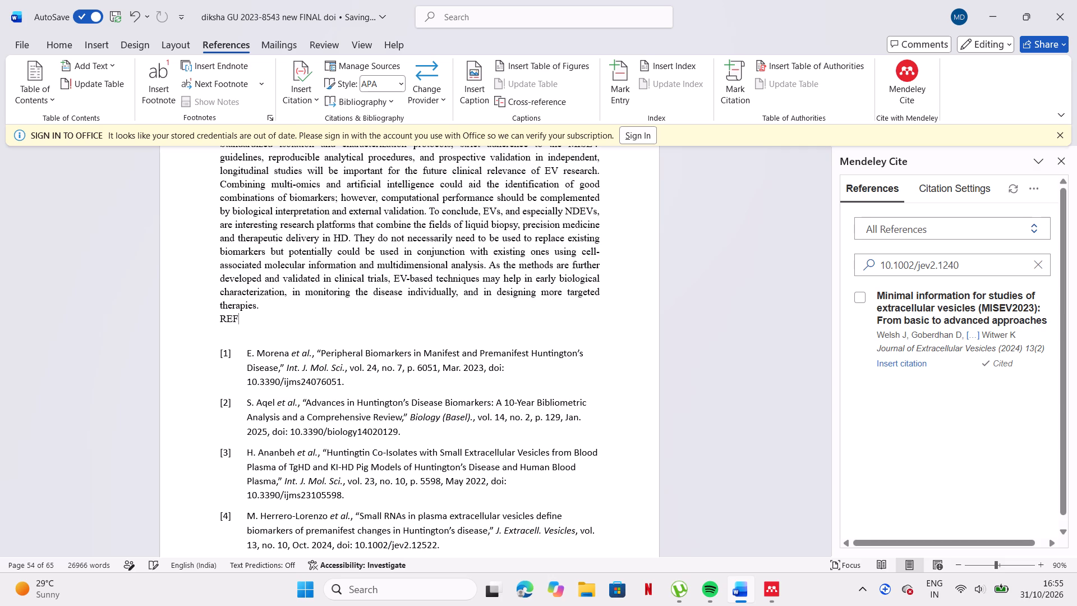
key("BackSpace")
type("efrences")
left_click_drag(220, 316, 271, 322)
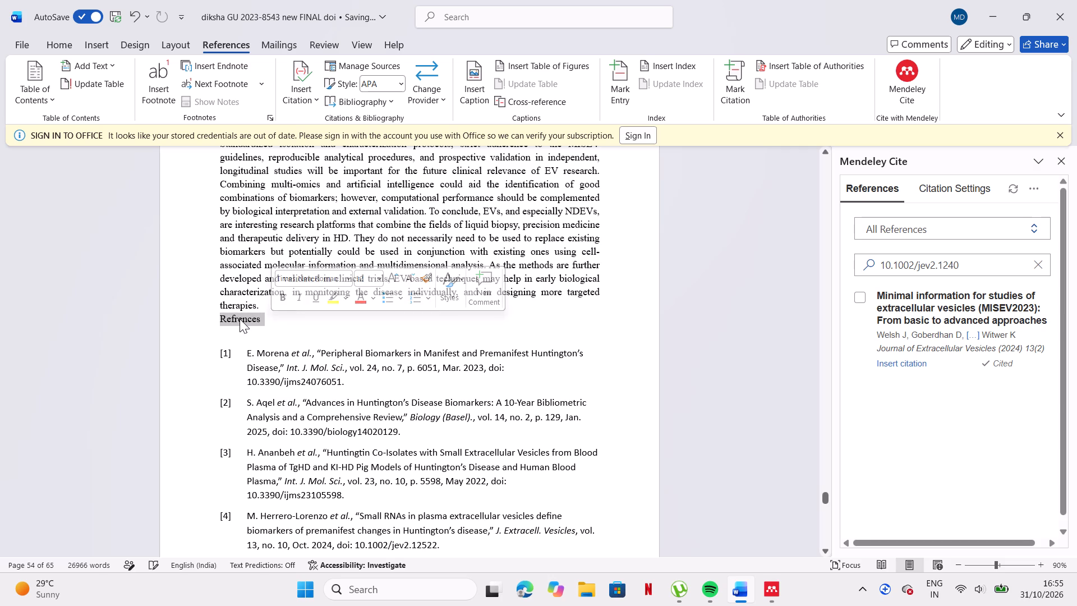
left_click(240, 319)
left_click(234, 319)
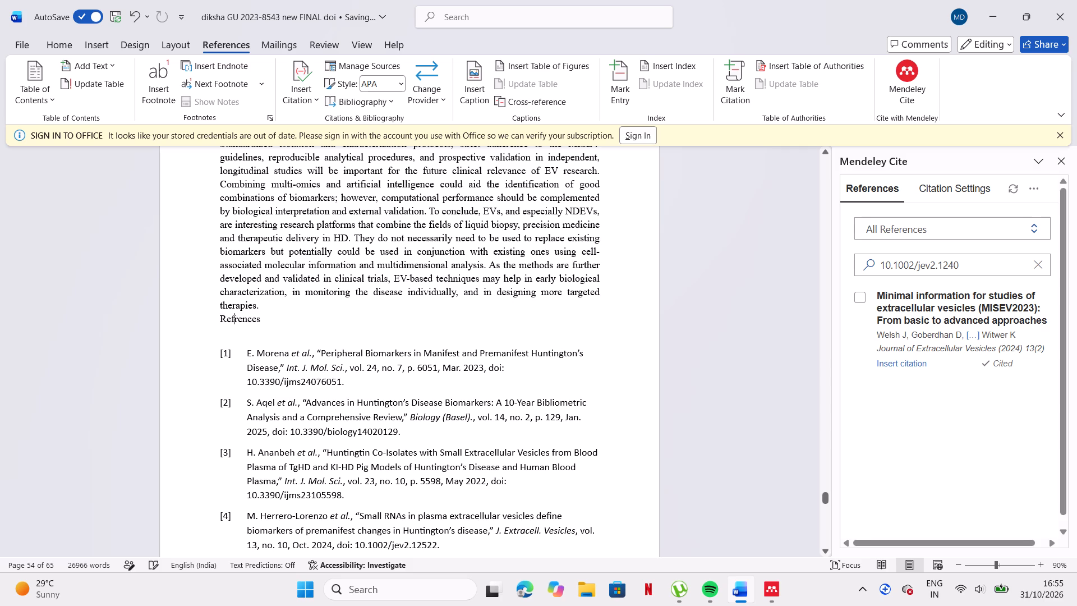
key("e")
Increase the "References" heading's font size by one step and insert a blank line above it.
left_click_drag(291, 316, 217, 317)
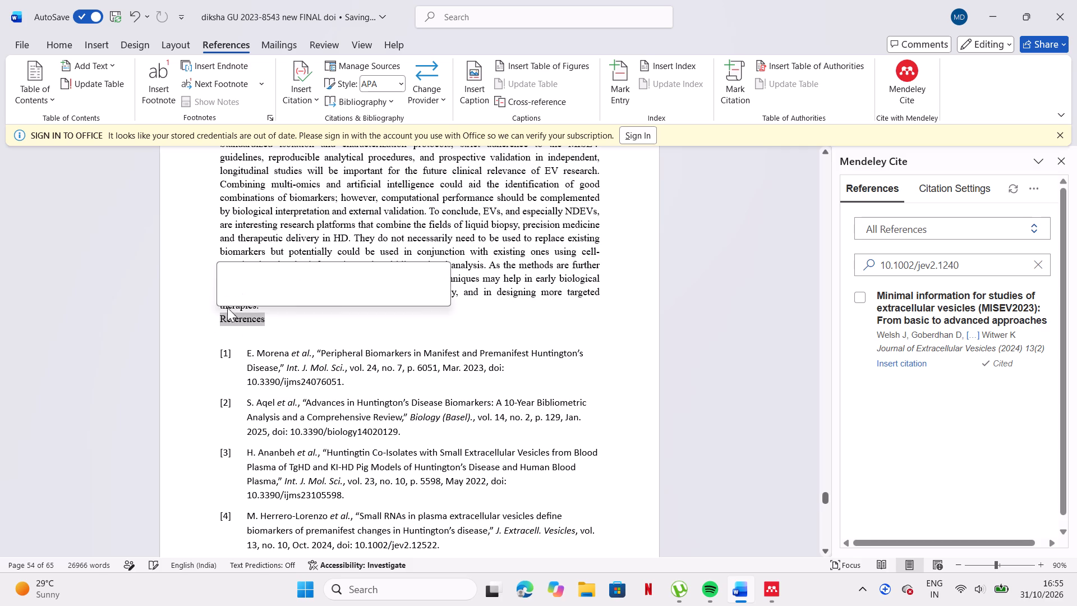
left_click(335, 278)
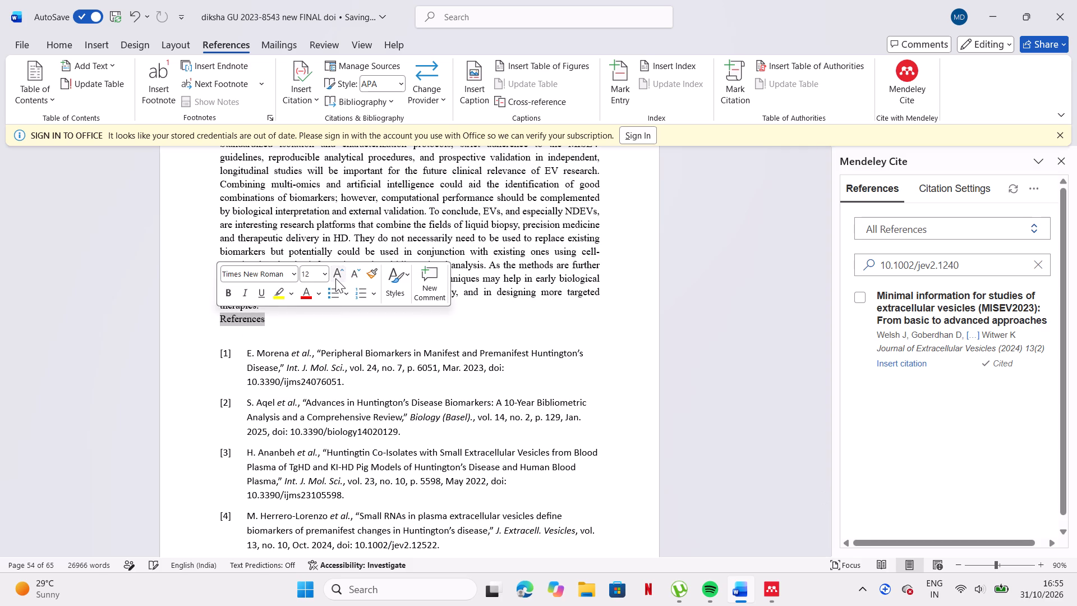
left_click(336, 323)
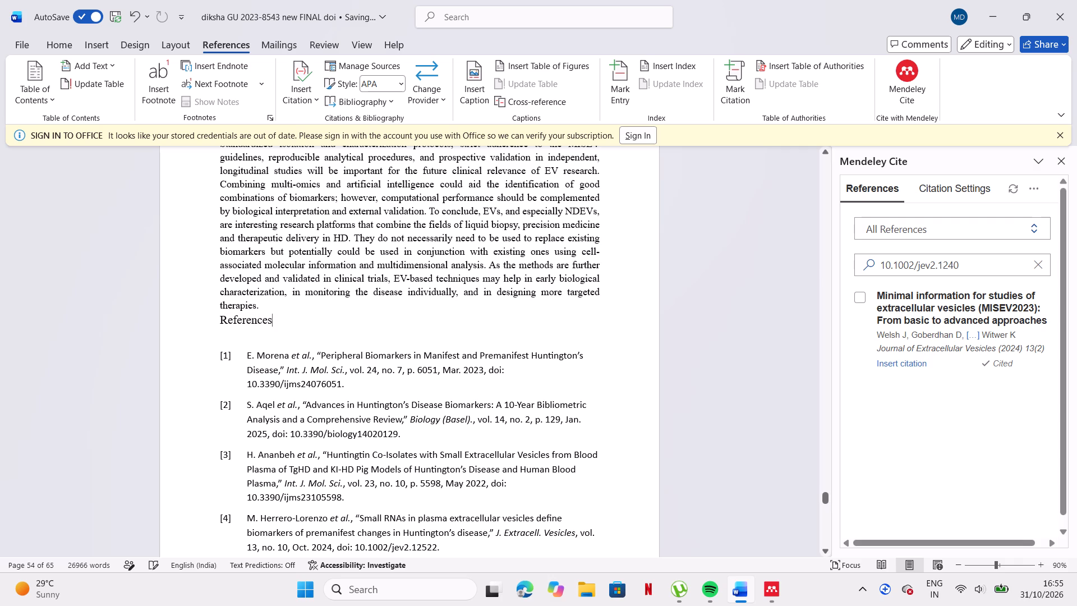
left_click(294, 302)
key("Return")
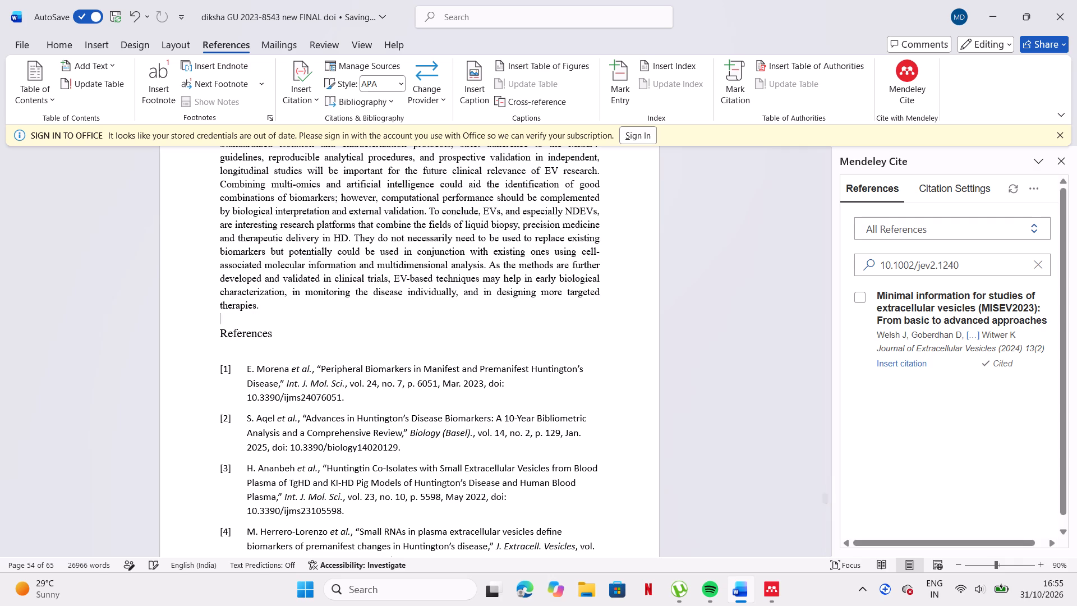
left_click(350, 343)
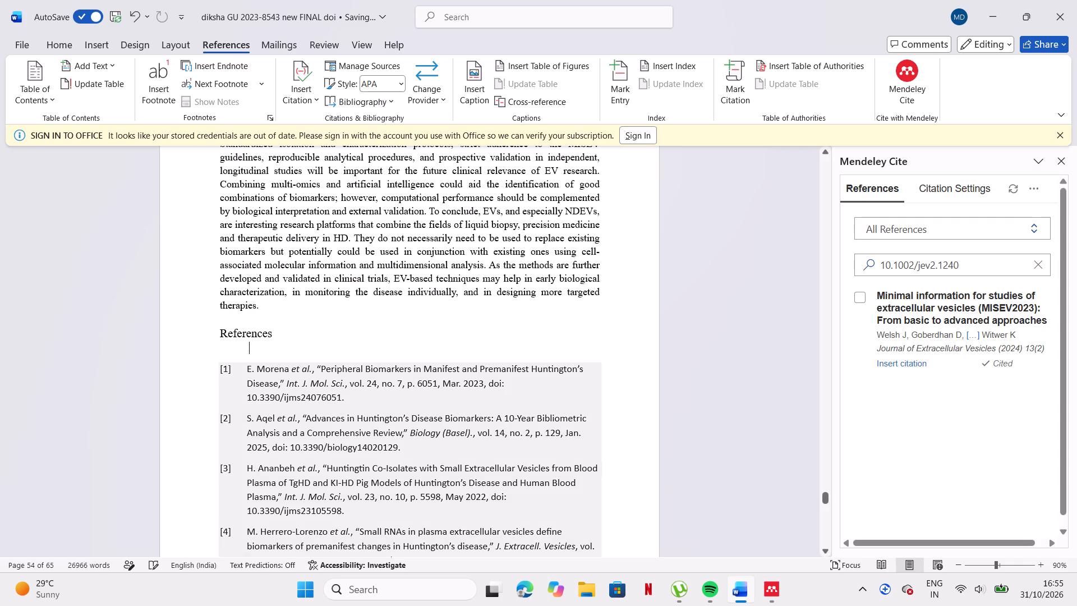
Look through the remaining bibliography from entry [1] down to the end of the document.
scroll(618, 507, "down", 20)
scroll(618, 507, "down", 20)
scroll(618, 507, "down", 3)
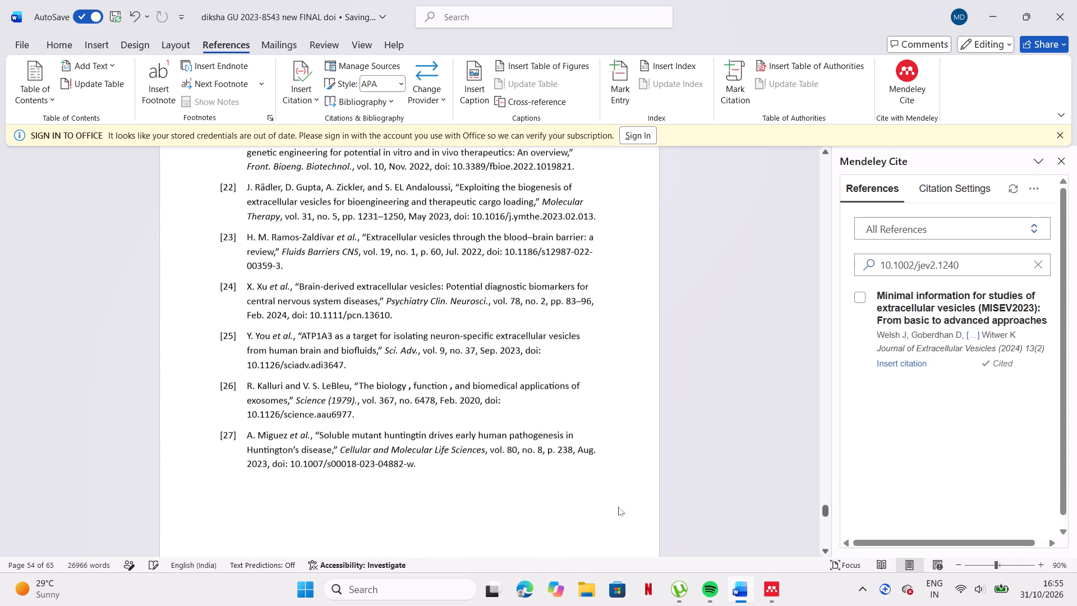
scroll(618, 507, "down", 2)
scroll(593, 336, "down", 5)
scroll(593, 336, "down", 20)
scroll(593, 336, "down", 6)
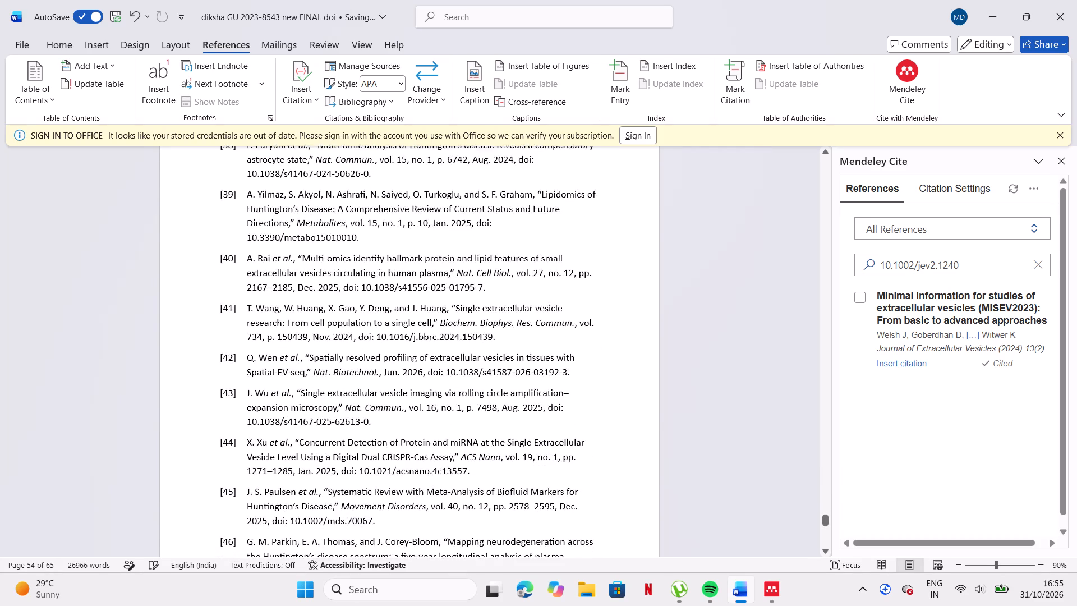
scroll(593, 336, "down", 17)
scroll(593, 336, "down", 20)
scroll(593, 336, "down", 20)
scroll(593, 336, "down", 4)
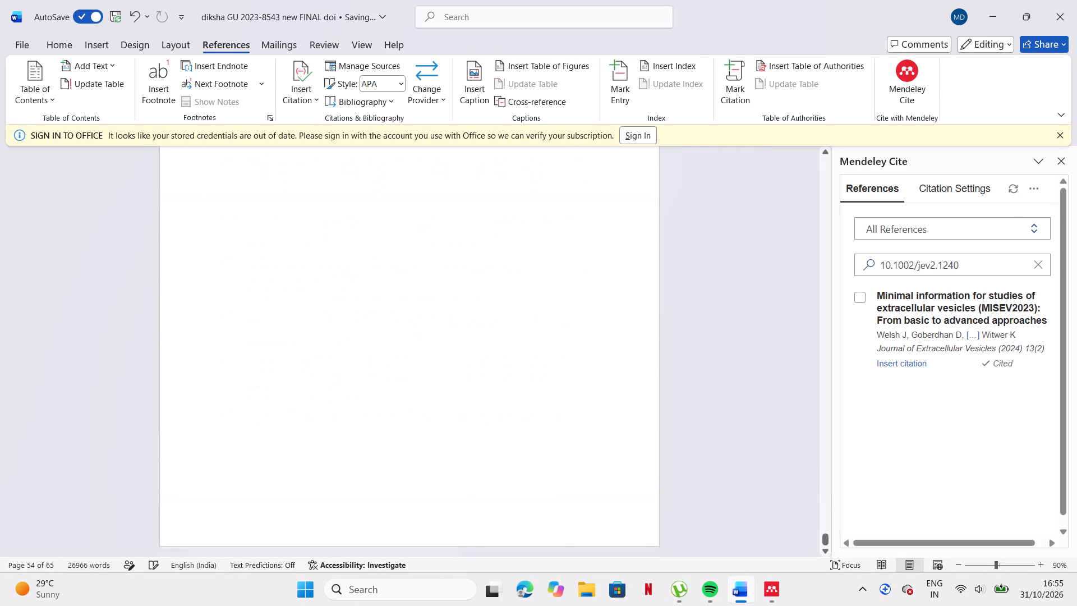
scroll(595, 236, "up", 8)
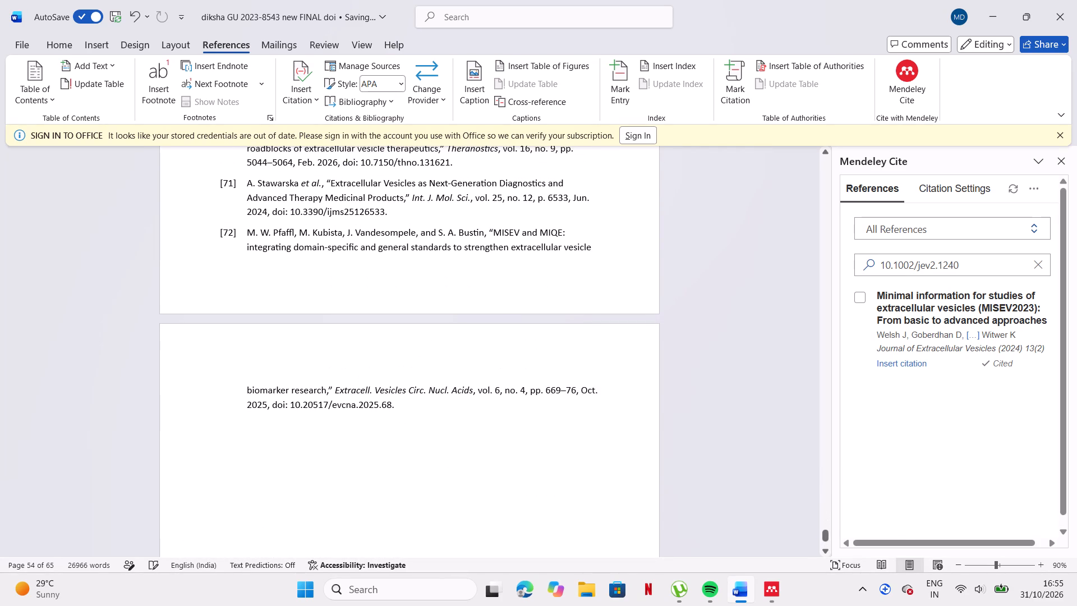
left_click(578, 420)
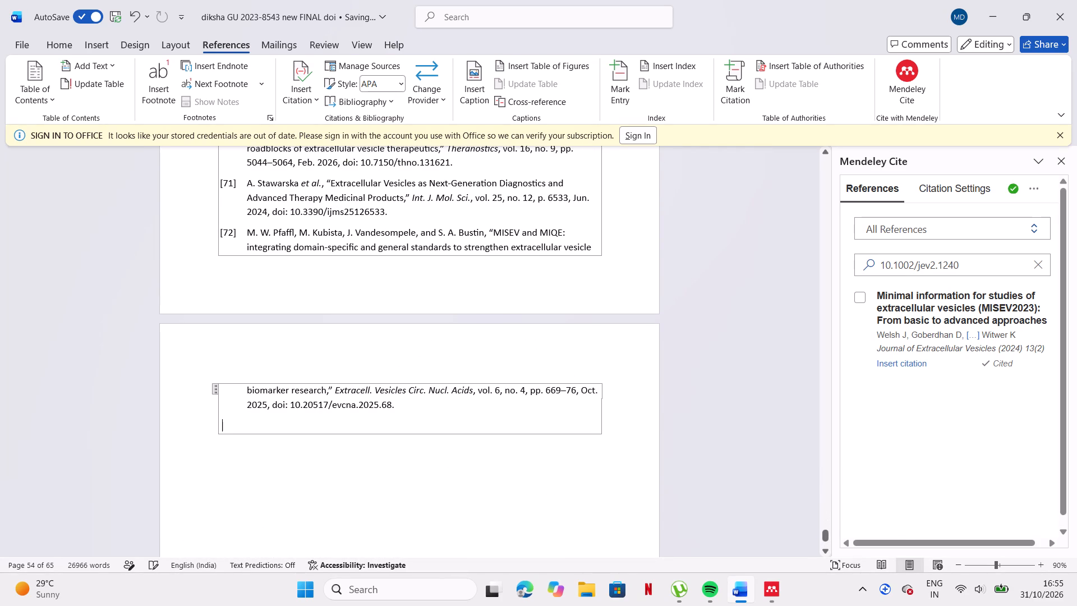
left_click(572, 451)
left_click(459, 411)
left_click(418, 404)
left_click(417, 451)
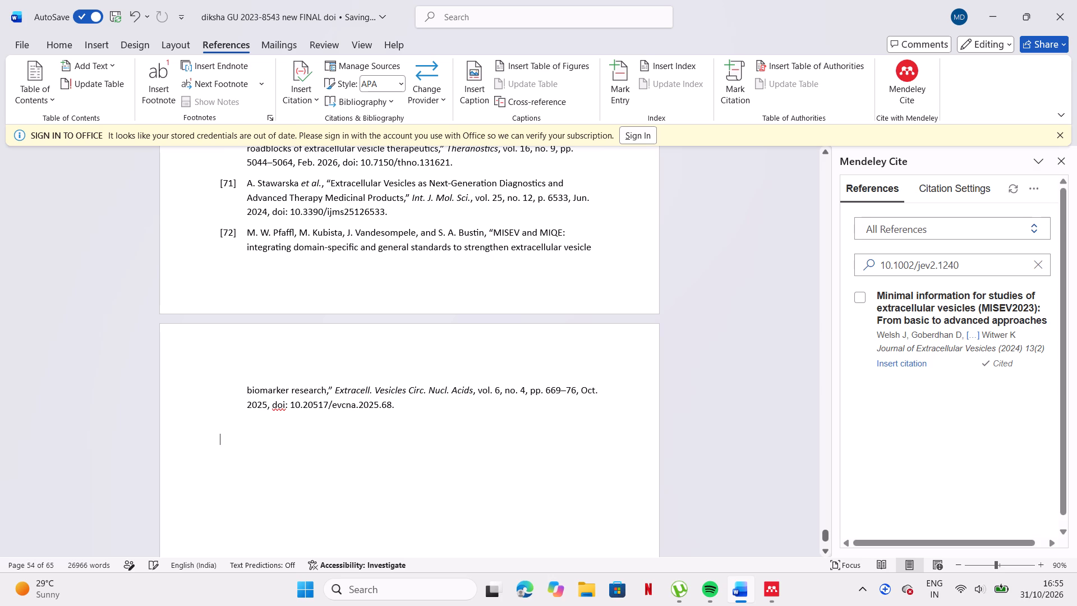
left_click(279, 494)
Look through the text above the bibliography, from the AI and digital biomarker section down to section 9.3, checking the DOI citations.
scroll(439, 172, "up", 13)
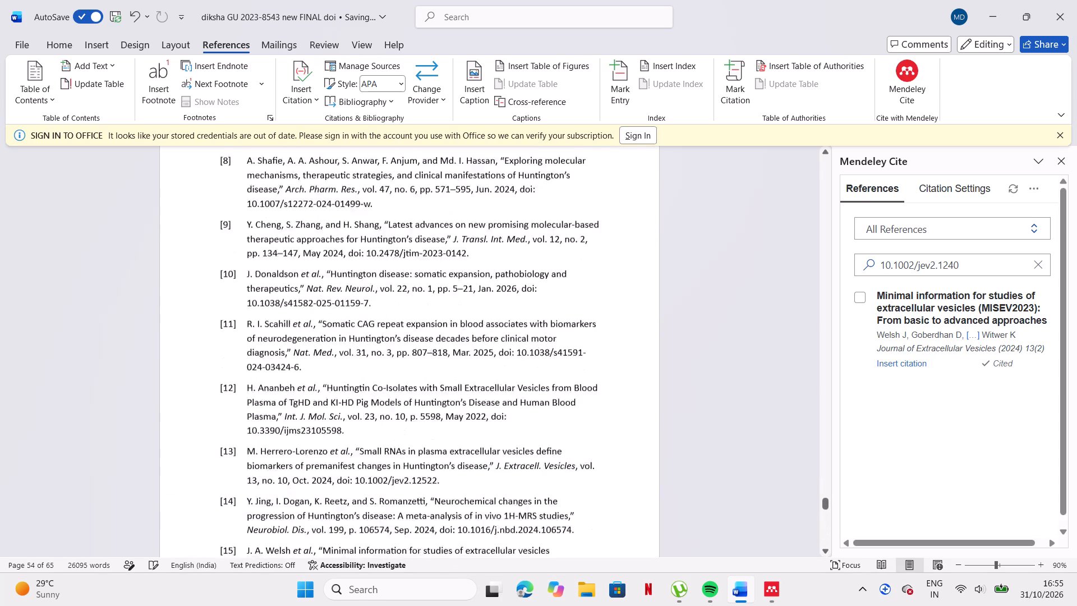
scroll(439, 172, "up", 12)
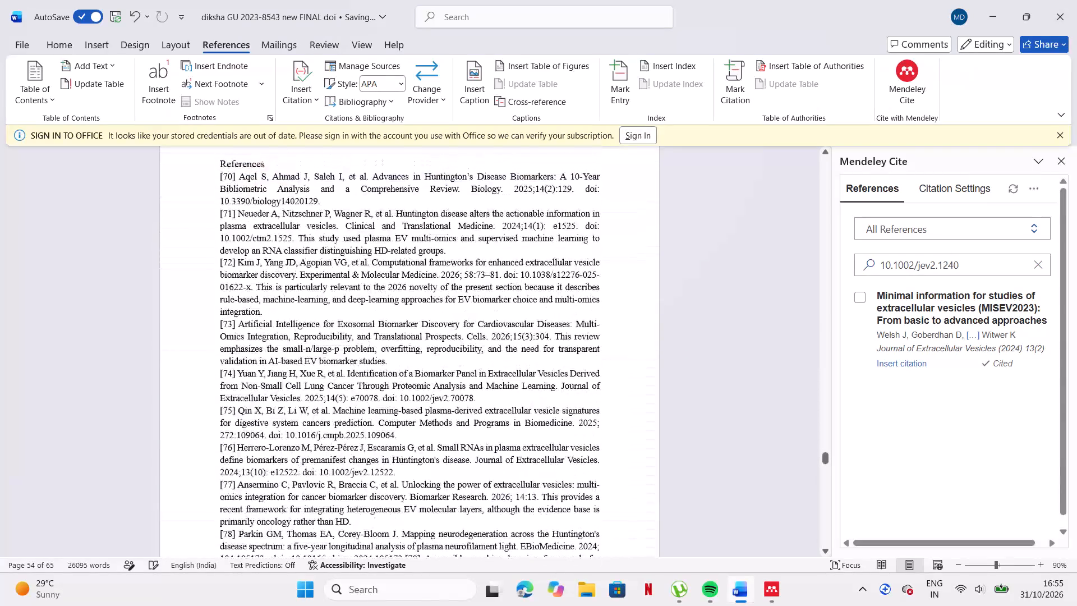
scroll(439, 172, "up", 4)
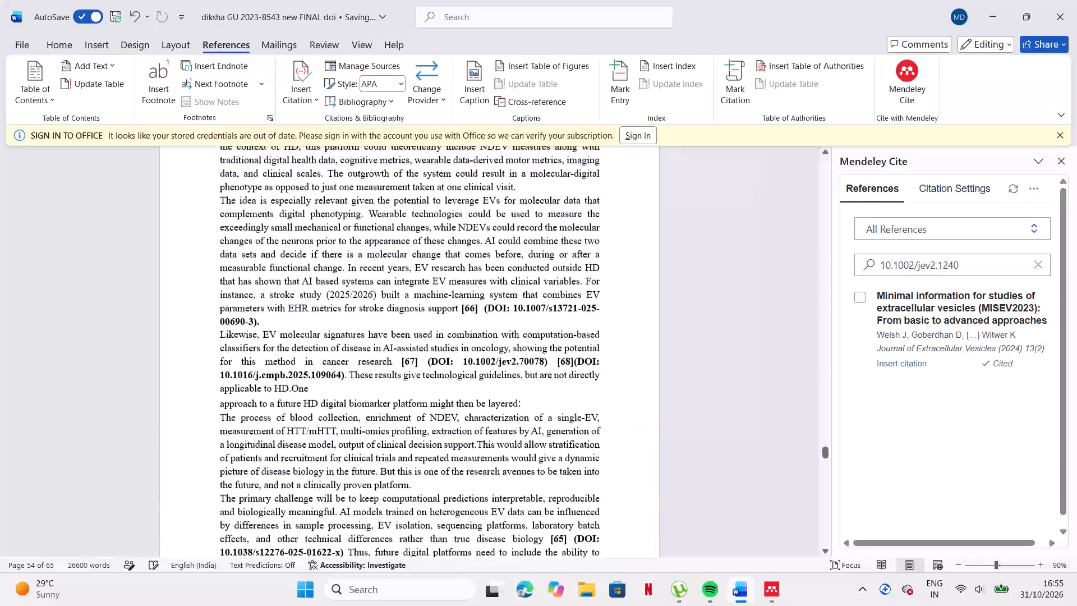
scroll(463, 355, "down", 1)
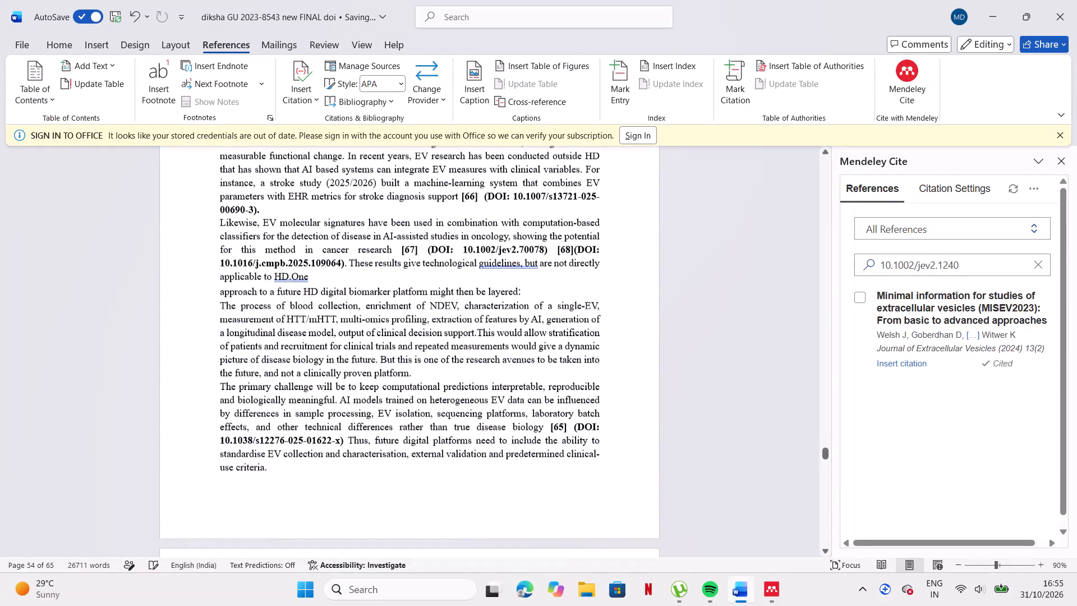
scroll(463, 355, "down", 4)
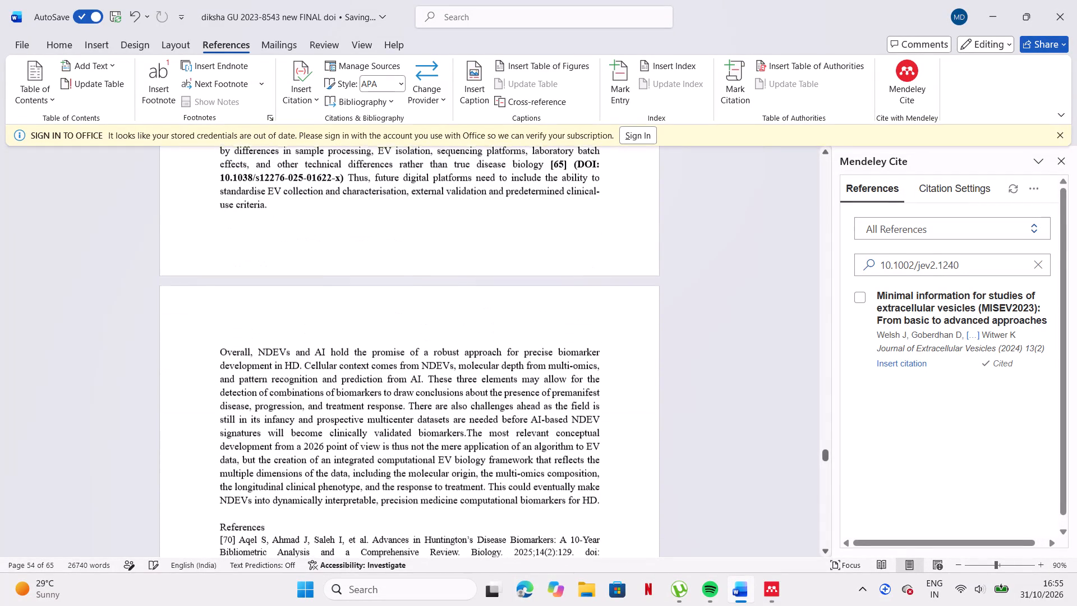
scroll(463, 355, "down", 1)
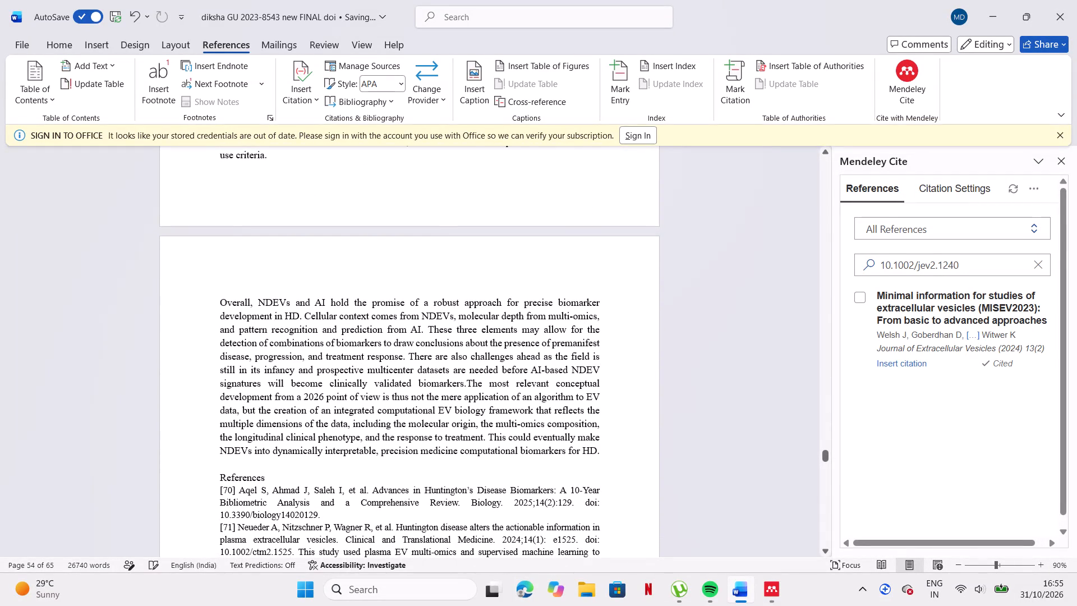
scroll(463, 355, "up", 2)
scroll(463, 355, "down", 2)
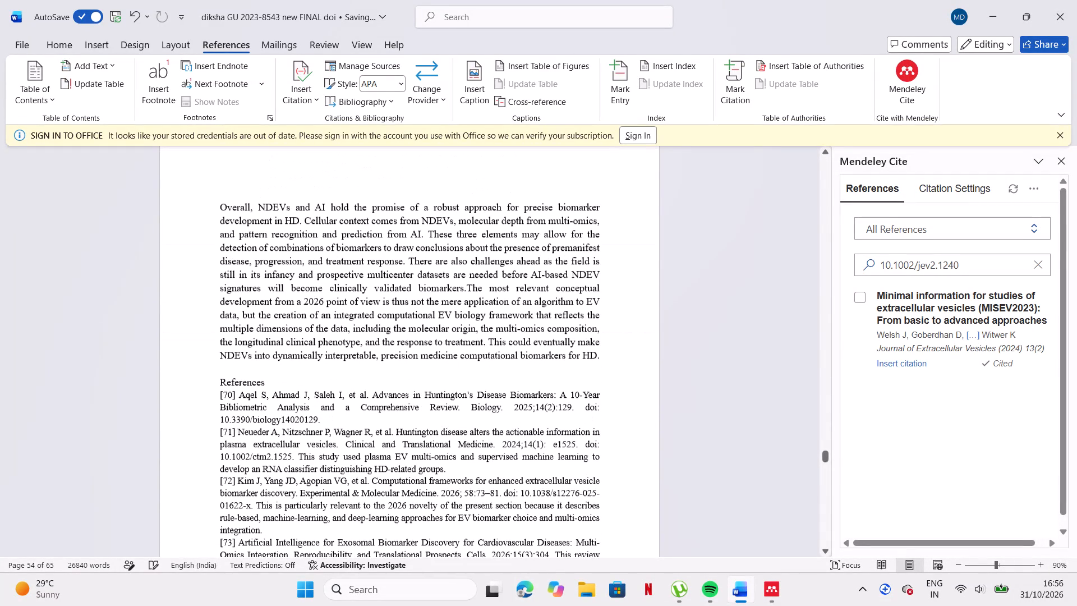
scroll(463, 355, "down", 6)
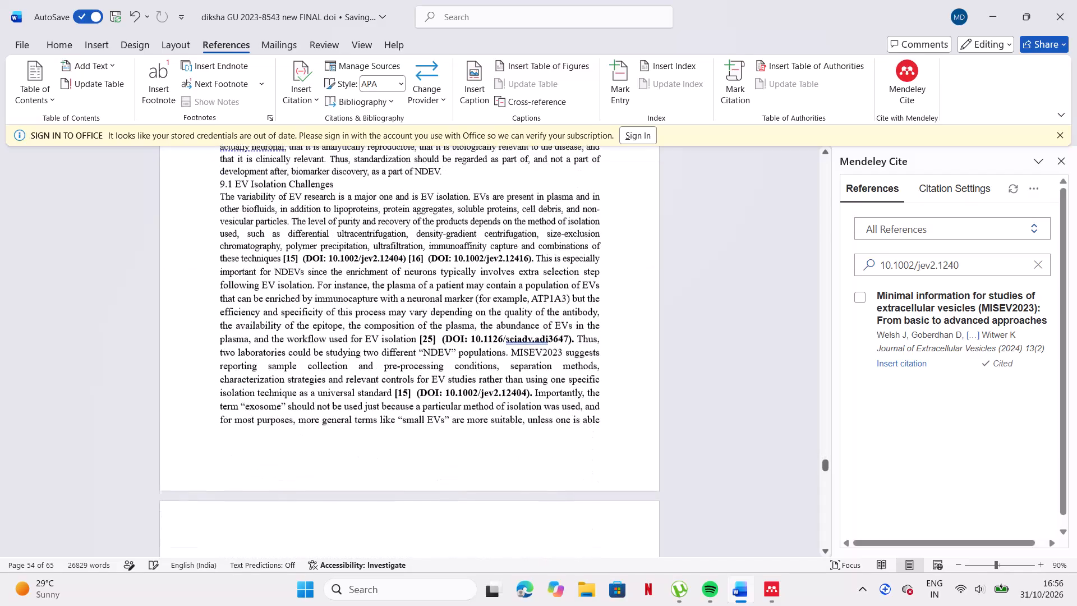
scroll(463, 355, "down", 3)
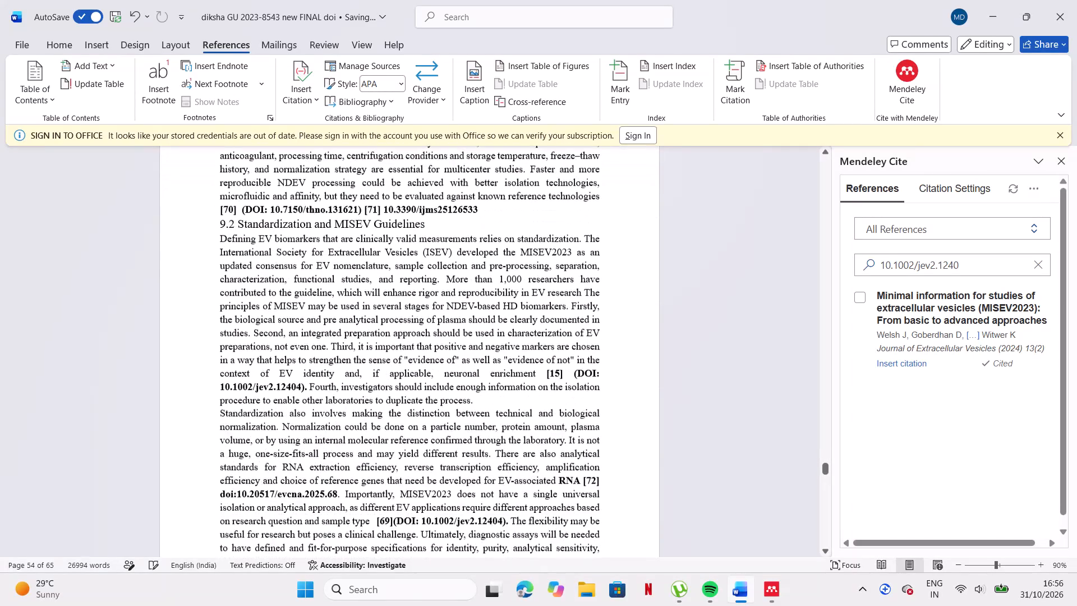
scroll(463, 355, "down", 4)
scroll(463, 355, "up", 1)
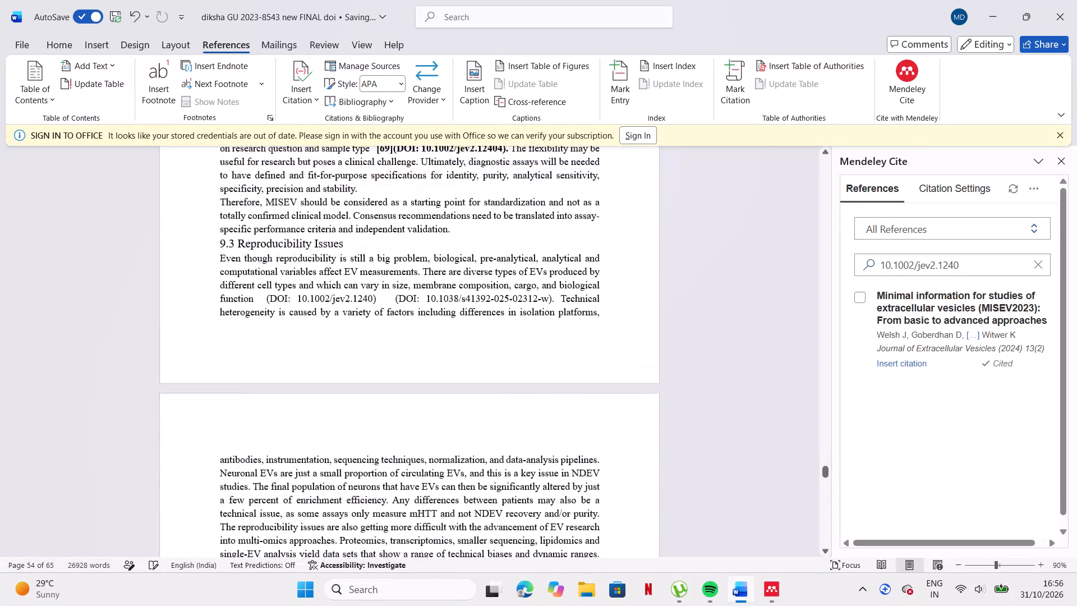
scroll(463, 355, "up", 1)
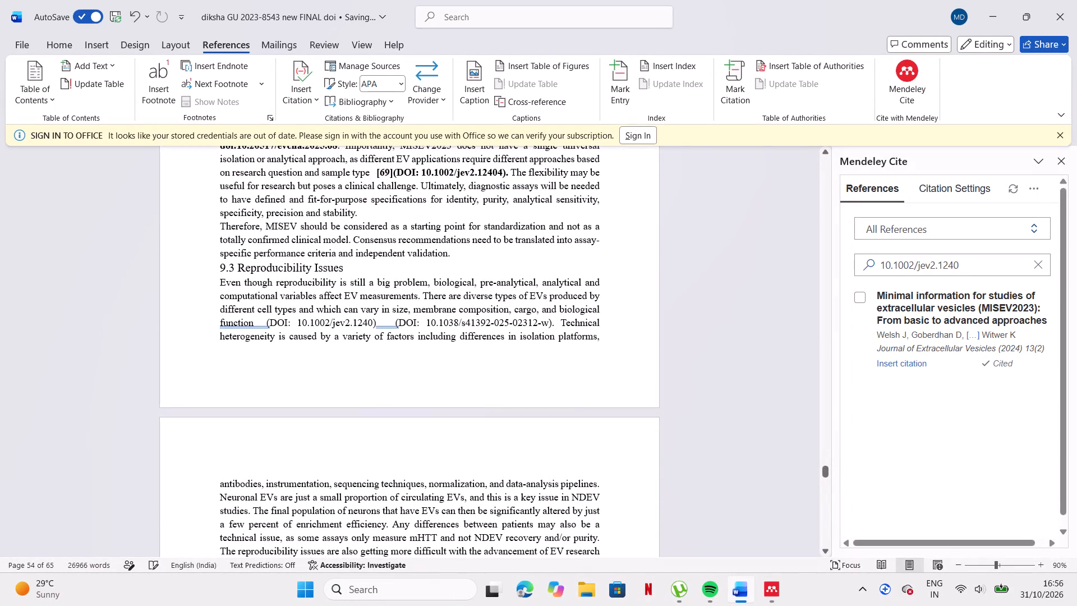
Insert a blank line above the heading "9.3 Reproducibility Issues".
left_click(365, 274)
left_click(373, 265)
left_click(461, 258)
key("Return")
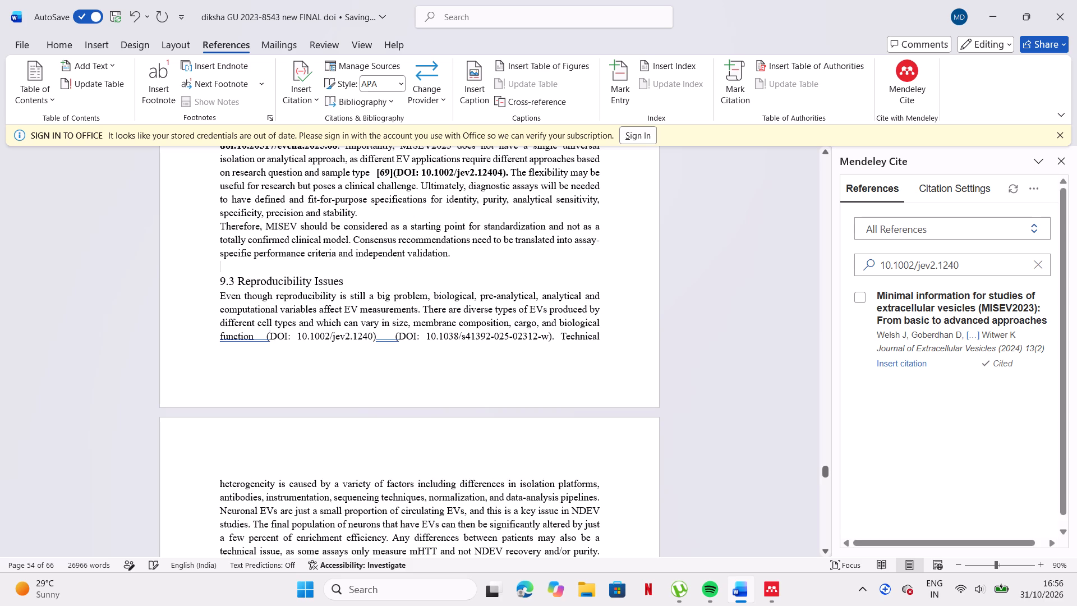
Apply the grammar suggestion "function (" to remove the extra spacing before the first DOI in section 9.3.
left_click(263, 337)
left_click(257, 393)
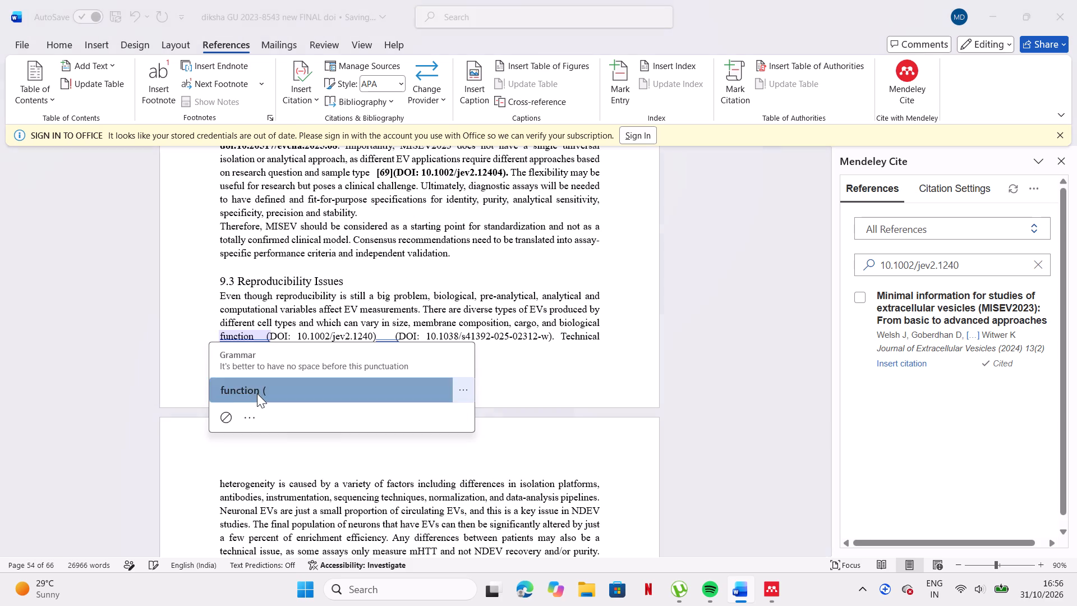
left_click(255, 339)
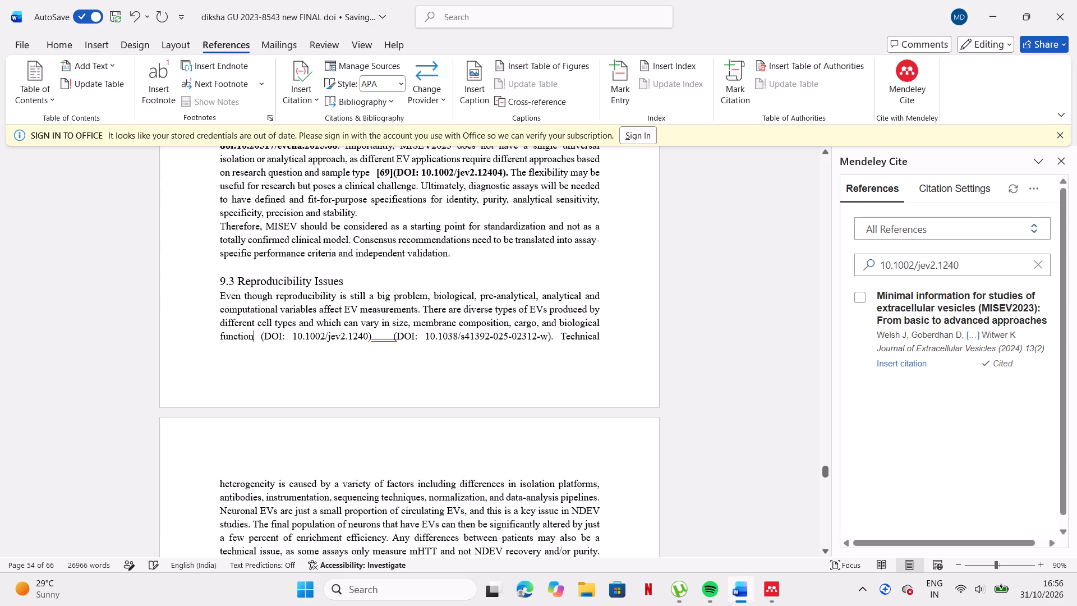
scroll(322, 440, "down", 1)
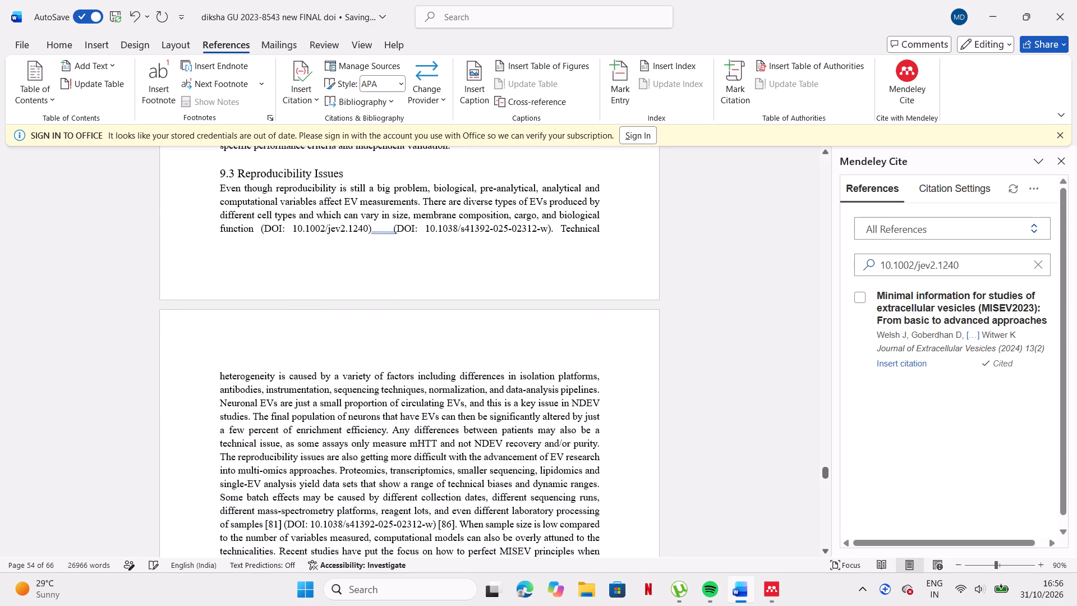
left_click(312, 524)
left_click_drag(311, 524, 433, 525)
key("ctrl+c")
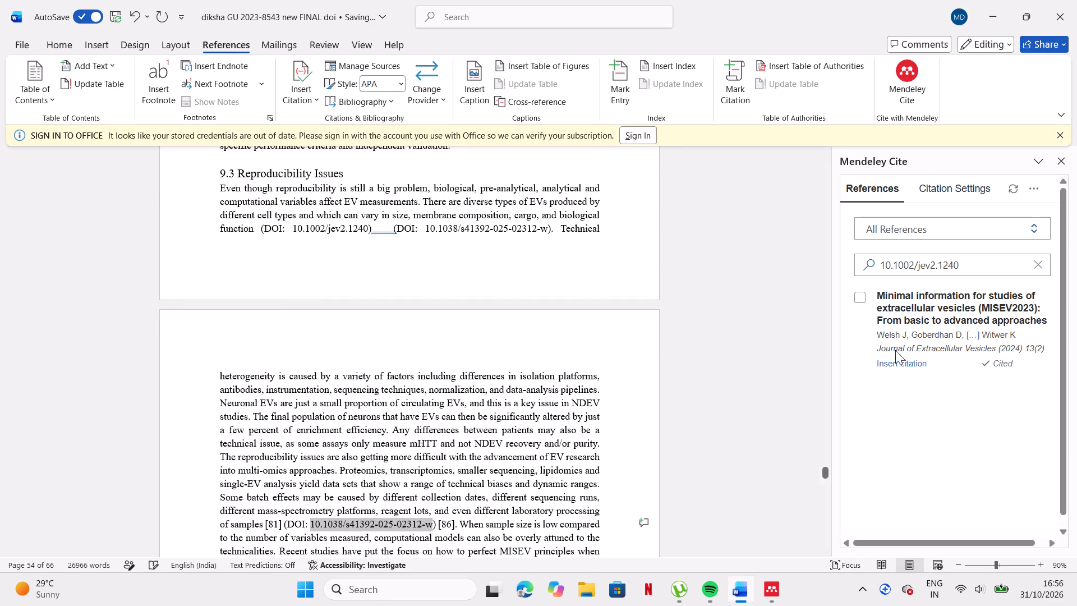
left_click(1042, 268)
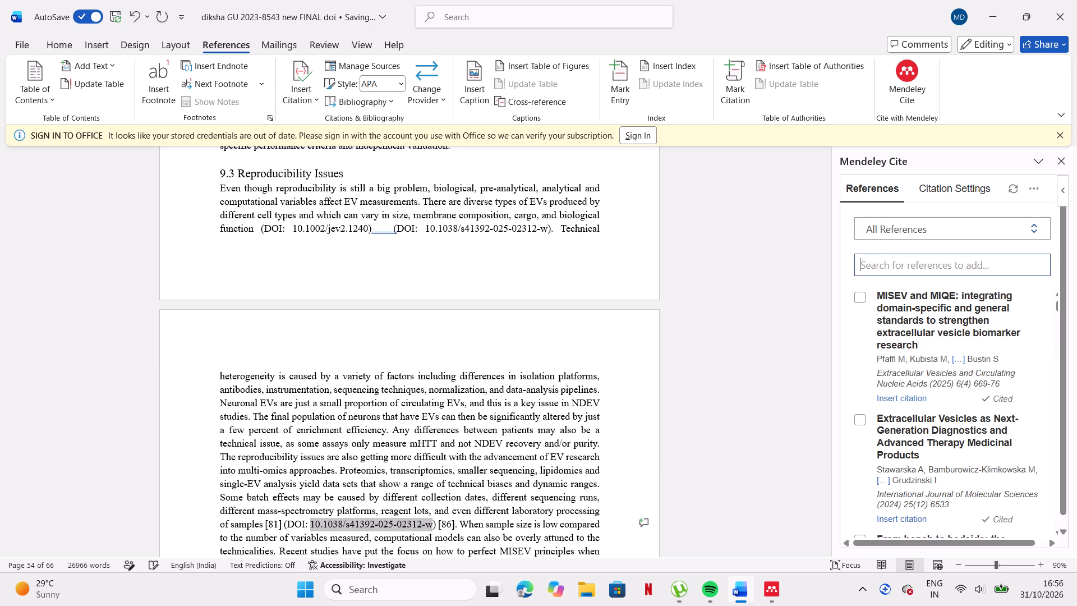
left_click(1034, 265)
key("ctrl+v")
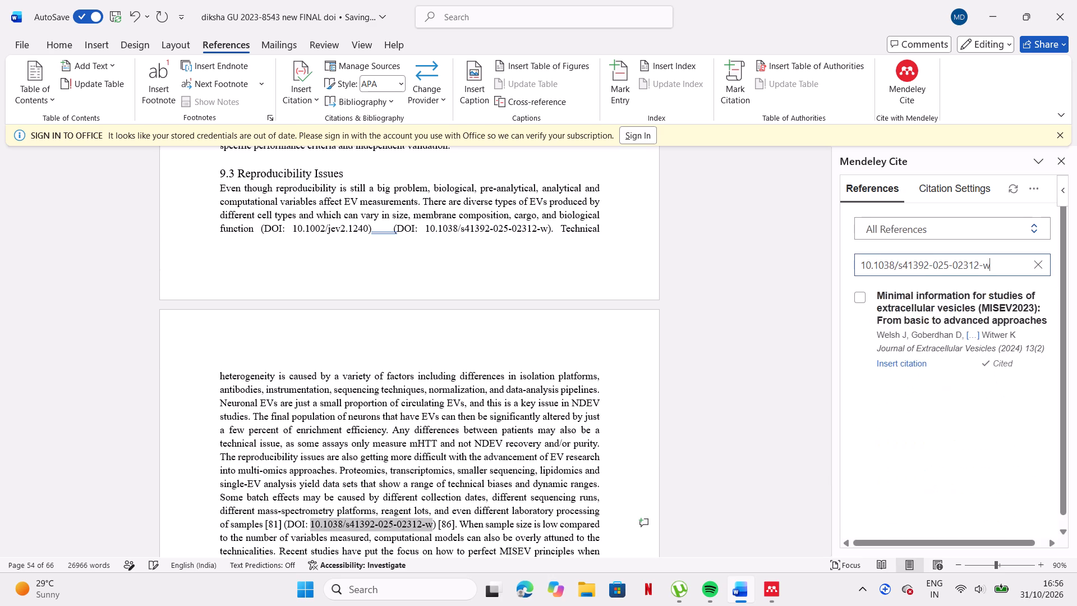
left_click(283, 522)
key("BackSpace")
key("BackSpace")
key("BackSpace")
key("BackSpace")
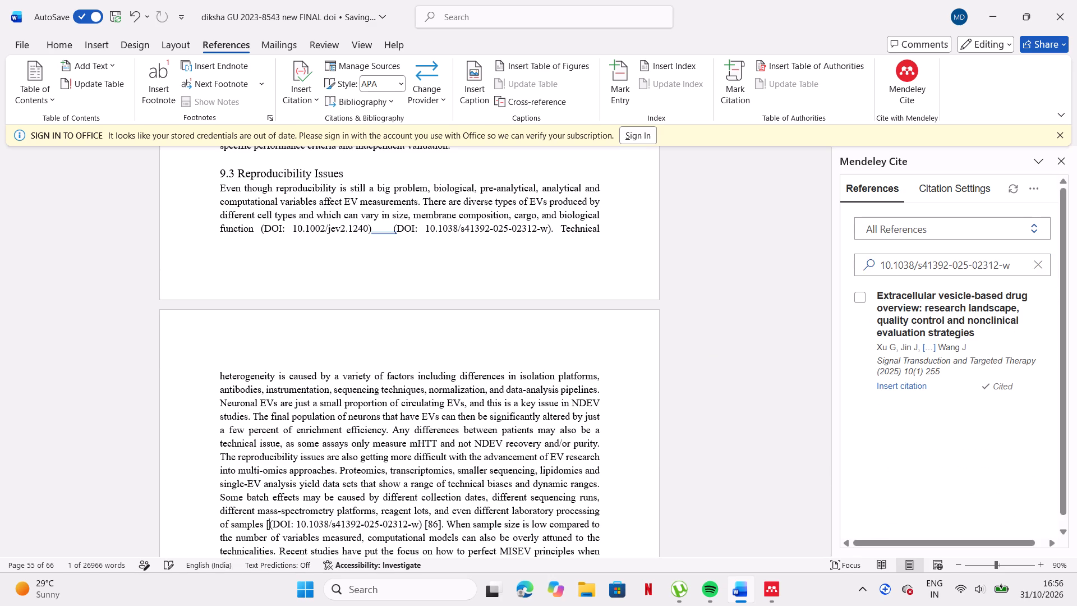
key("BackSpace")
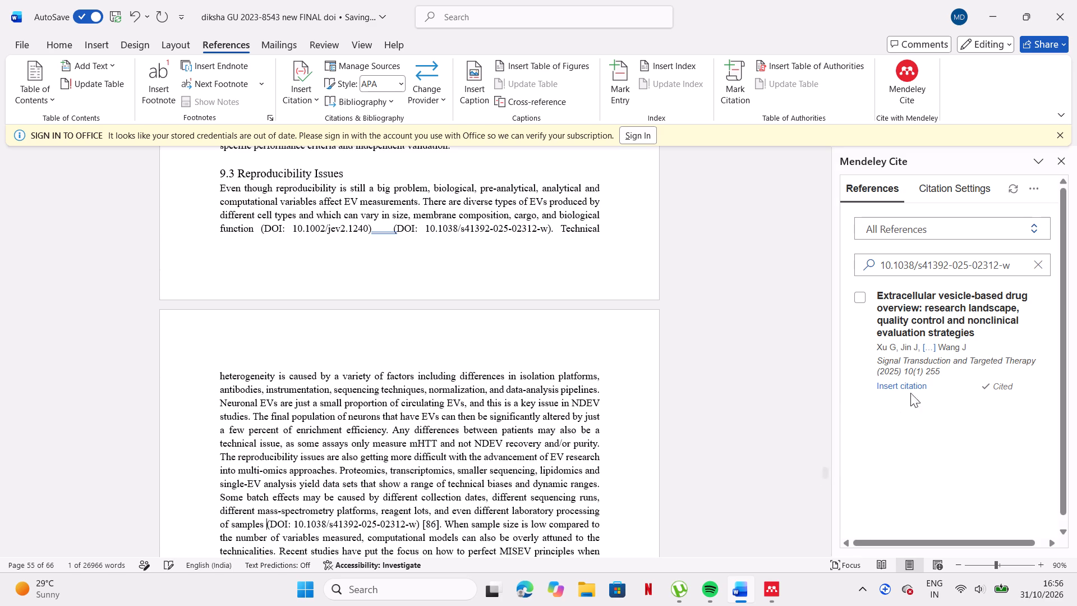
left_click(920, 386)
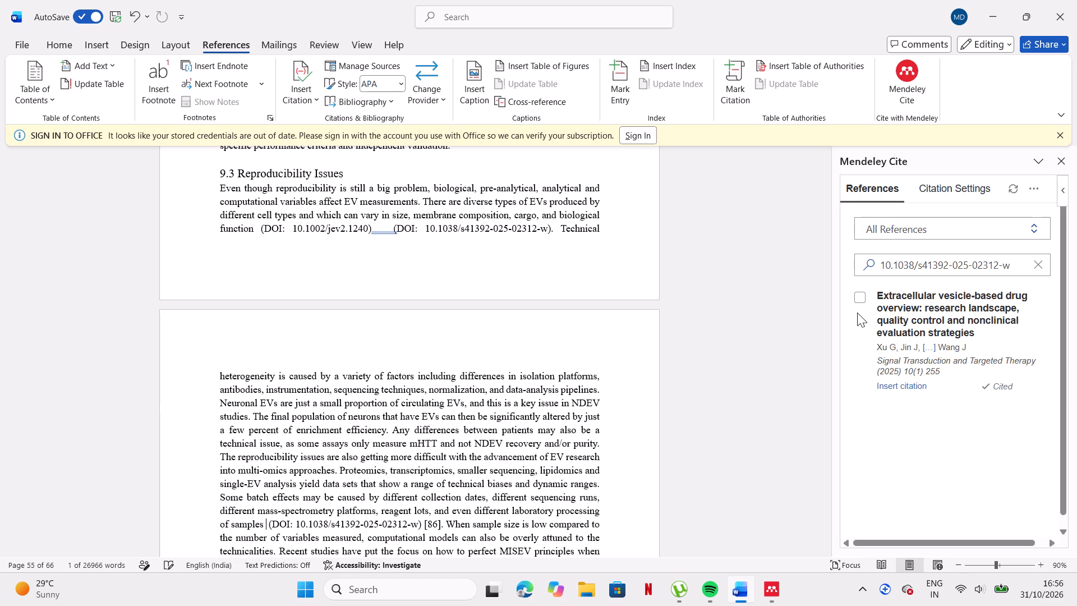
Close the review document and Mendeley Reference Manager.
scroll(857, 313, "down", 2)
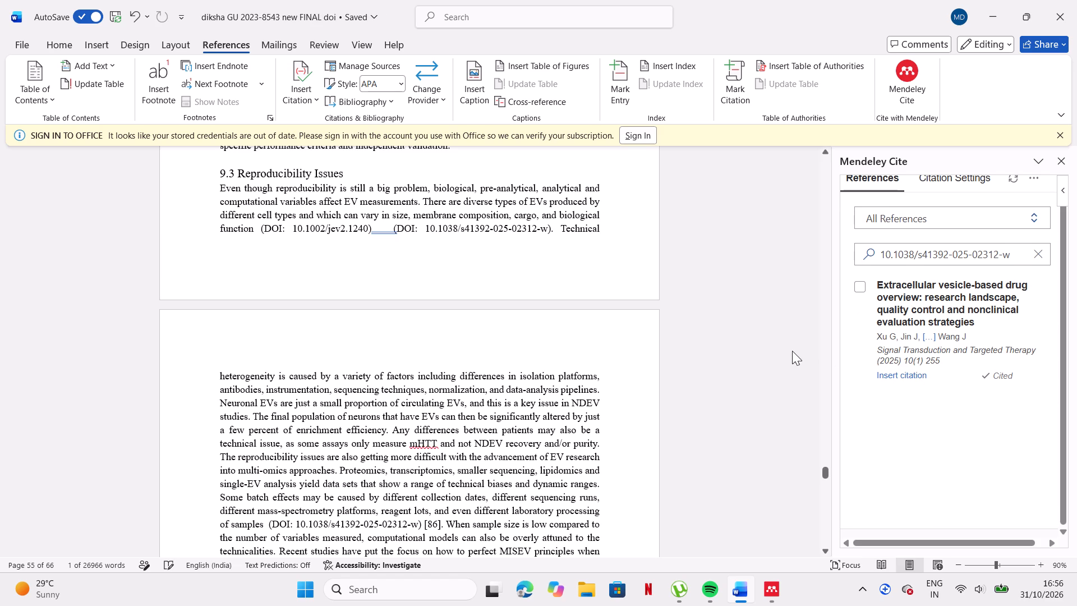
scroll(792, 351, "down", 1)
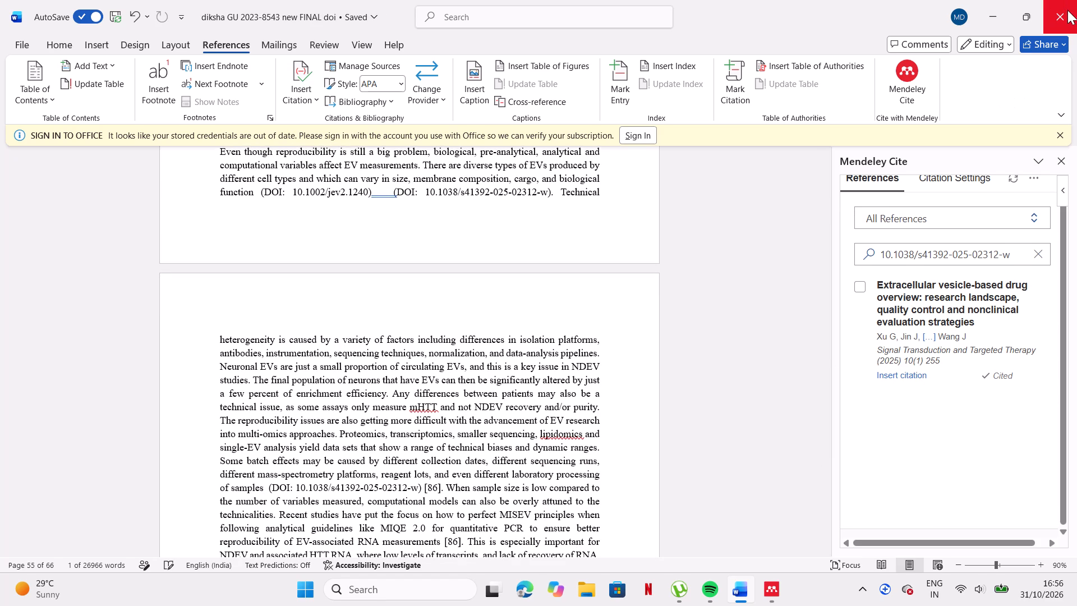
left_click(1066, 12)
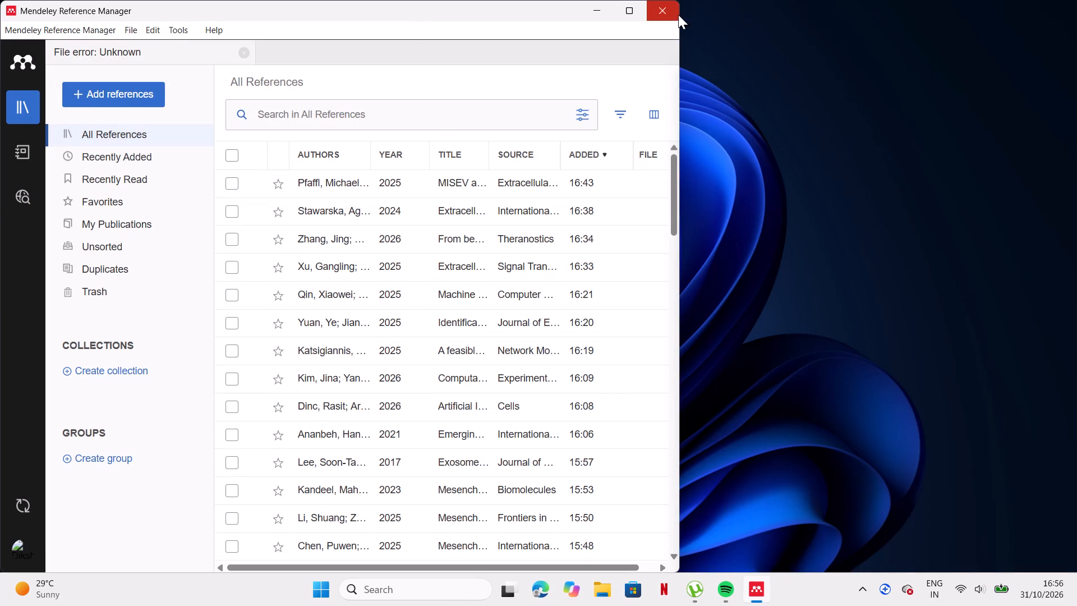
left_click(678, 15)
Shut down the computer.
left_click(330, 600)
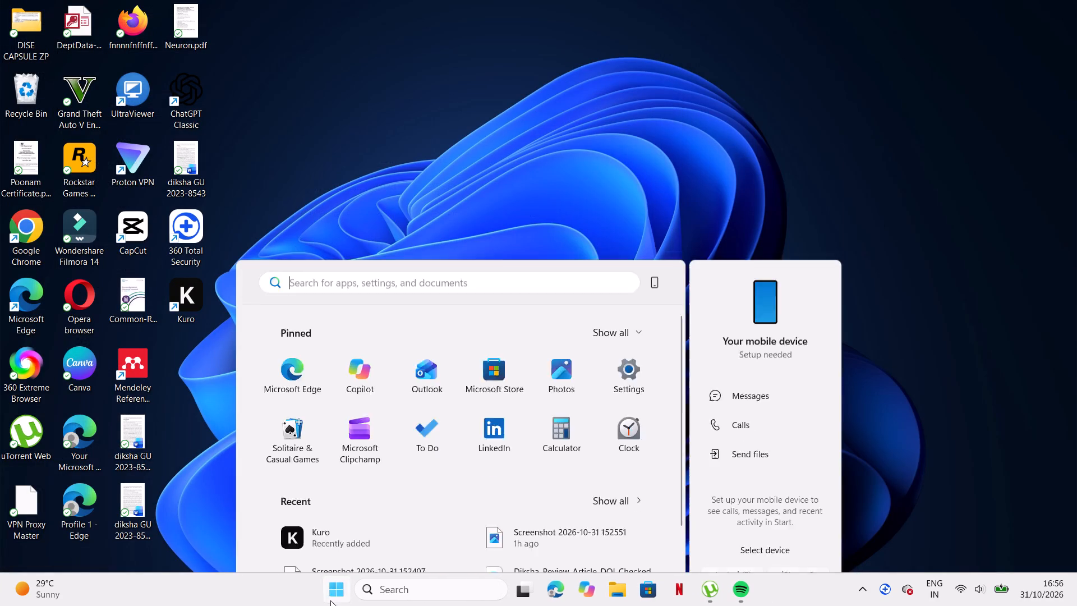
left_click(642, 536)
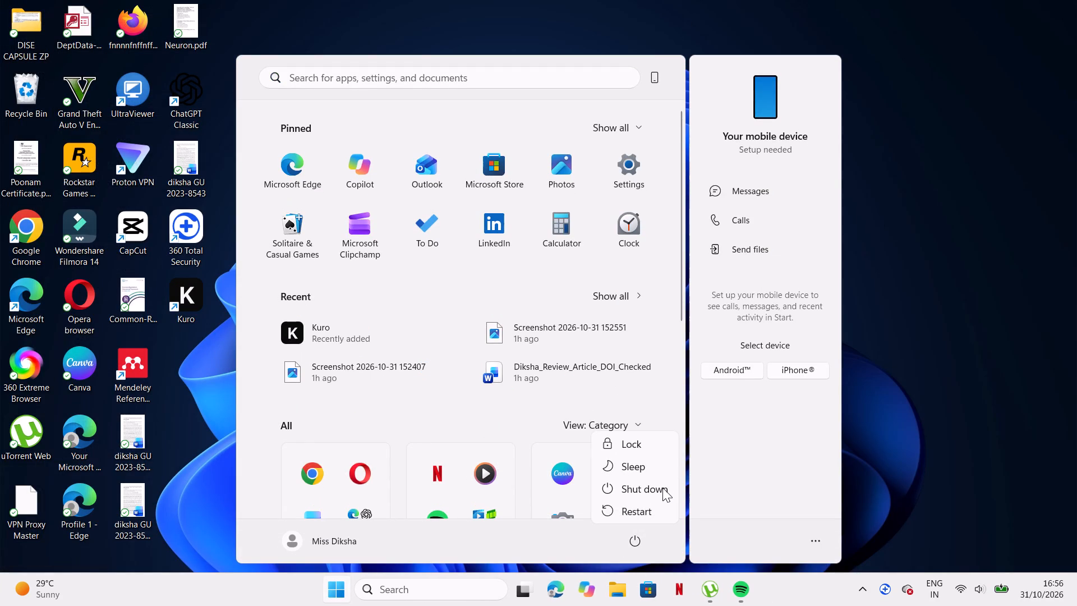
double_click(662, 488)
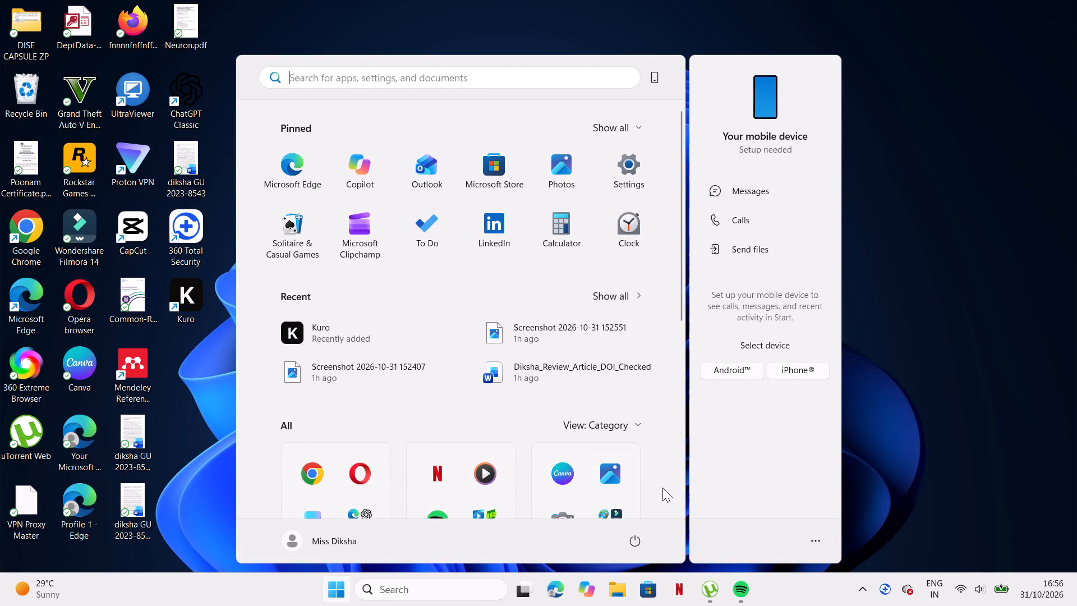